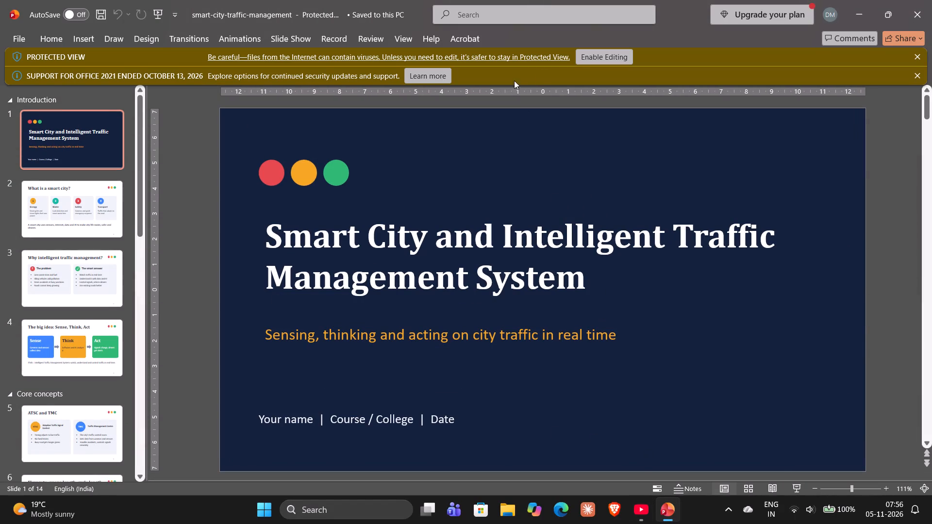
left_click(849, 0)
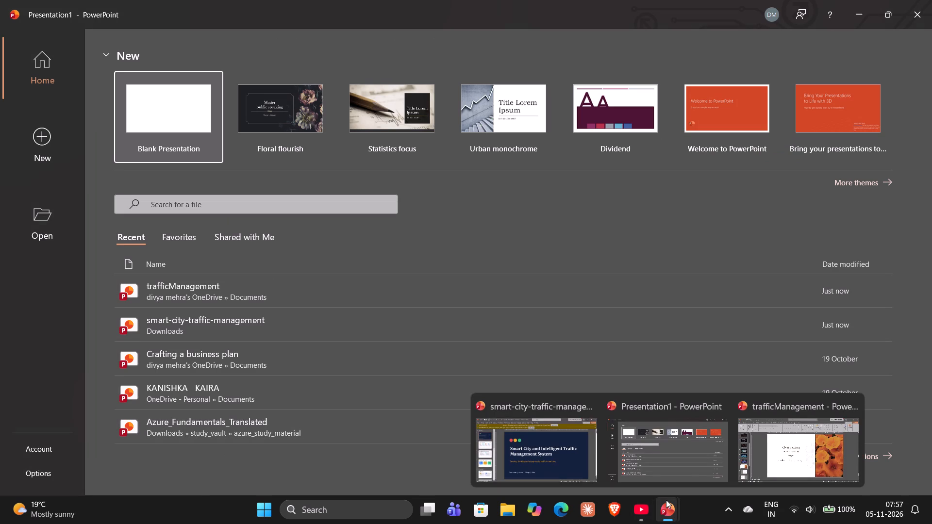
left_click(721, 409)
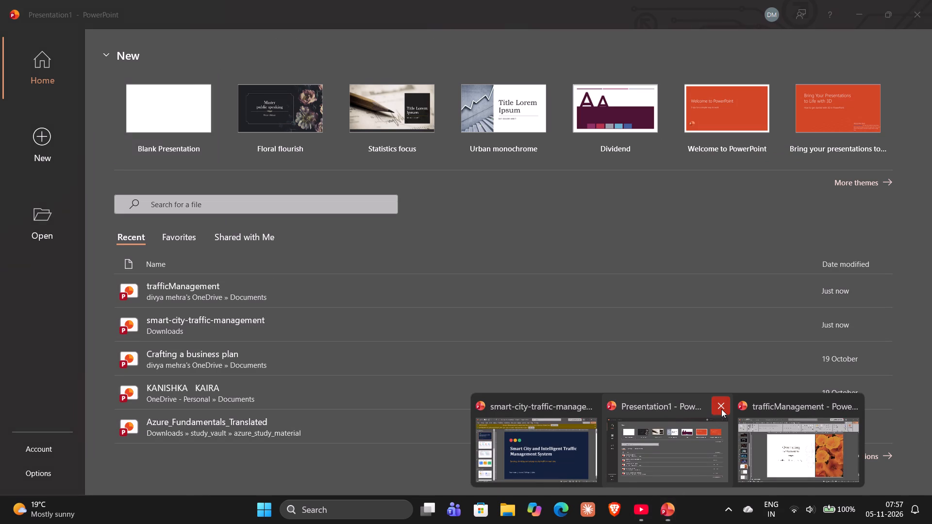
Review the smart-city-traffic-management deck up to its MQTT slide and compare it with the slides in trafficManagement.
left_click(627, 443)
scroll(540, 401, "down", 1)
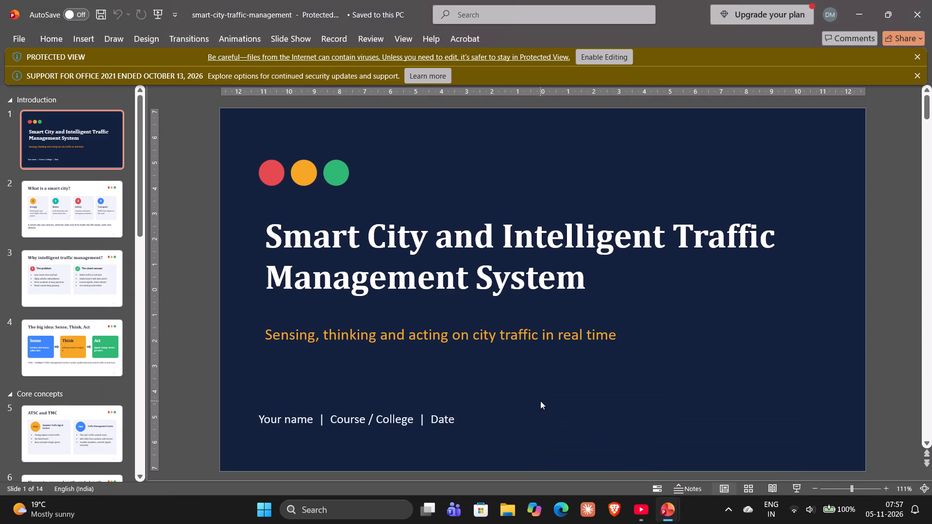
scroll(540, 401, "down", 2)
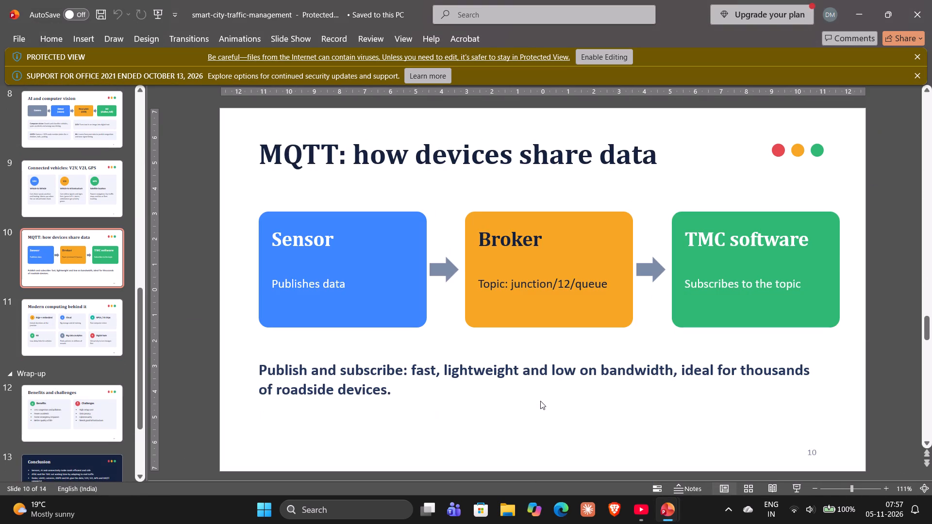
key("alt+Tab")
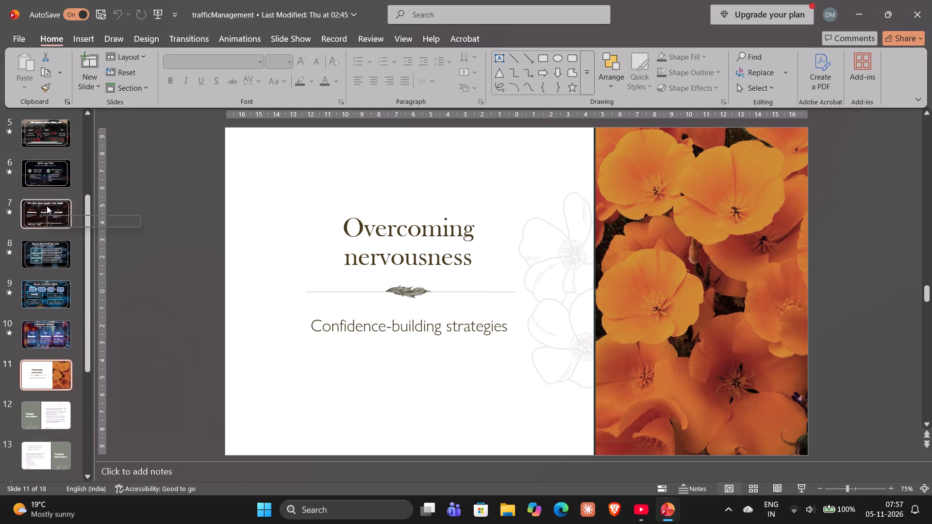
scroll(26, 287, "up", 5)
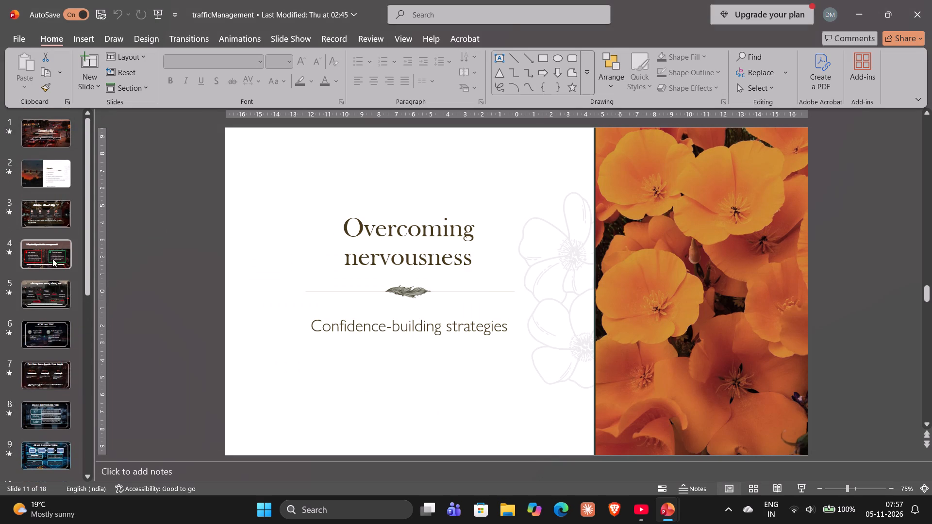
scroll(52, 259, "down", 2)
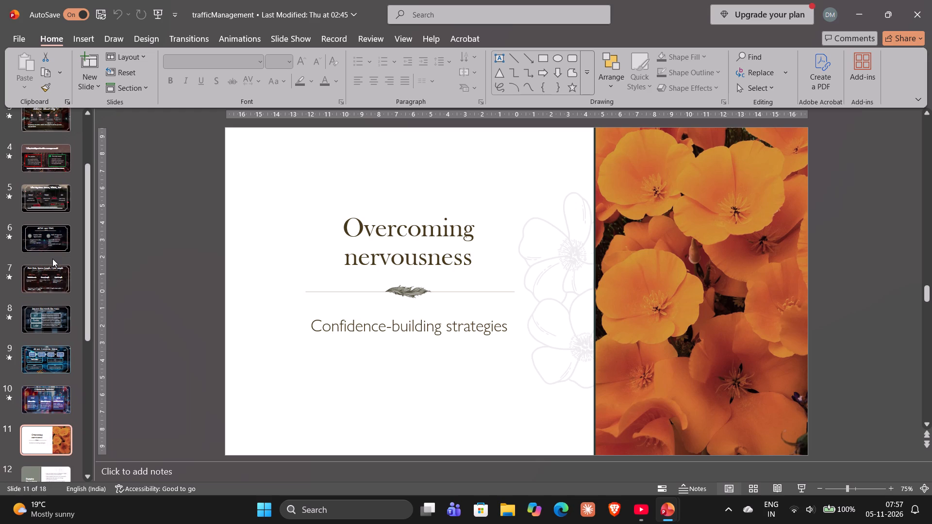
scroll(52, 259, "down", 1)
key("alt+Tab")
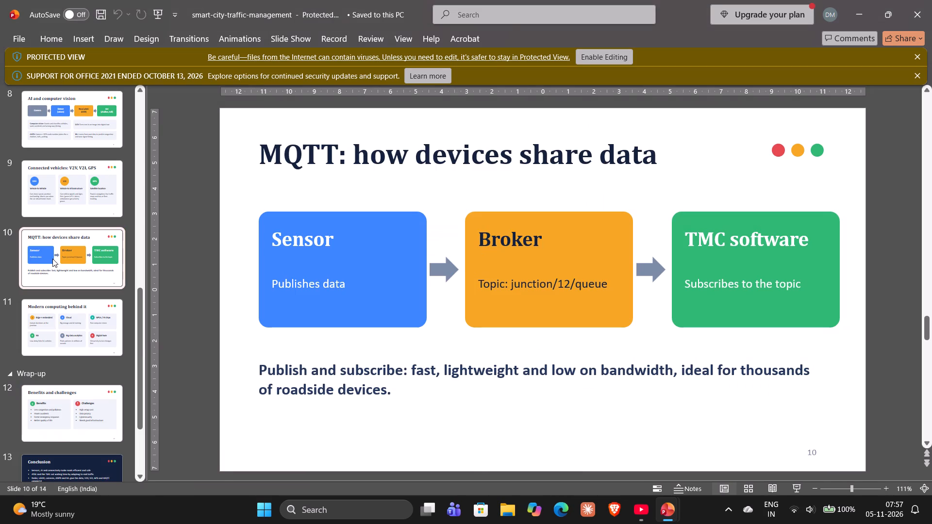
key("alt+Tab")
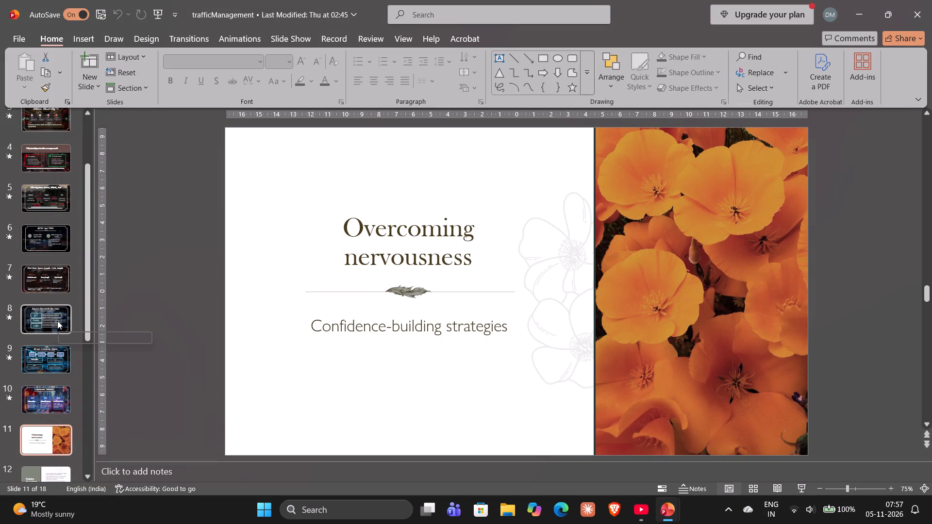
Copy the ATSC and TMC slide in trafficManagement and paste it after the Overcoming nervousness slide.
left_click(51, 245)
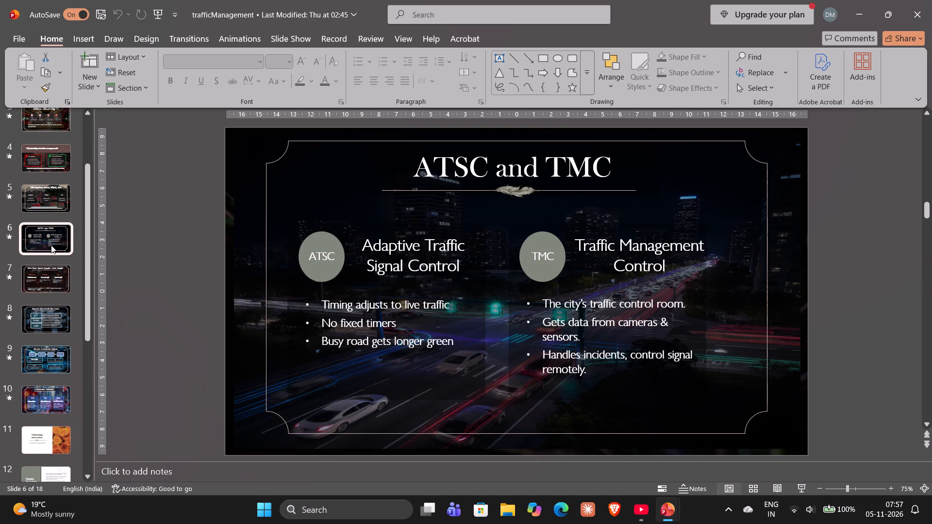
left_click(59, 229)
key("ctrl+c")
scroll(62, 364, "down", 1)
left_click(61, 365)
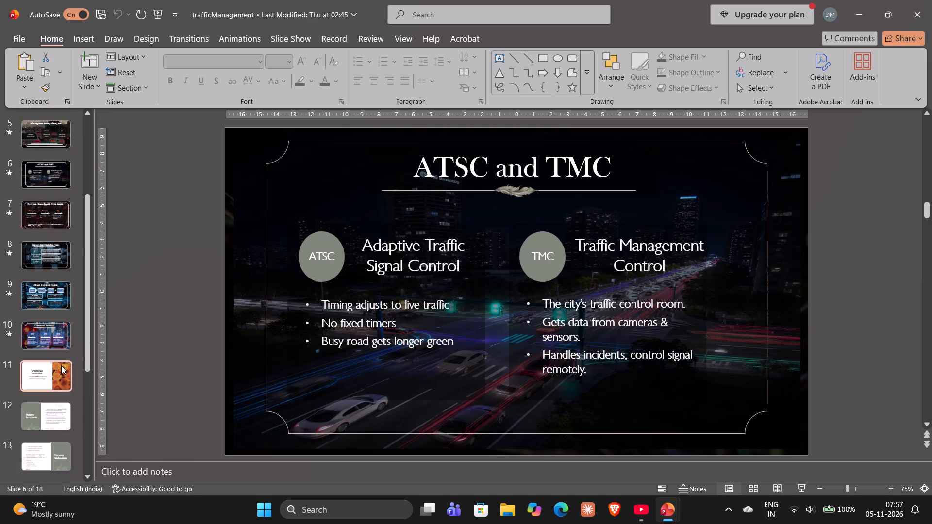
key("ctrl+v")
Reorder the slides so the pasted ATSC and TMC copy comes before the Overcoming nervousness slide, directly after slide 10.
double_click(61, 365)
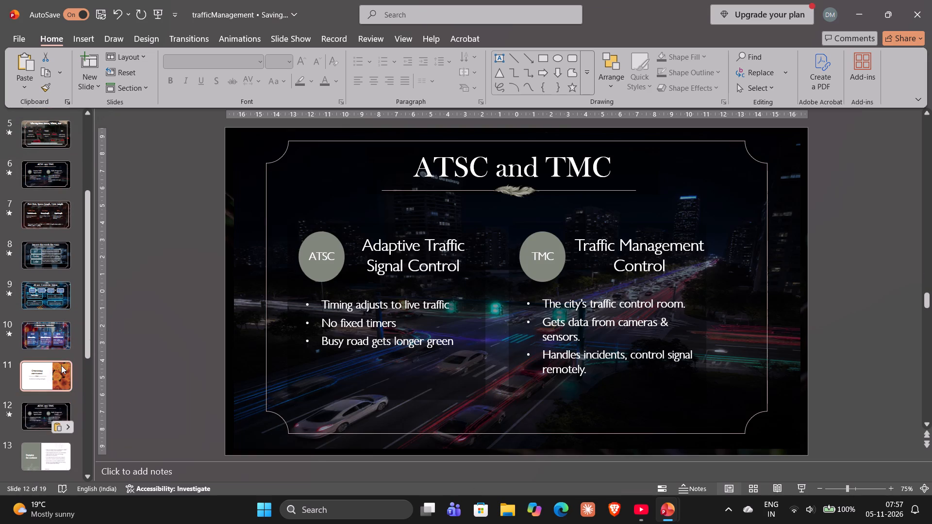
left_click(61, 365)
left_click_drag(61, 365, 54, 427)
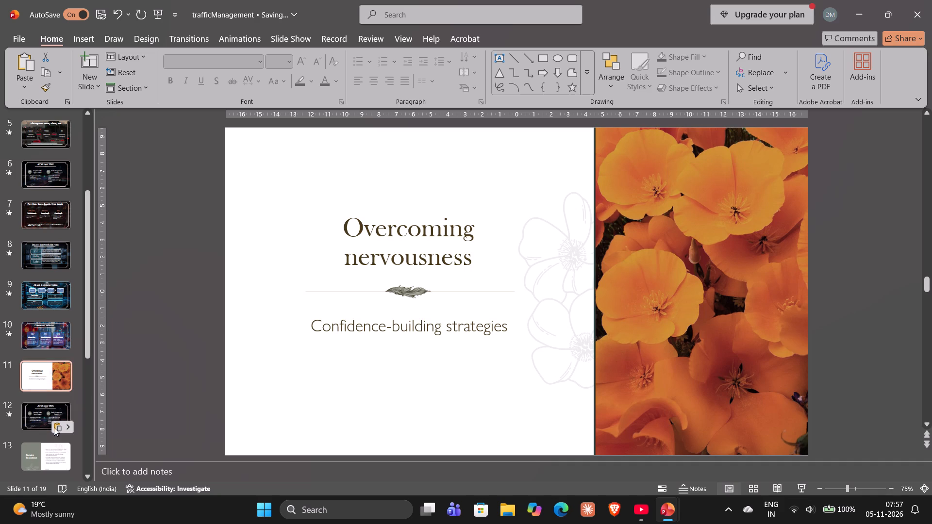
left_click_drag(54, 427, 53, 383)
left_click_drag(53, 383, 46, 443)
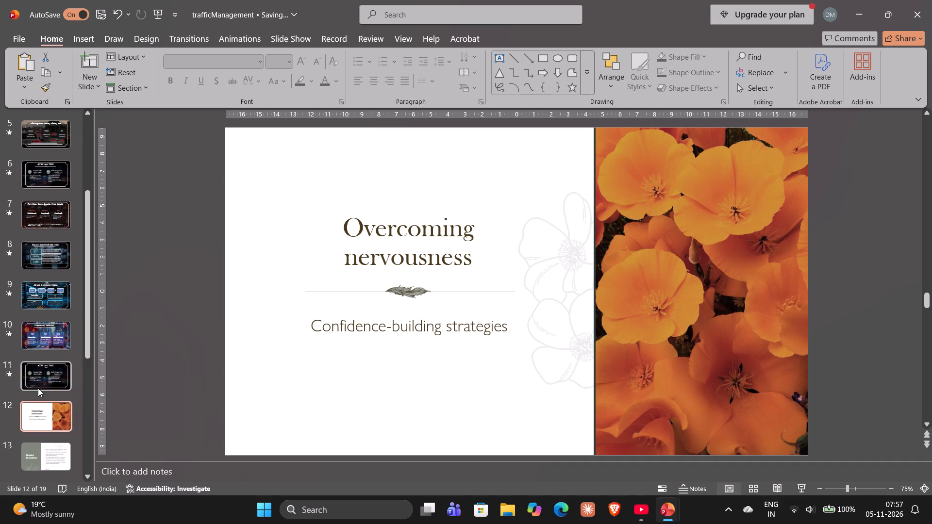
Delete the night traffic photo and the floral background picture behind it from the ATSC and TMC copy on slide 11.
left_click(38, 388)
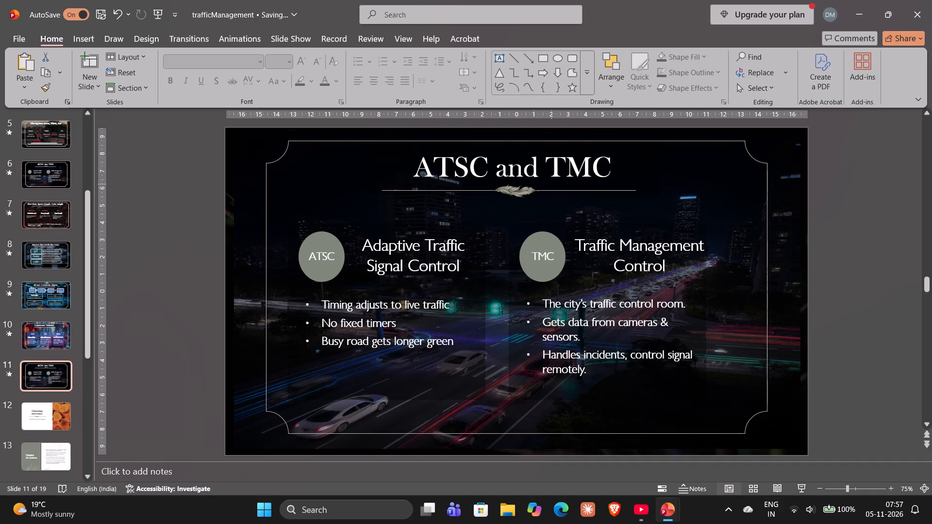
left_click(722, 181)
key("Delete")
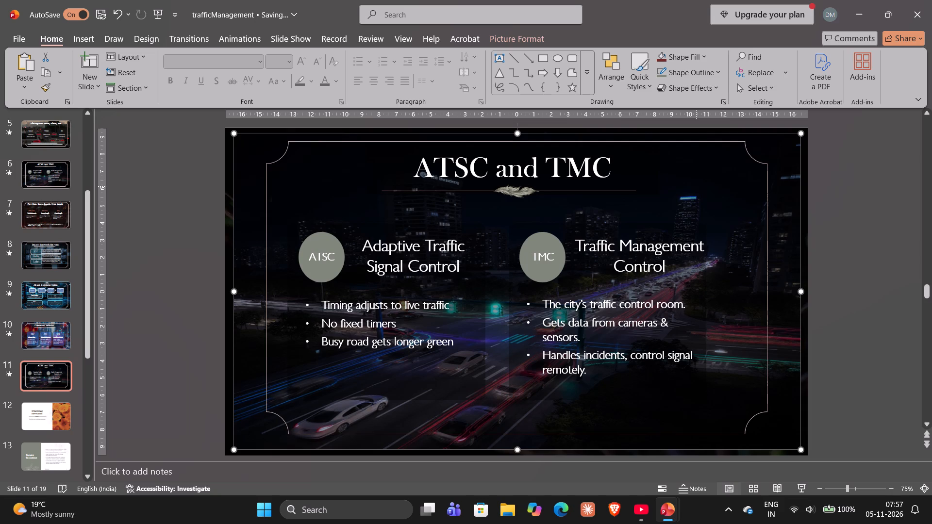
left_click(696, 186)
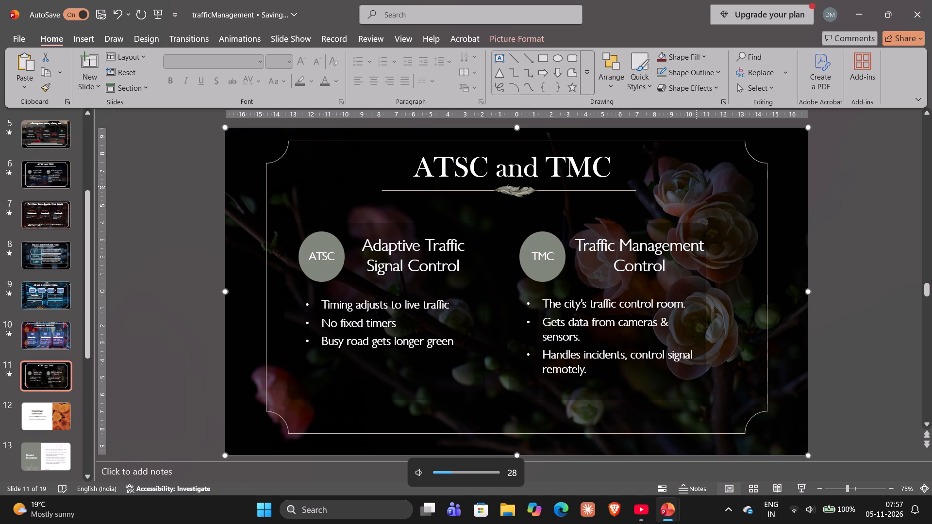
key("Delete")
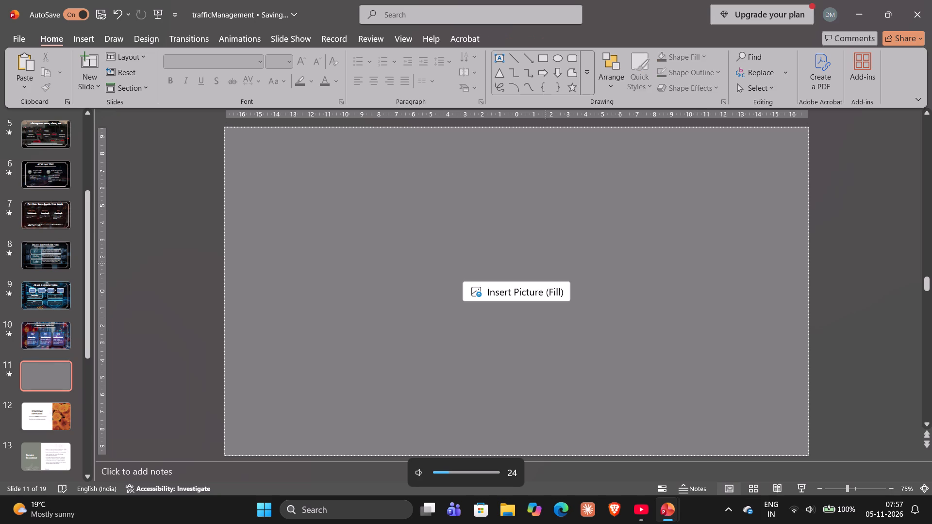
Fill the empty full-slide picture placeholder on slide 11 with the Londra picture from the Downloads folder.
left_click(546, 290)
left_click(520, 311)
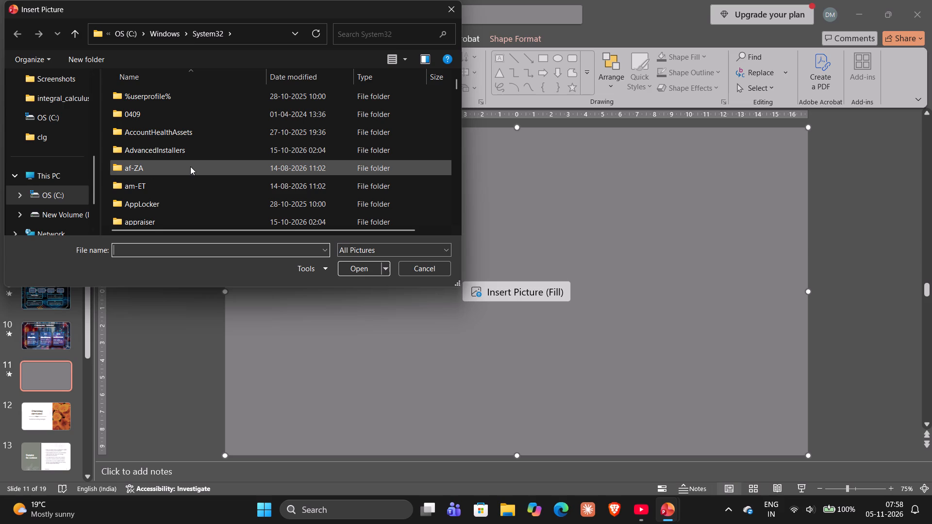
scroll(200, 229, "down", 2)
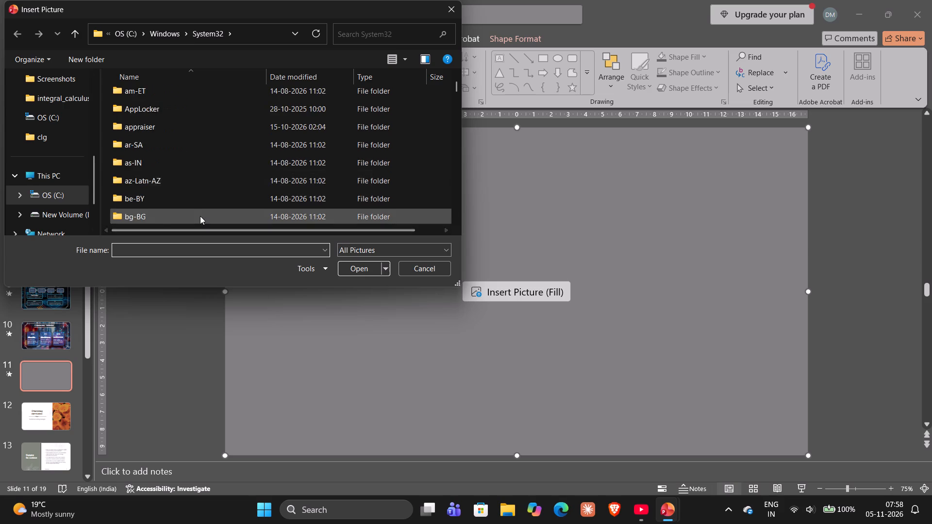
scroll(200, 216, "down", 2)
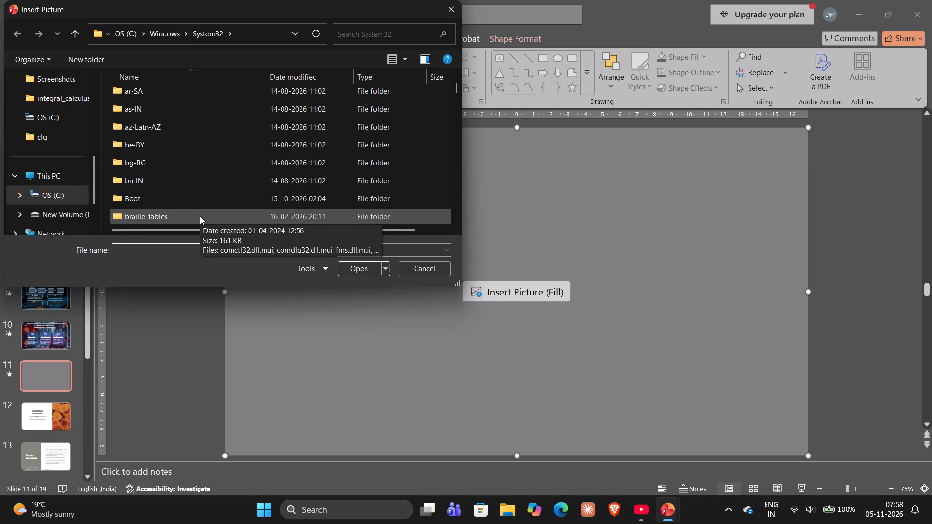
scroll(200, 216, "down", 2)
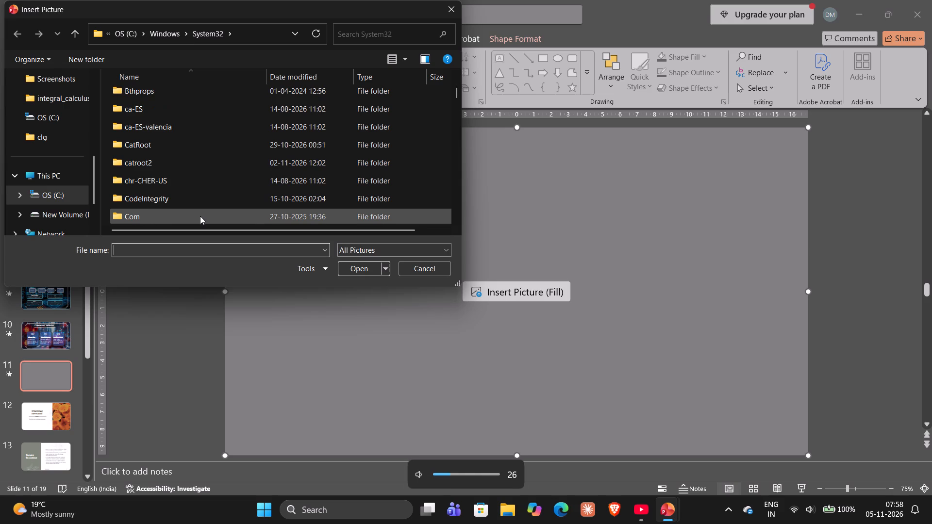
scroll(200, 216, "down", 2)
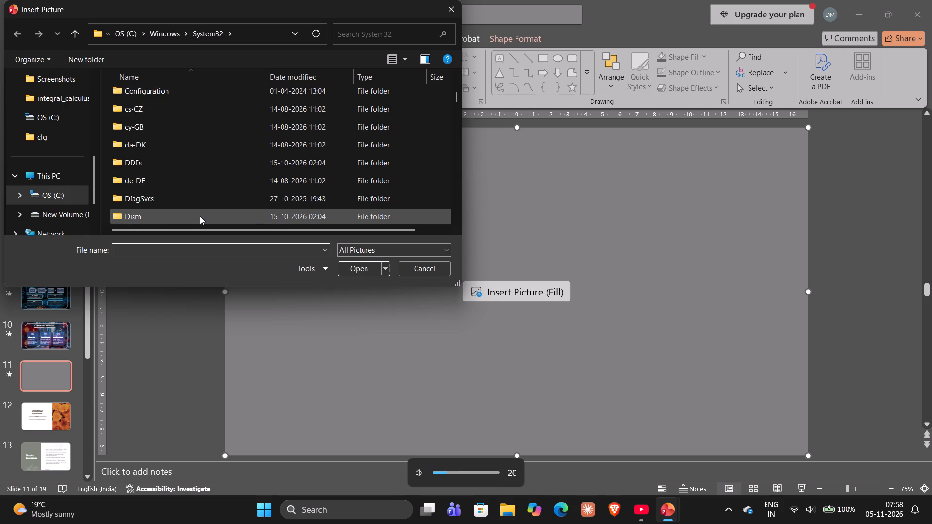
scroll(200, 216, "down", 5)
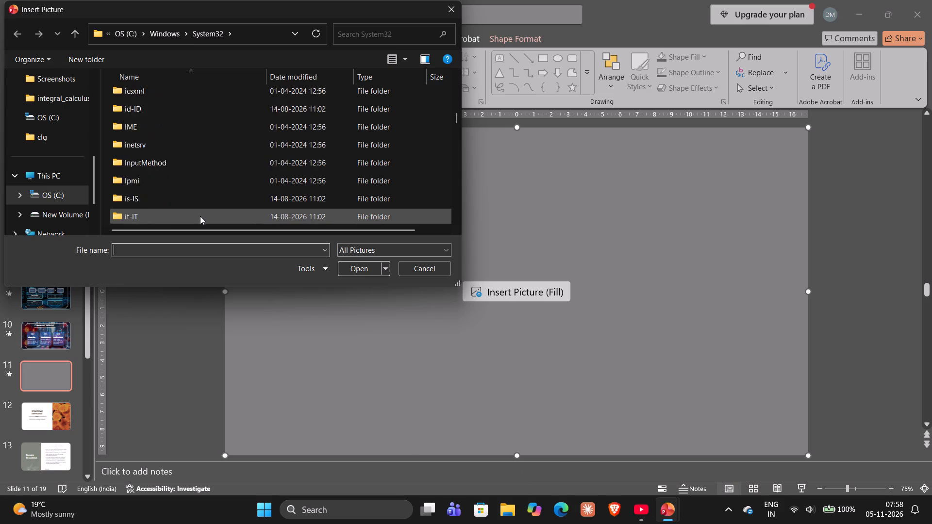
scroll(200, 216, "down", 17)
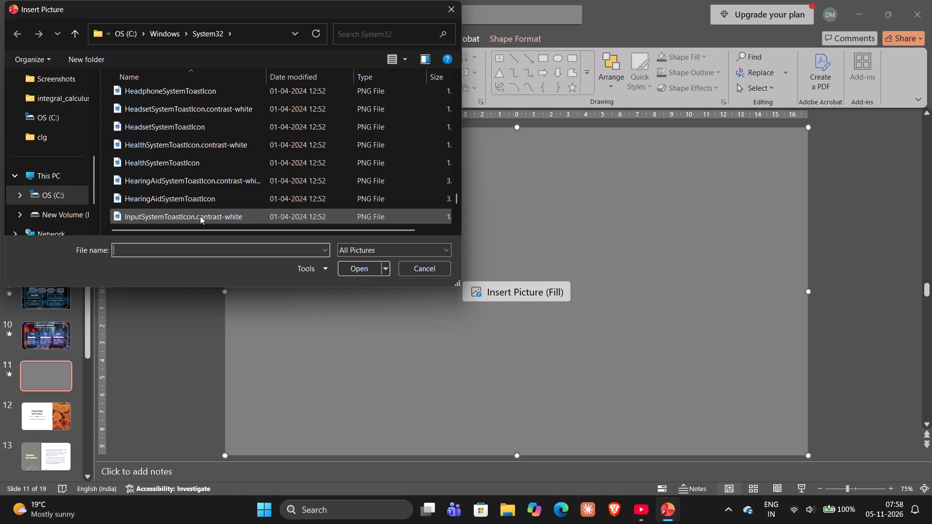
scroll(200, 216, "down", 3)
scroll(200, 216, "up", 20)
scroll(200, 216, "up", 20)
scroll(200, 216, "up", 20)
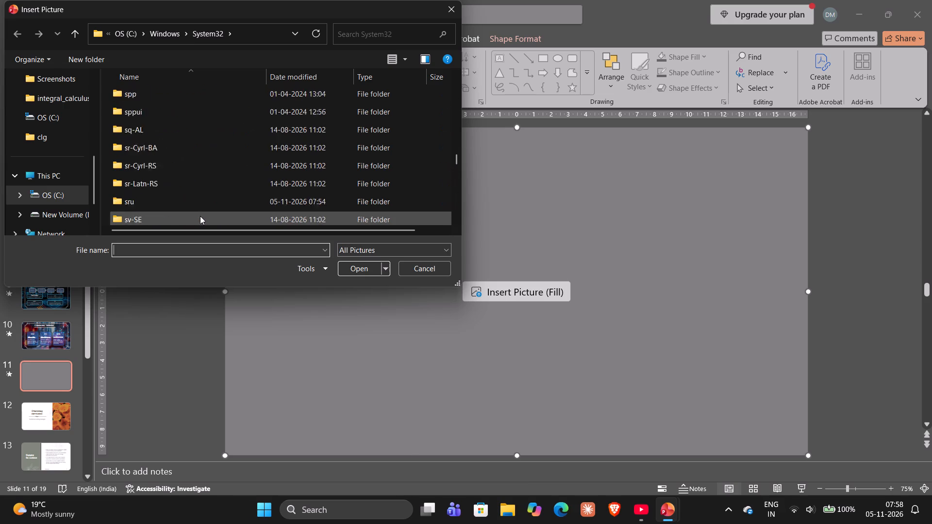
scroll(200, 216, "up", 20)
scroll(200, 216, "up", 20)
scroll(88, 159, "up", 7)
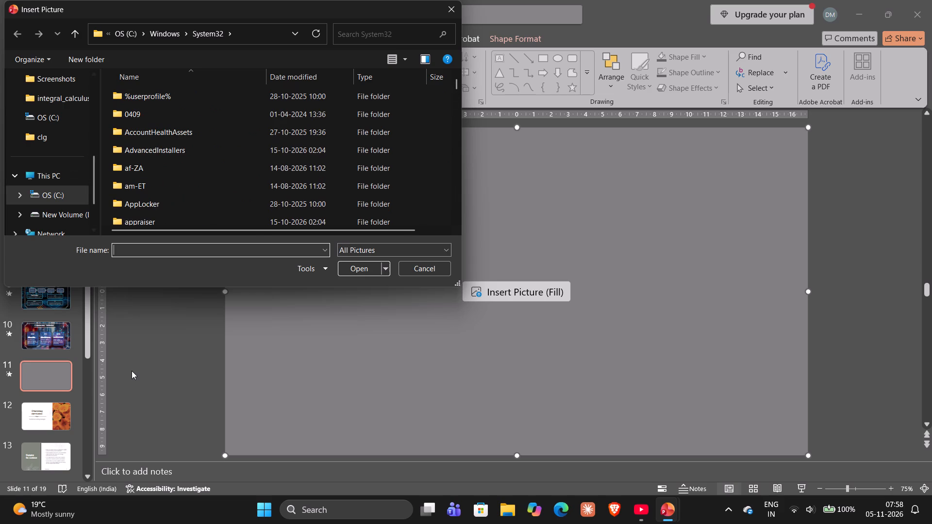
scroll(76, 146, "up", 7)
left_click(74, 178)
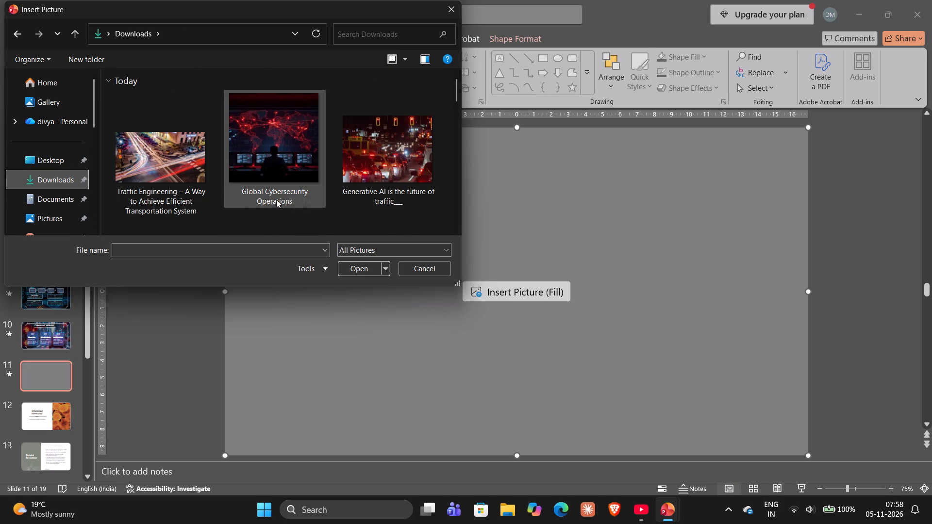
scroll(316, 216, "down", 1)
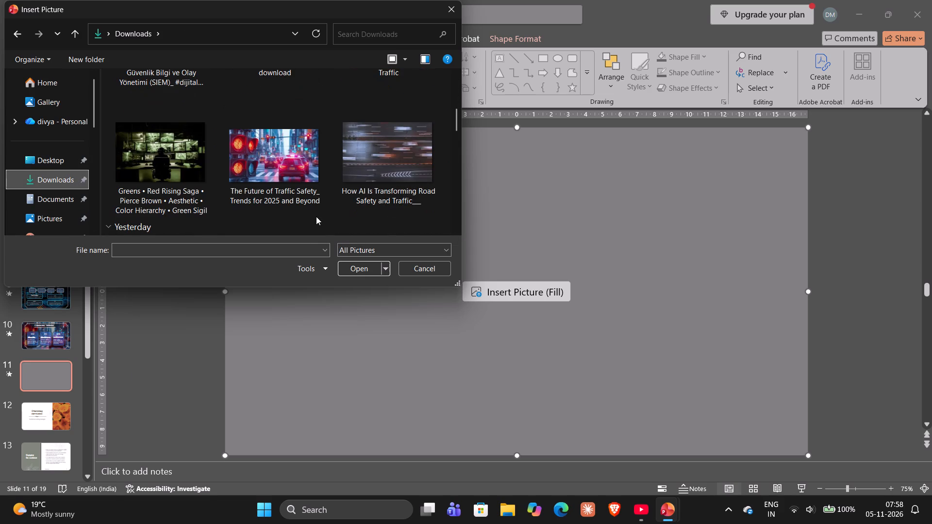
scroll(316, 216, "down", 2)
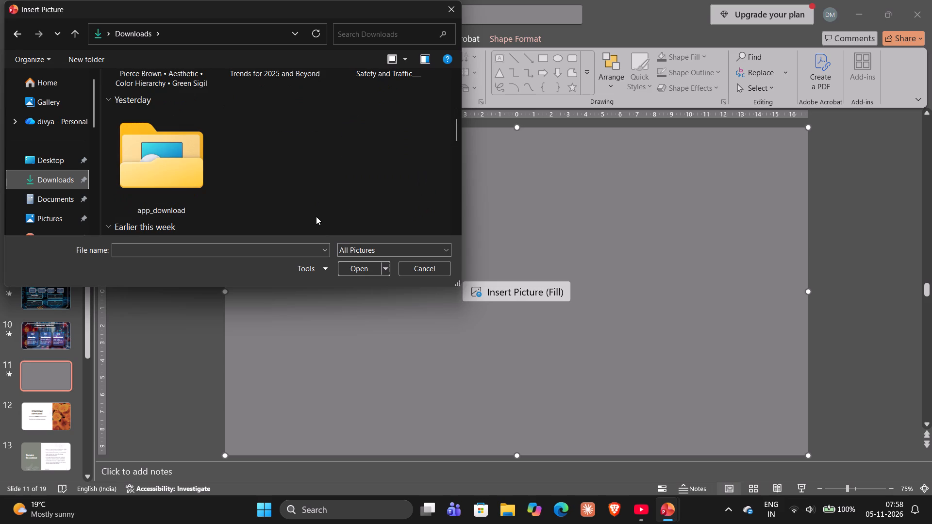
scroll(316, 216, "down", 2)
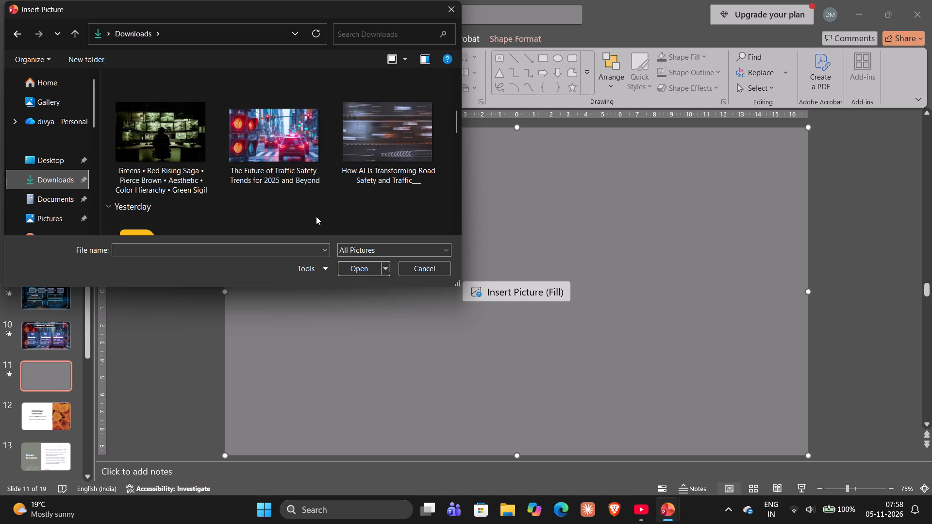
scroll(316, 216, "down", 2)
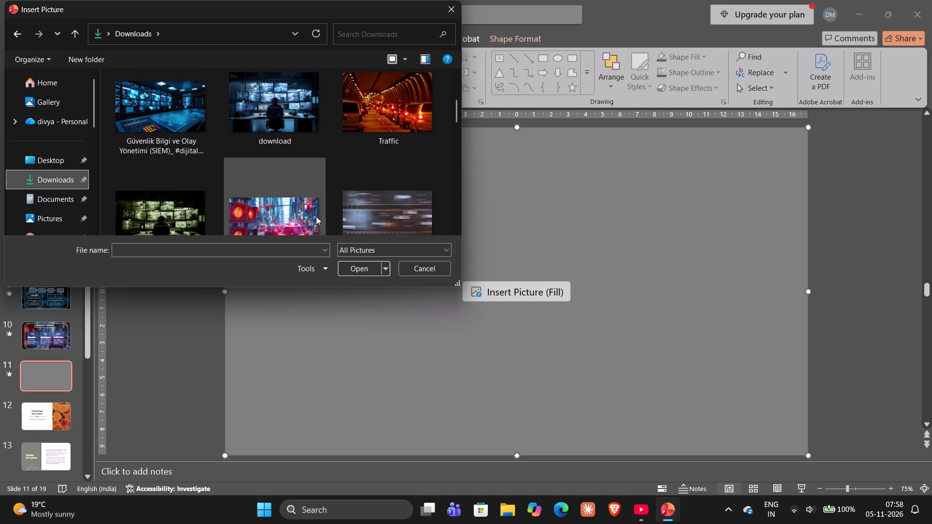
scroll(316, 216, "down", 3)
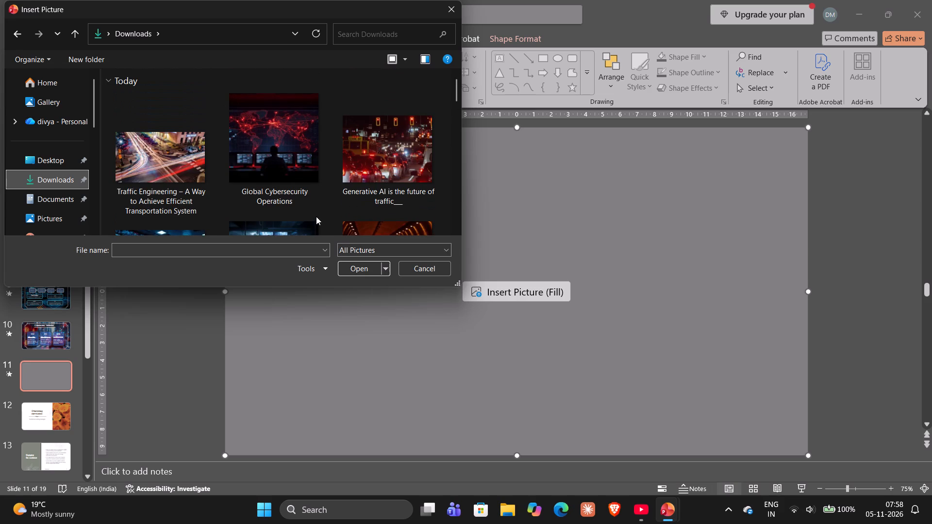
scroll(316, 216, "down", 1)
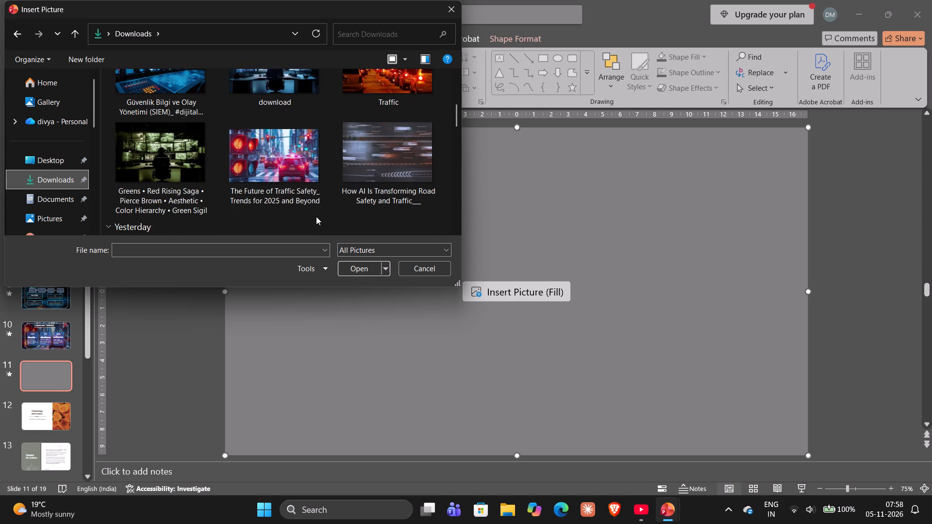
scroll(316, 216, "down", 2)
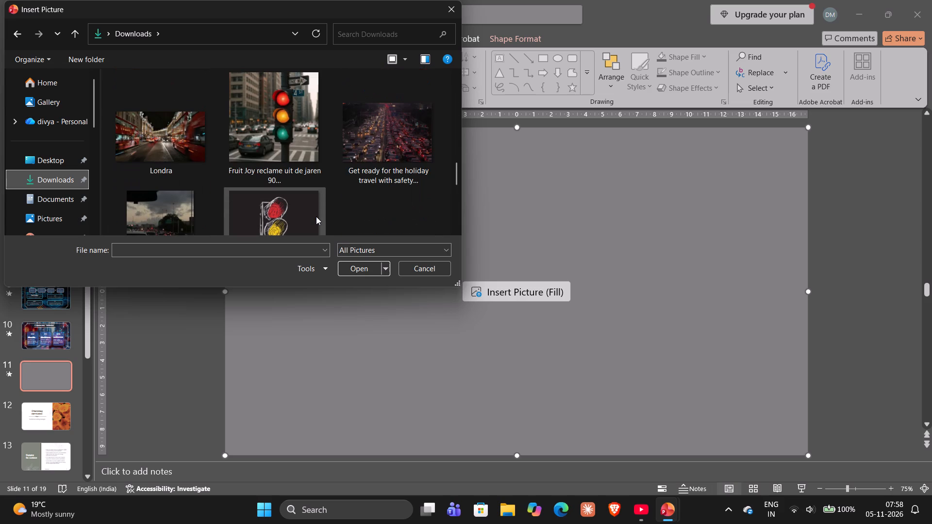
scroll(316, 216, "down", 1)
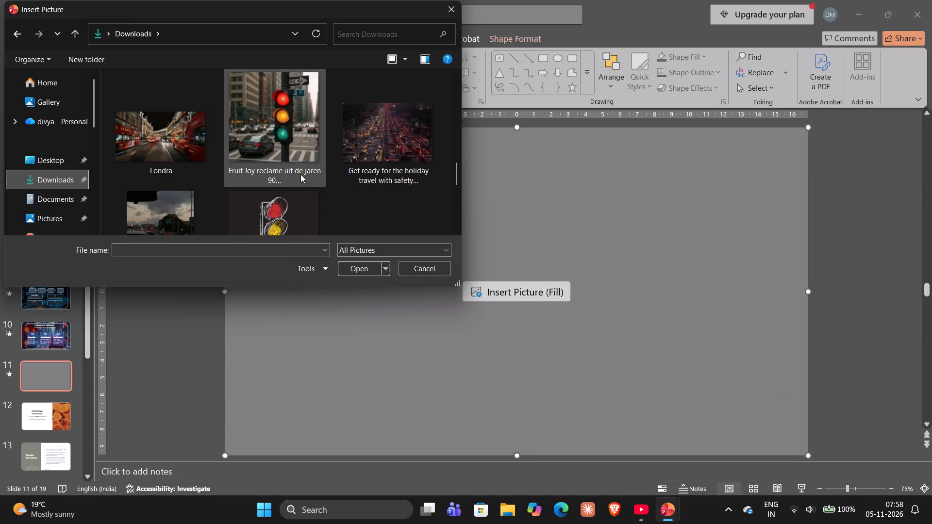
left_click(285, 125)
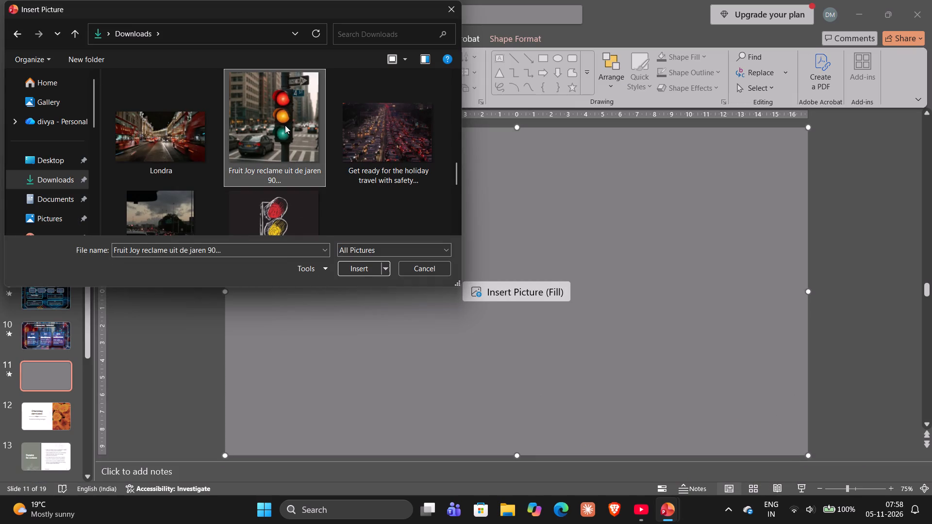
double_click(151, 127)
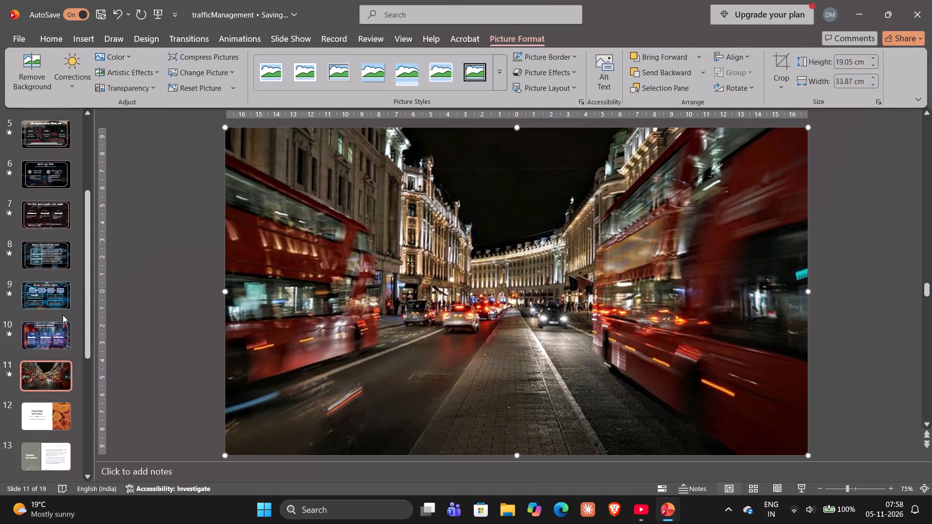
Review the earlier slides' content and backgrounds, including slides 4 to 8, and return to slide 11.
scroll(63, 315, "up", 3)
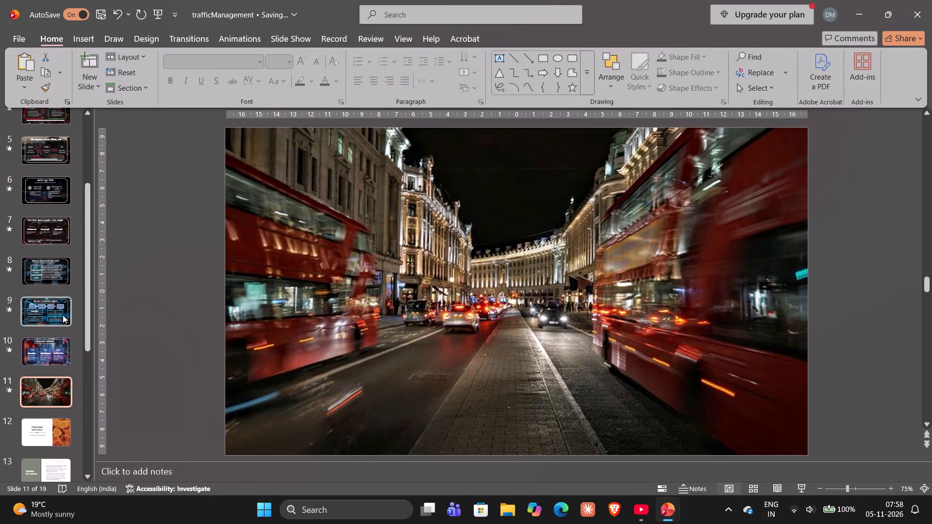
scroll(63, 315, "up", 3)
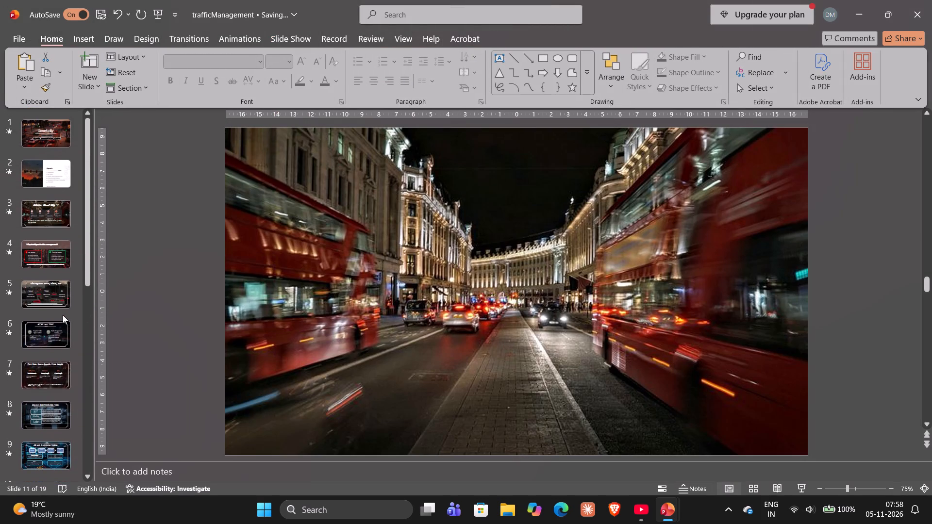
scroll(63, 315, "down", 2)
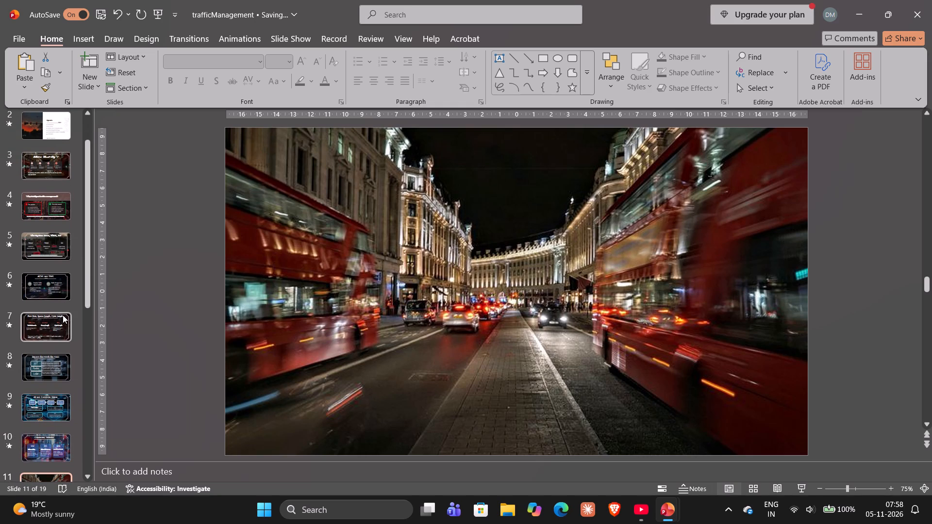
scroll(63, 315, "down", 1)
left_click(35, 204)
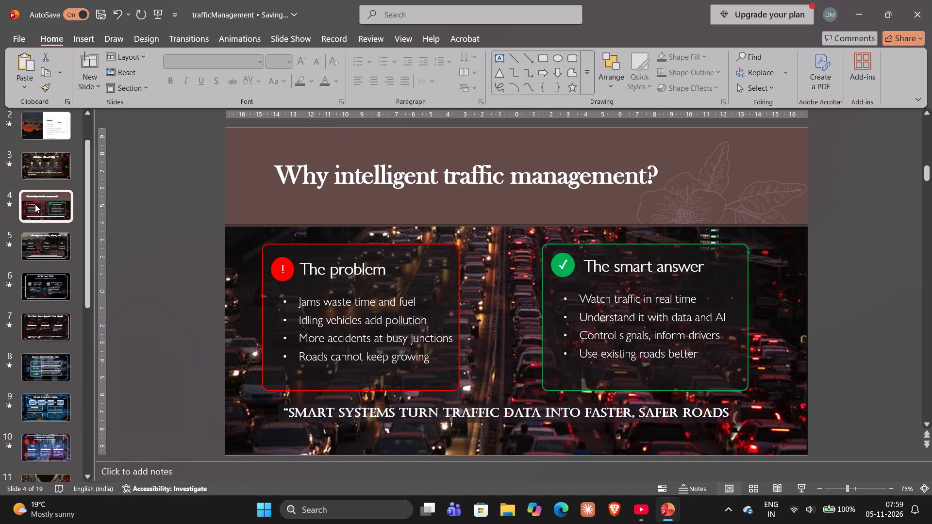
left_click(37, 241)
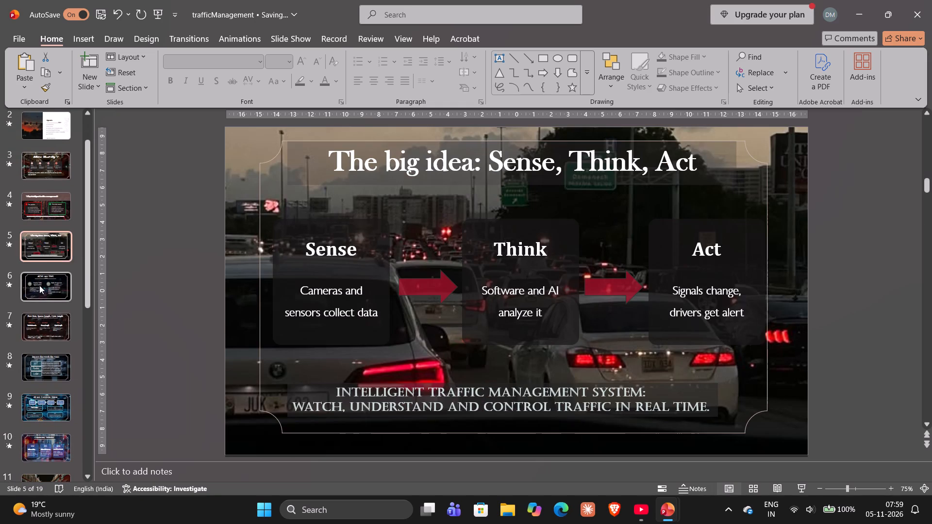
left_click(40, 286)
left_click(40, 322)
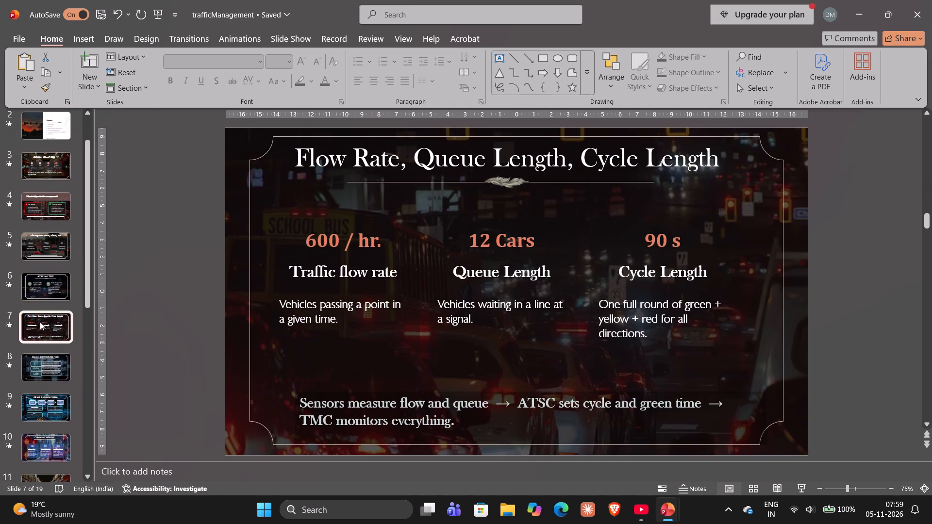
left_click(42, 369)
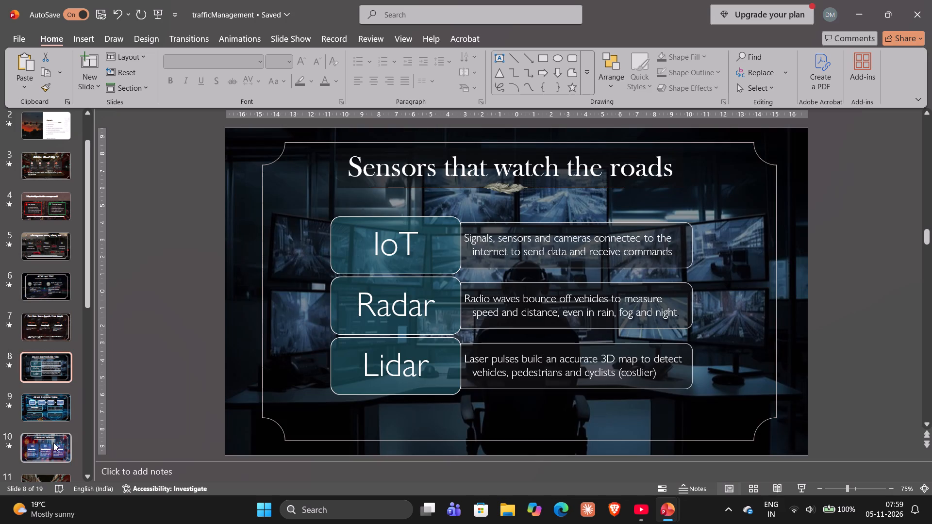
left_click(50, 476)
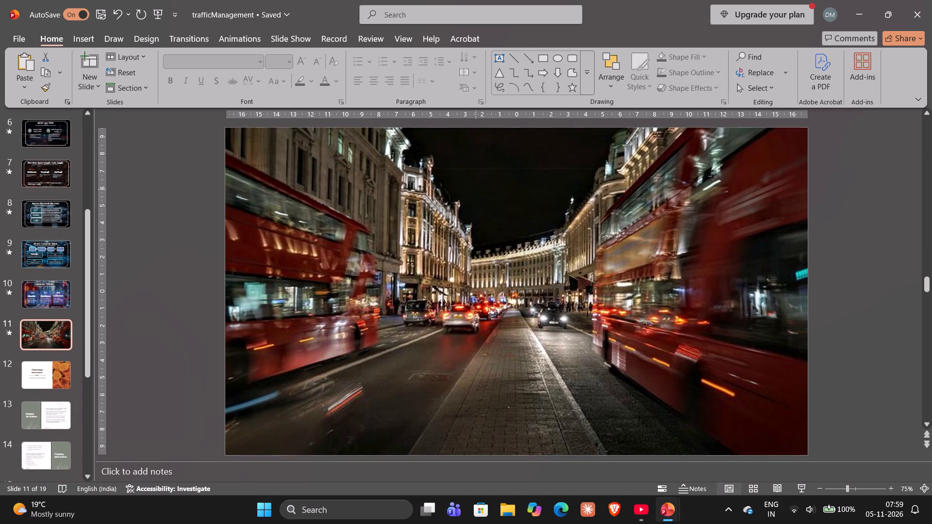
Send the Londra picture on slide 11 backward until it sits behind the title, decorative frame and both text blocks.
left_click(476, 189)
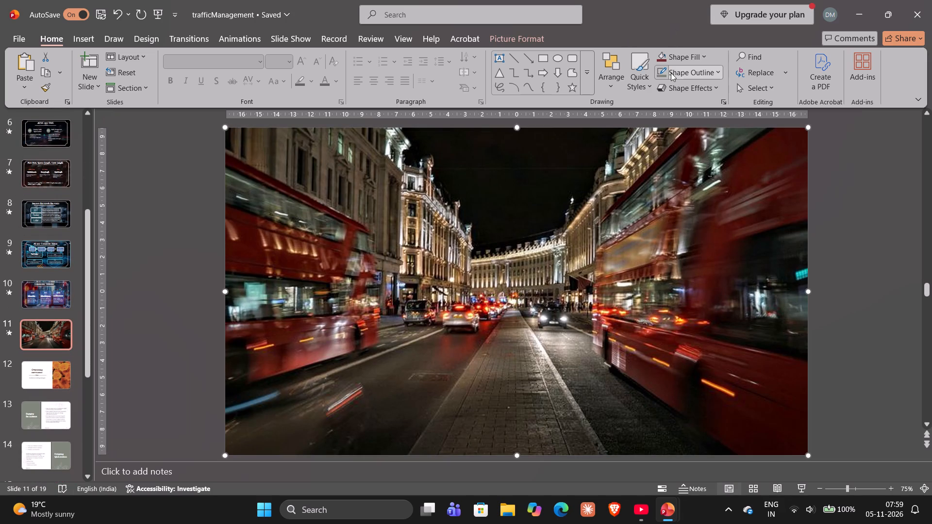
double_click(582, 162)
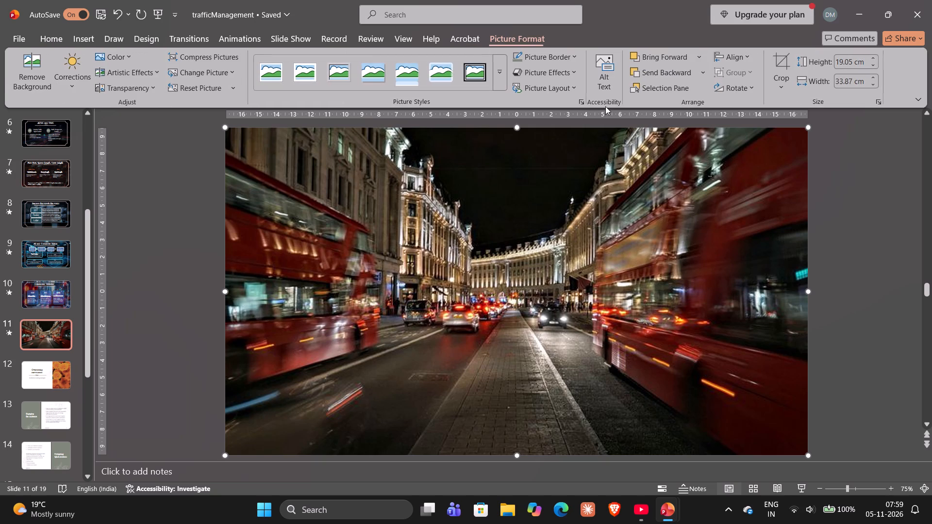
triple_click(660, 74)
triple_click(660, 74)
triple_click(660, 74)
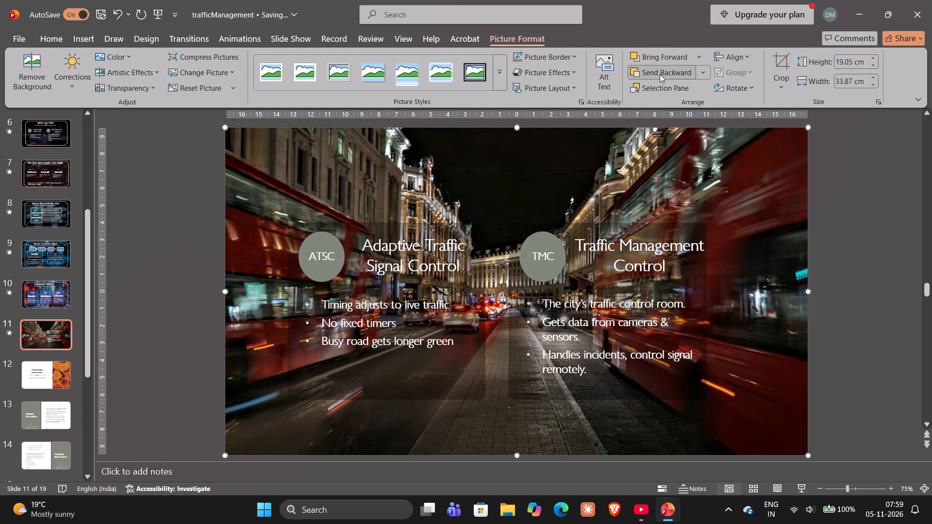
triple_click(660, 74)
triple_click(660, 74)
triple_click(660, 74)
double_click(660, 74)
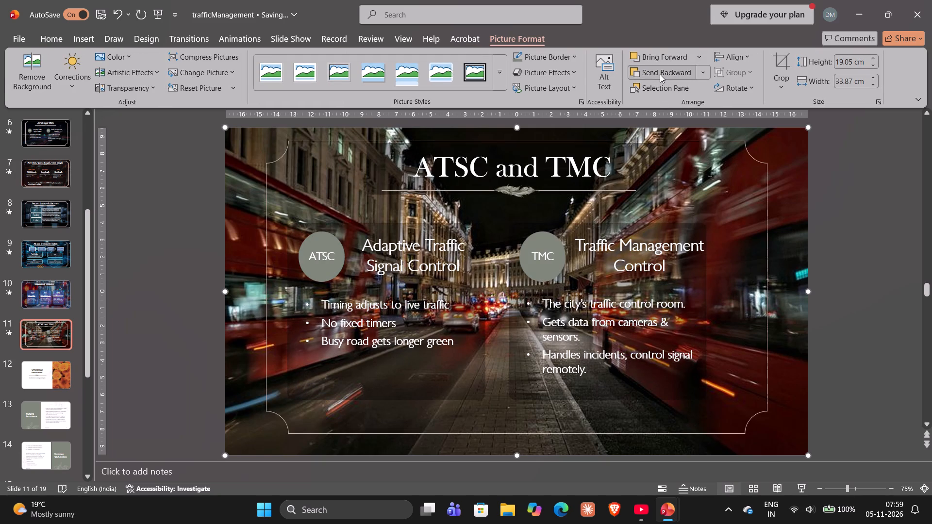
Darken the Londra background picture on slide 11 by setting its brightness to -39%.
left_click(788, 143)
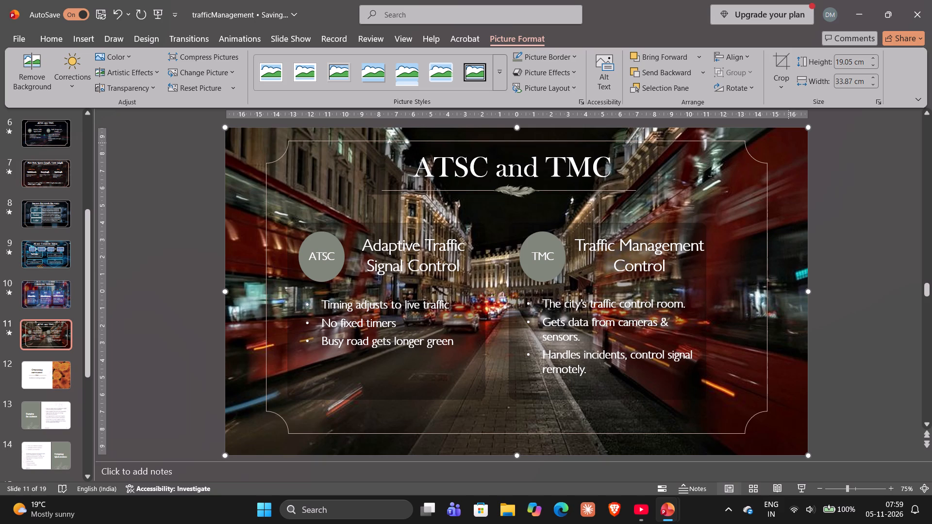
right_click(788, 143)
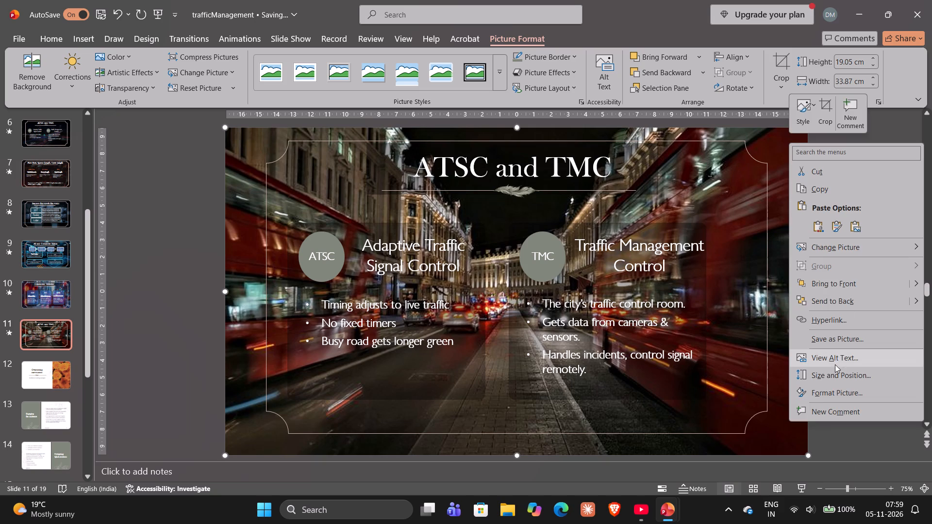
left_click(834, 389)
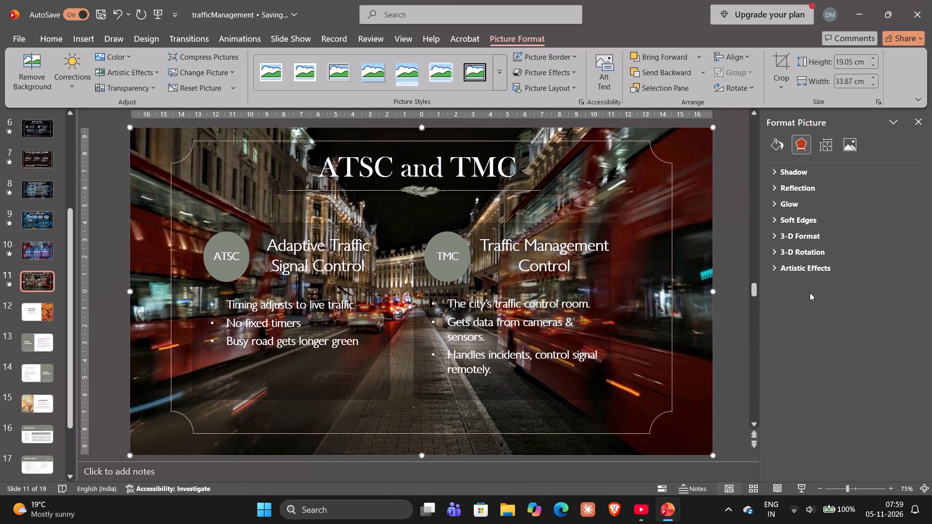
left_click(840, 143)
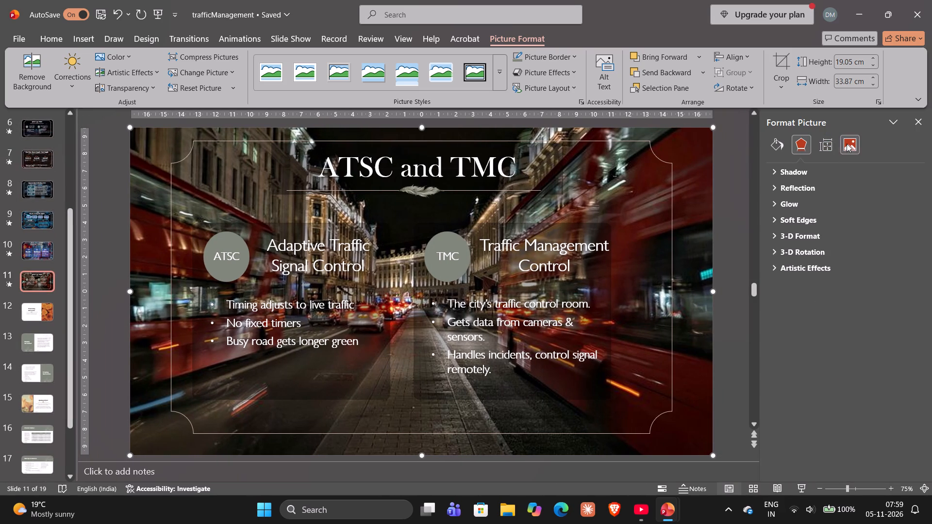
left_click(847, 144)
left_click(818, 204)
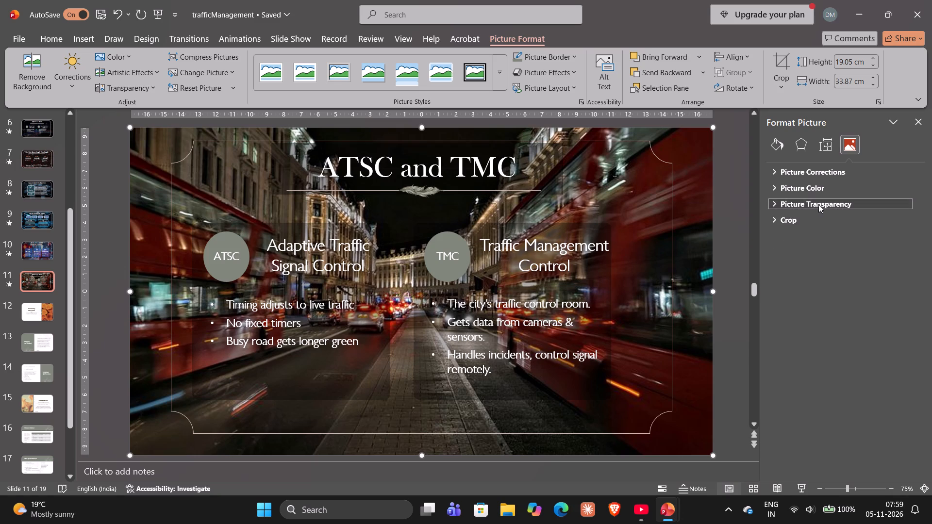
left_click(803, 185)
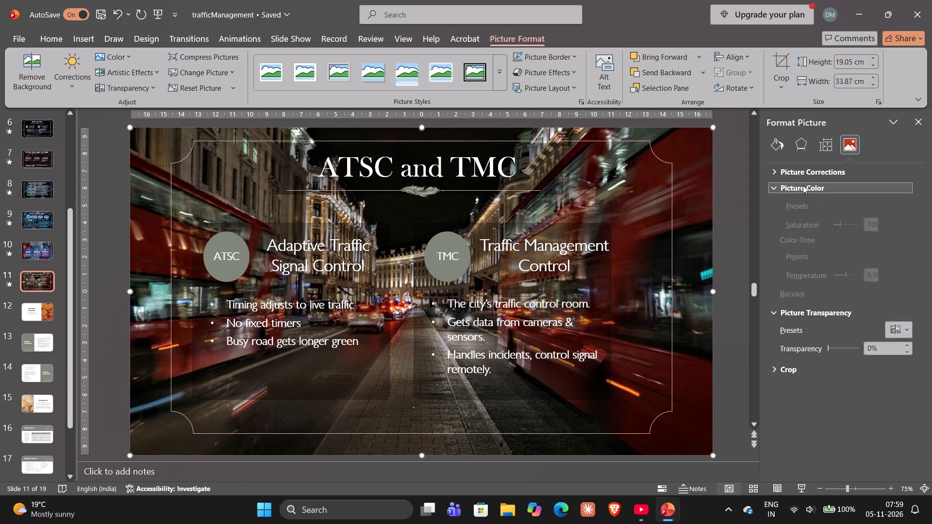
left_click(814, 192)
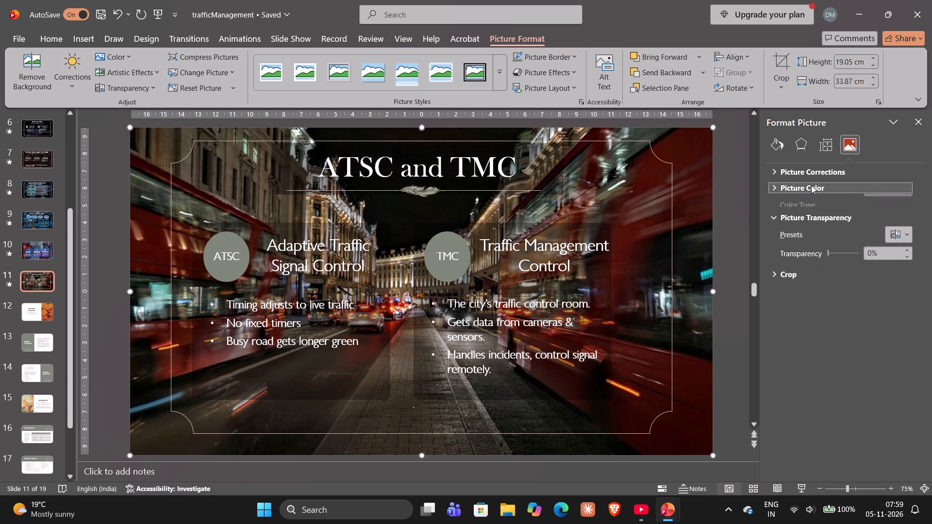
left_click(804, 175)
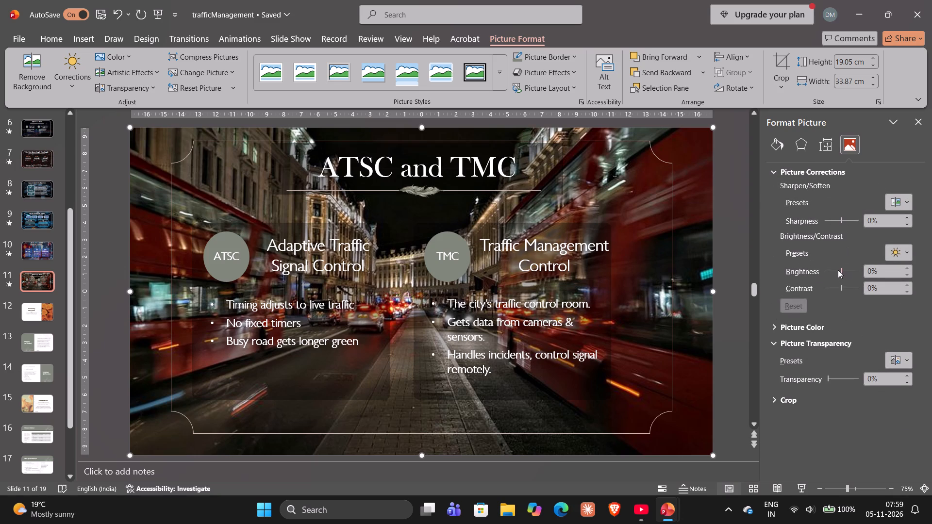
left_click_drag(838, 270, 848, 271)
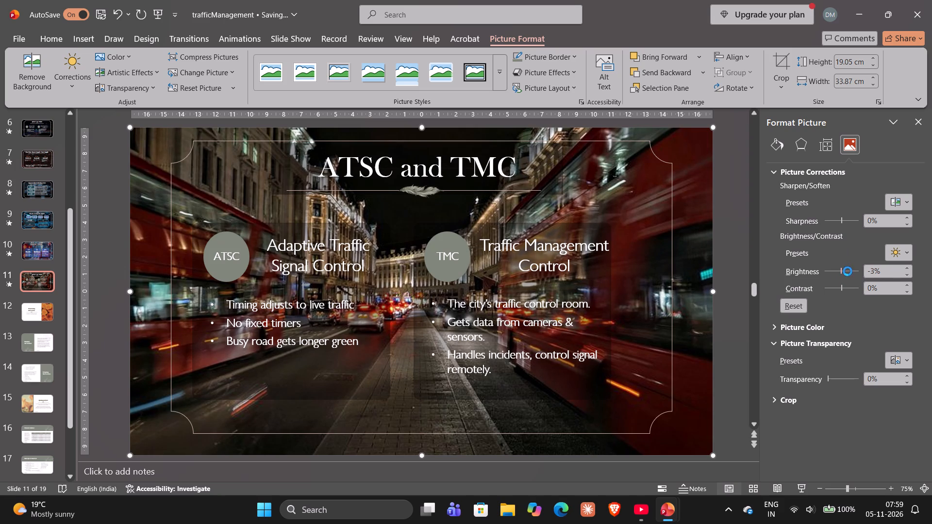
left_click_drag(848, 271, 835, 276)
left_click_drag(841, 271, 836, 273)
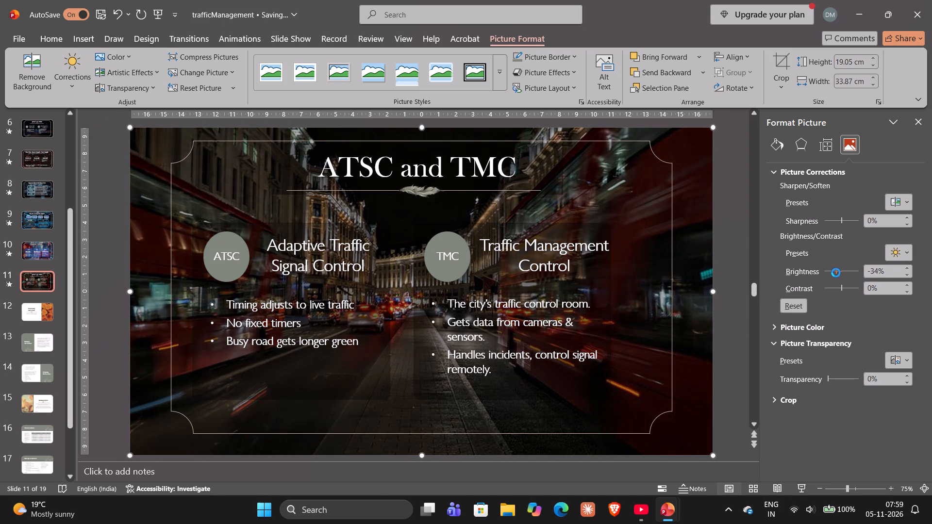
left_click_drag(836, 273, 835, 274)
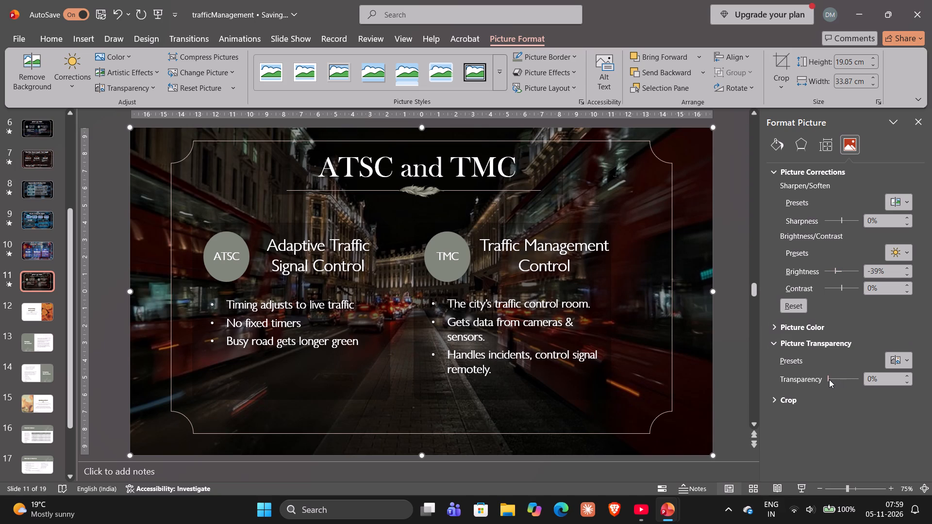
Set the Londra background picture's transparency to 7%.
left_click(828, 379)
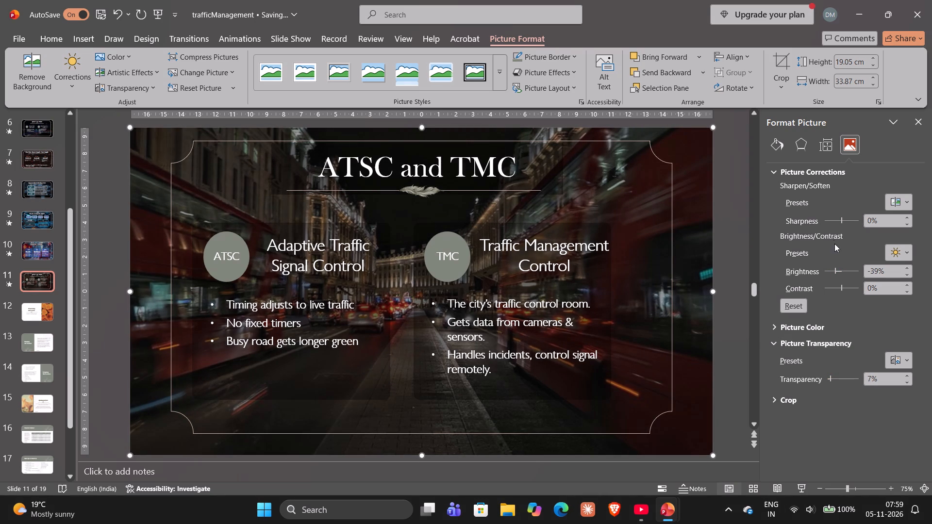
Soften the Londra background picture by setting its sharpness to -25%, and close the picture formatting settings.
left_click(842, 224)
left_click_drag(841, 221, 847, 221)
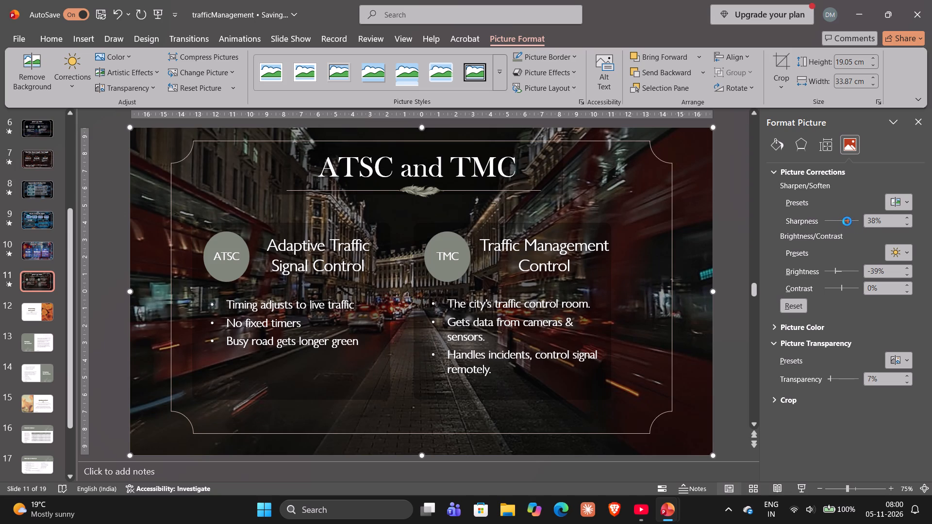
left_click_drag(847, 221, 836, 222)
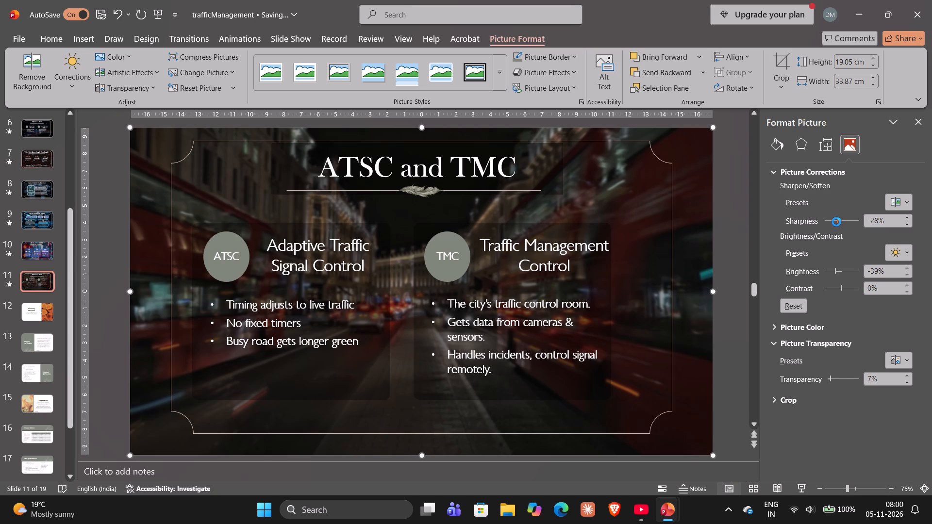
left_click_drag(836, 222, 835, 222)
left_click_drag(835, 222, 837, 223)
left_click_drag(837, 223, 837, 223)
left_click_drag(837, 223, 836, 223)
left_click(904, 224)
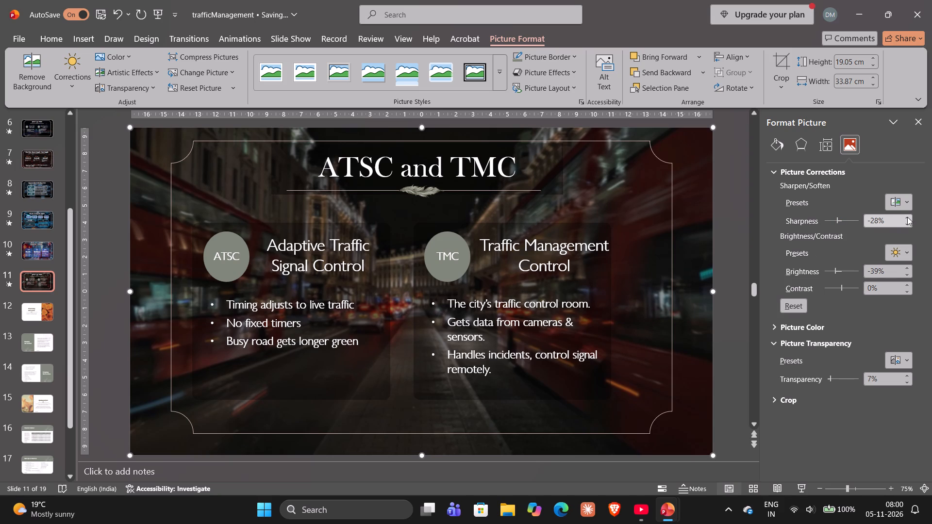
double_click(907, 217)
left_click(907, 217)
left_click(921, 121)
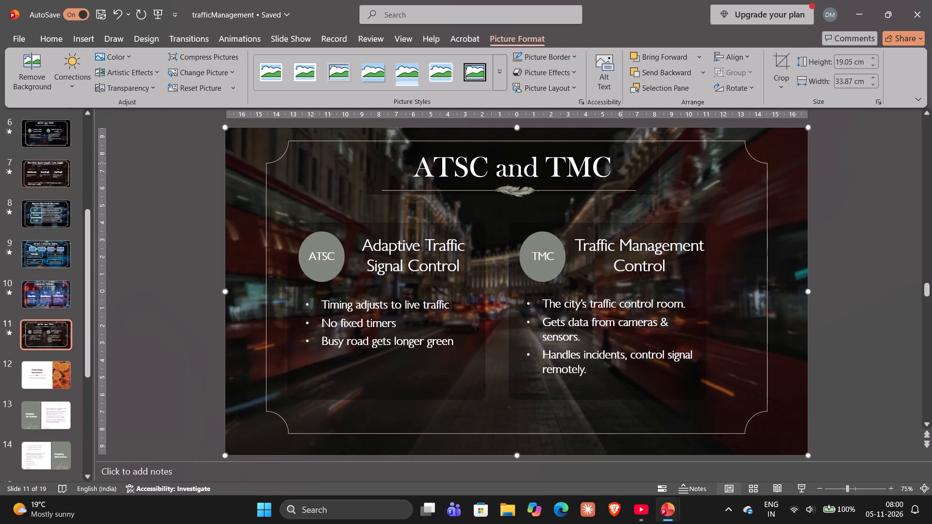
Replace the "ATSC and TMC" title on slide 11 with "MQTT".
left_click(622, 164)
double_click(622, 164)
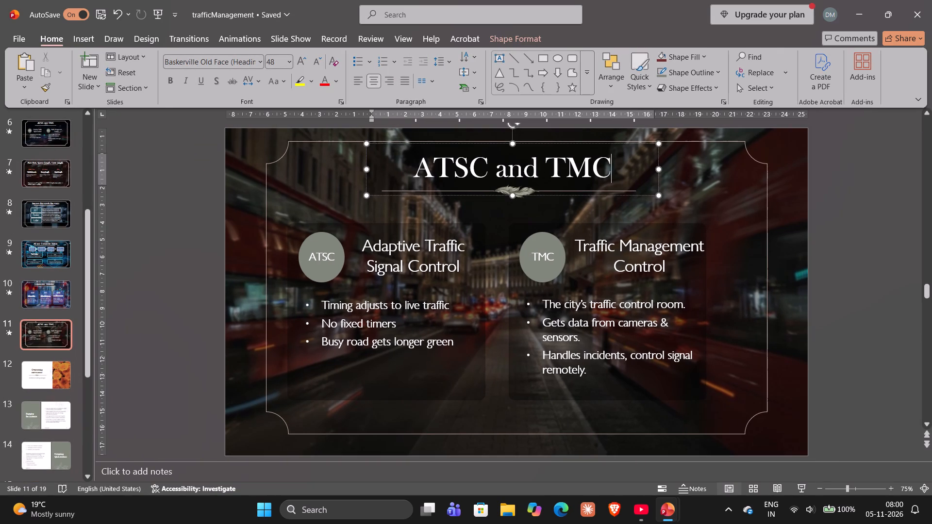
key("BackSpace")
key("BackSpace")
key("BackSpace")
key("BackSpace")
key("BackSpace")
key("BackSpace")
key("BackSpace")
key("BackSpace")
key("BackSpace")
key("BackSpace")
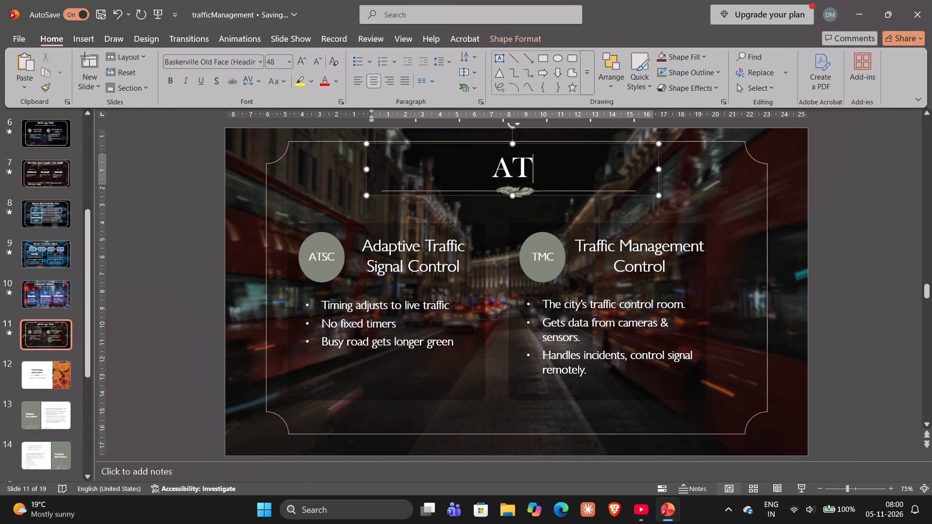
key("BackSpace")
key("BackSpace")
key("BackSpace")
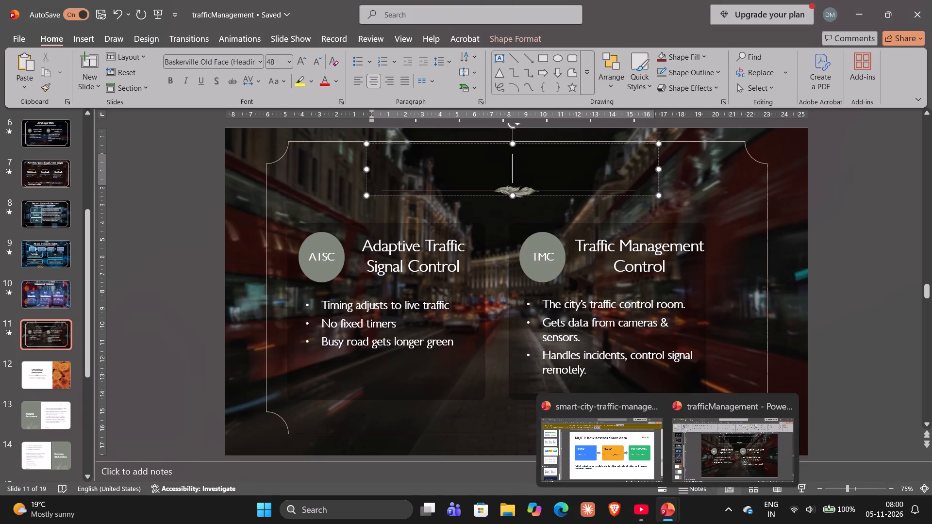
type("MQTT")
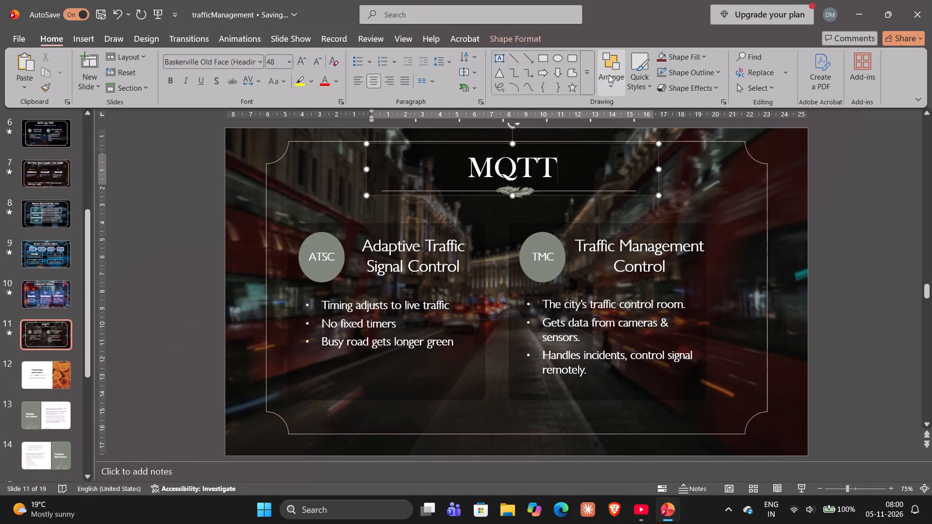
Complete slide 11's title as "MQTT : how devices share data?", checking the wording against the smart-city-traffic-management deck.
key("alt+Tab")
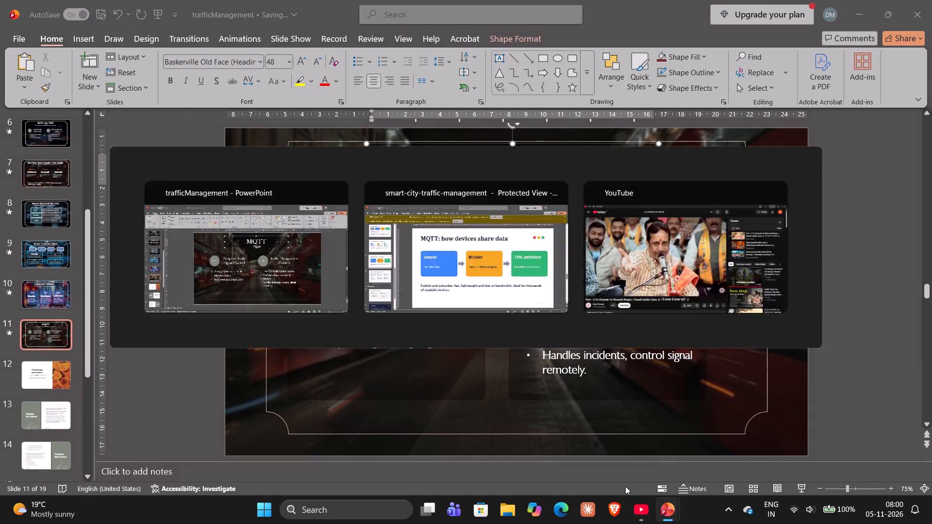
key("alt+Tab")
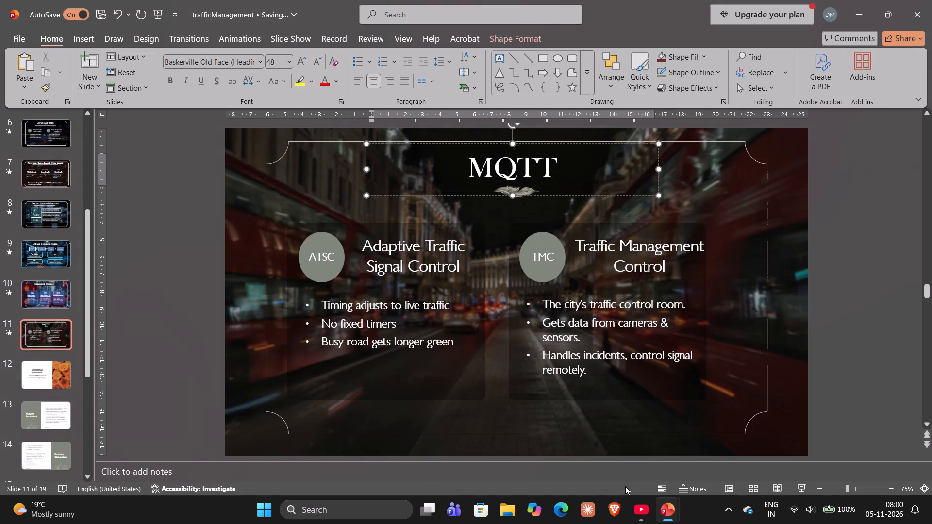
key("shift+colon")
key("BackSpace")
key("space")
type(":")
key("space")
key("h")
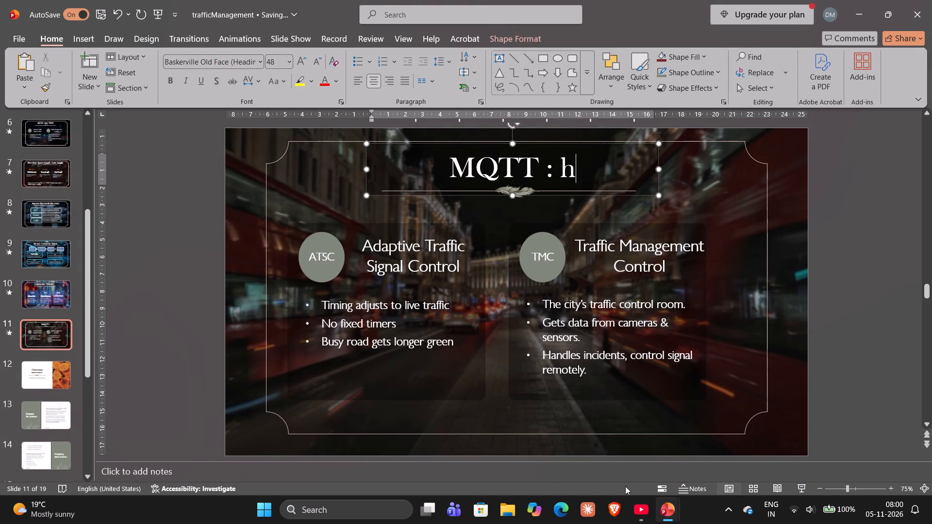
type("ow de")
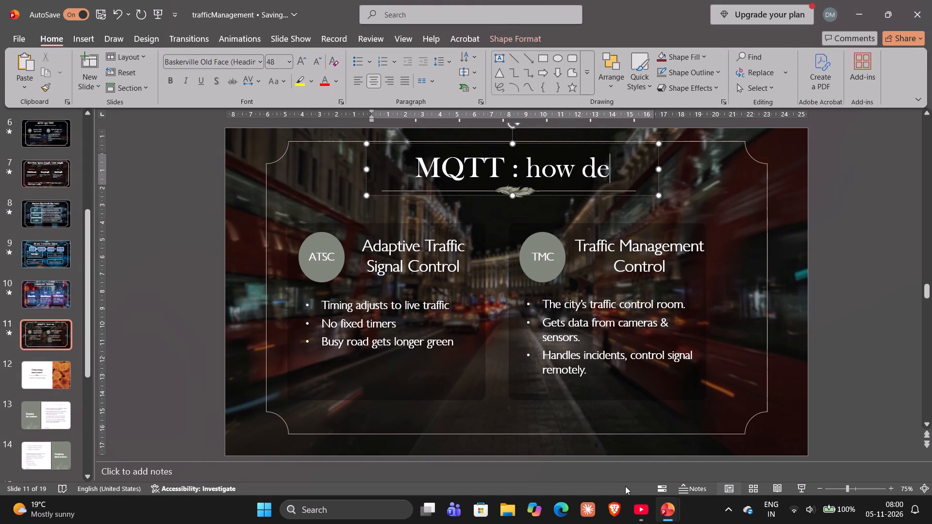
key("alt+Tab")
key("alt+Tab")
type("oces")
key("BackSpace")
key("BackSpace")
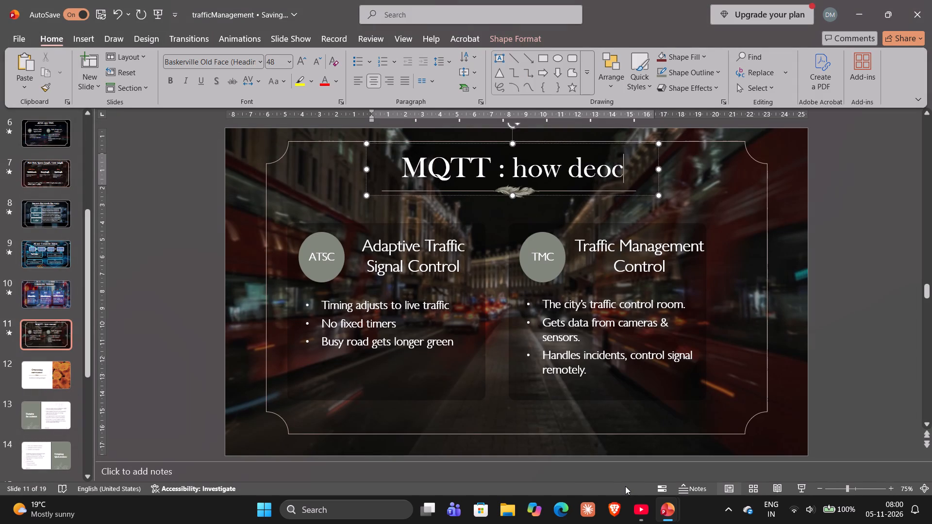
key("BackSpace")
key("BackSpace")
type("vice")
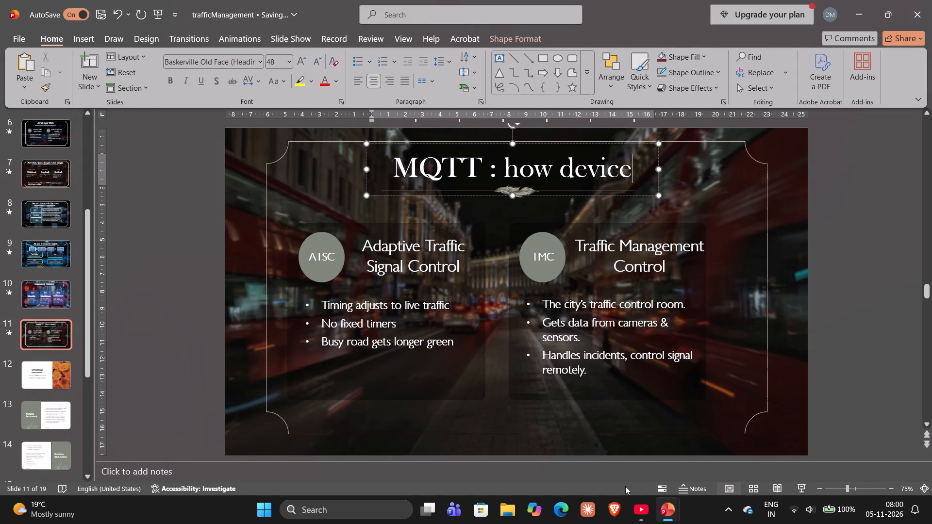
key("space")
key("BackSpace")
type("s share data")
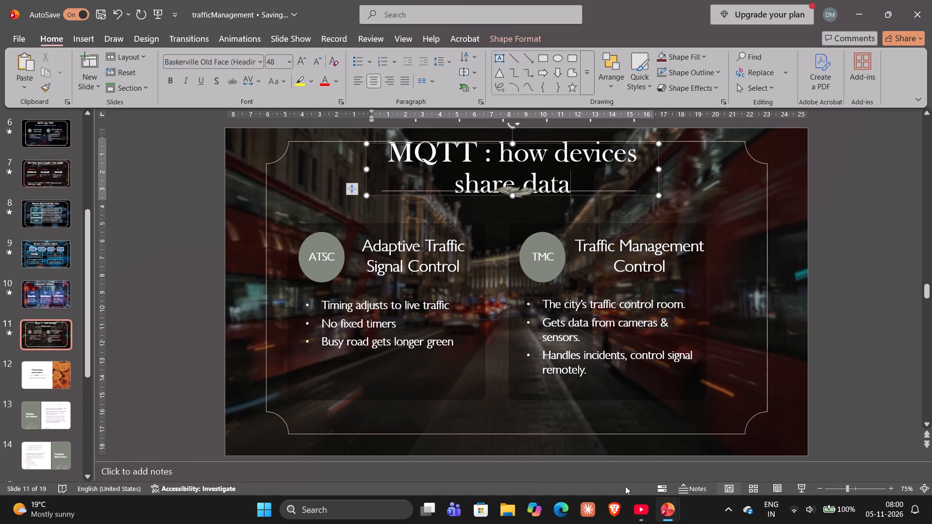
key("shift+question")
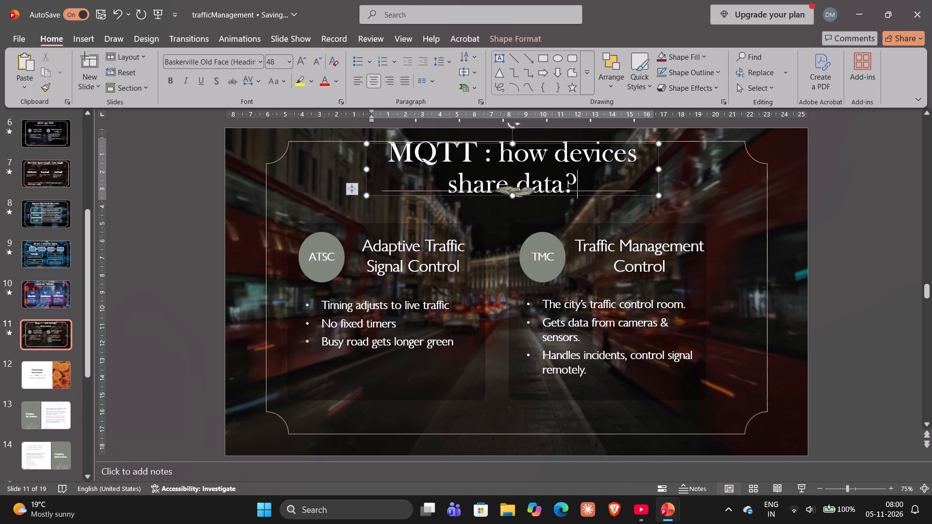
Widen the title text box on slide 11 towards both sides of the ornamental frame so the title fits on one line.
left_click_drag(365, 170, 292, 178)
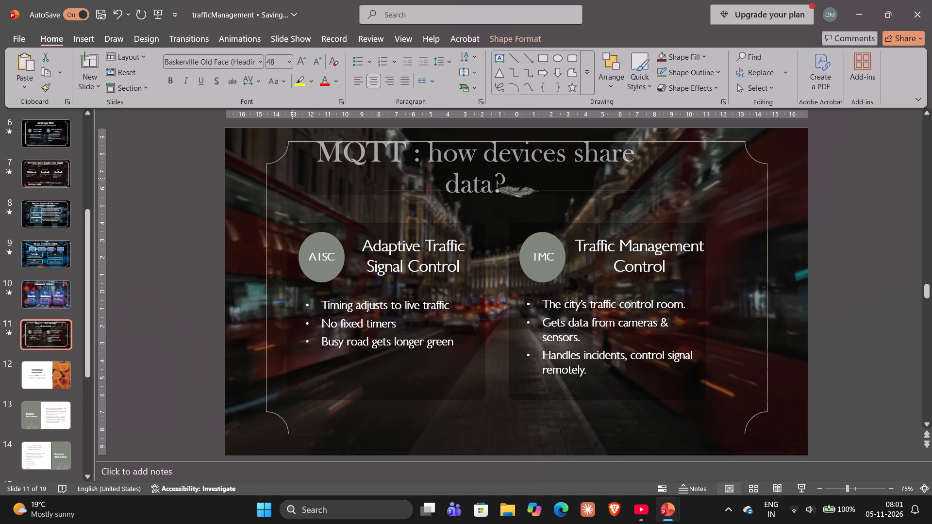
left_click_drag(292, 178, 284, 178)
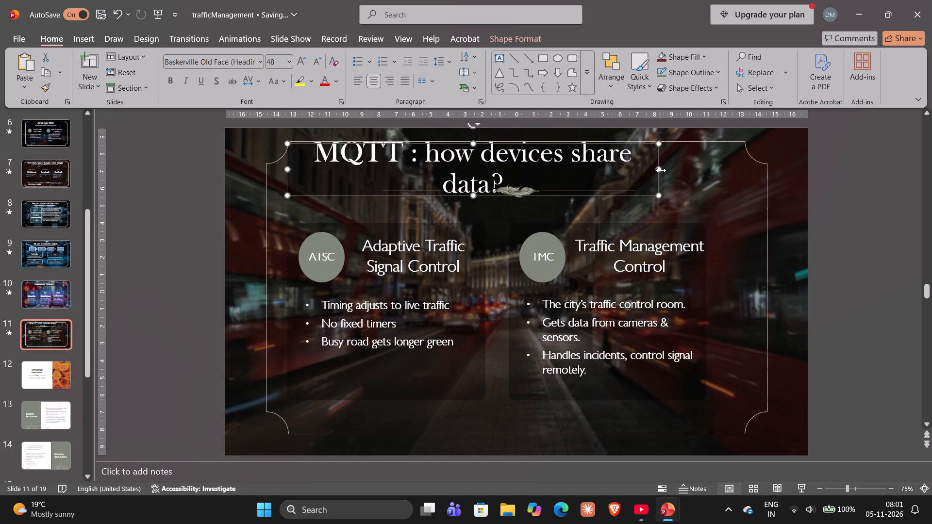
left_click_drag(659, 169, 721, 167)
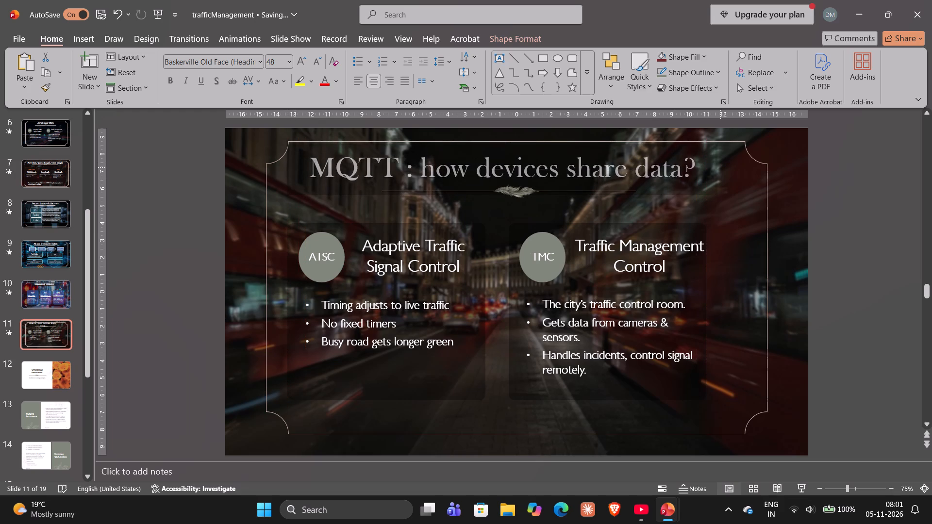
left_click_drag(721, 167, 722, 167)
left_click(897, 159)
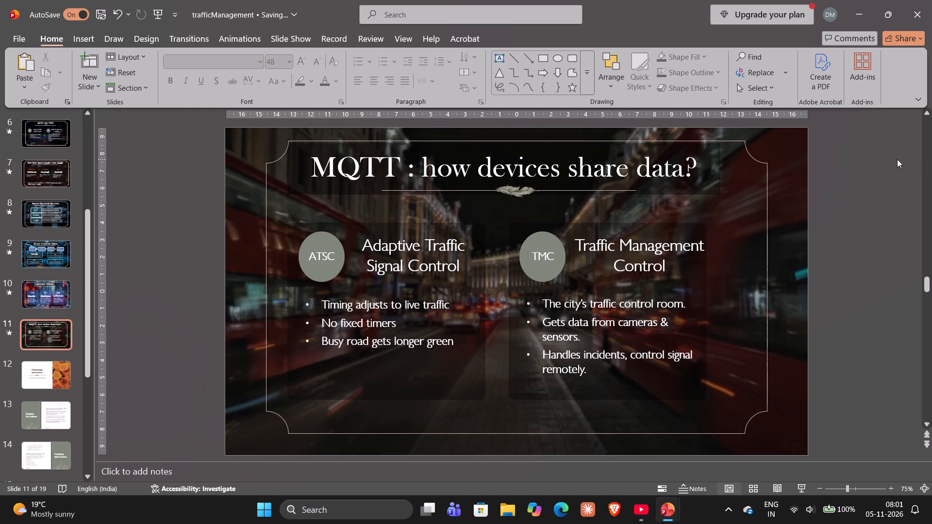
Reopen the picture settings, including corrections and transparency, for the Londra background picture on slide 11.
left_click(778, 155)
right_click(778, 156)
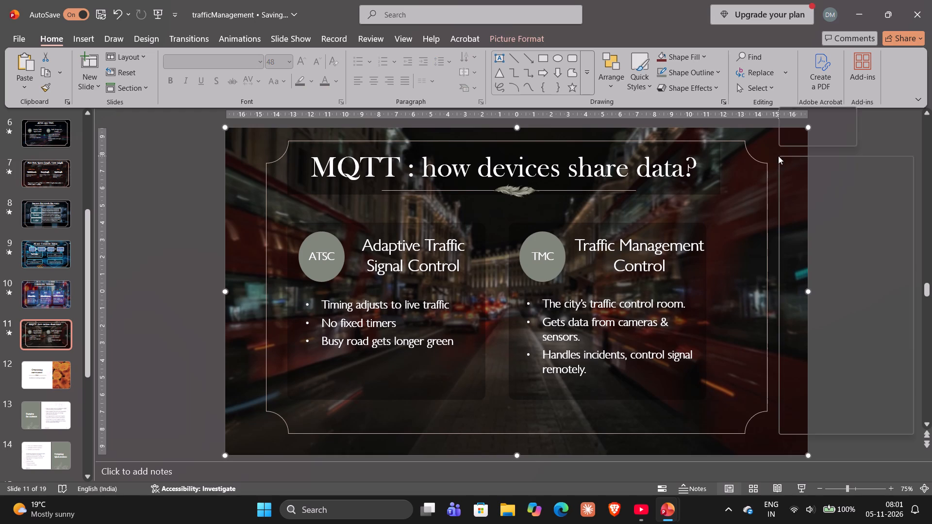
left_click(831, 405)
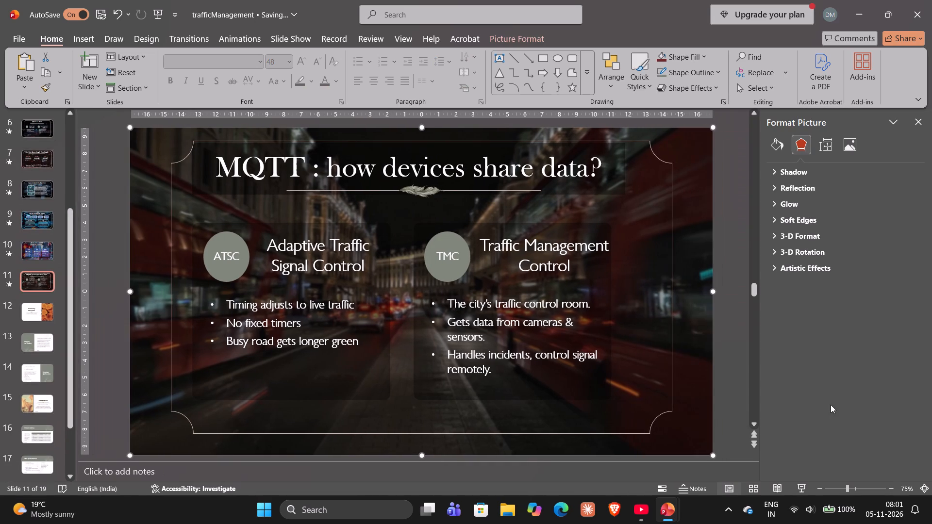
left_click(843, 144)
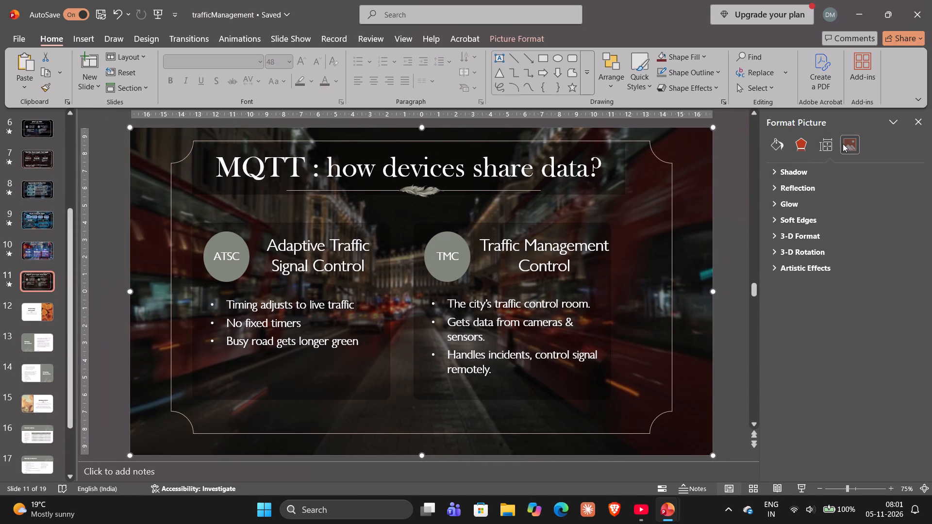
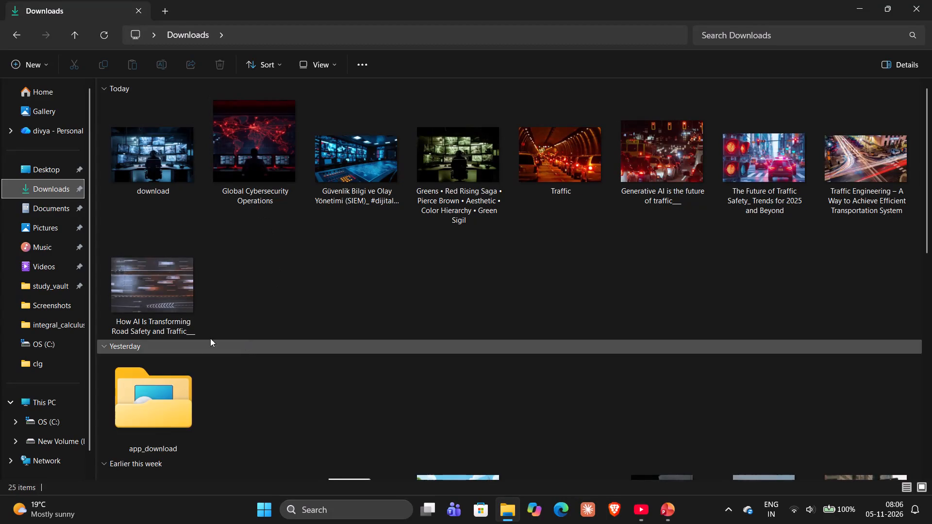
Open the "Smart City and Intelligent Traffic Management System" PDF from Downloads and find its MQTT section.
scroll(550, 234, "down", 2)
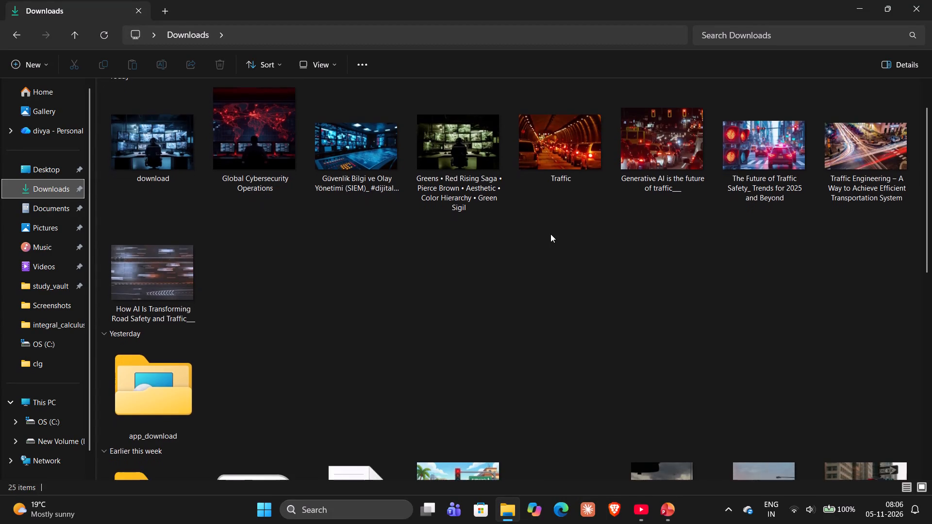
scroll(550, 234, "down", 3)
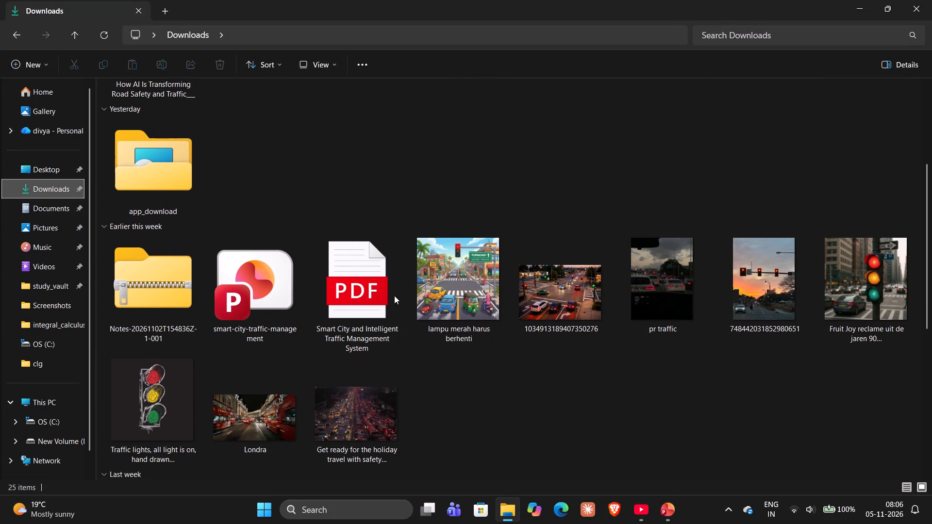
double_click(394, 295)
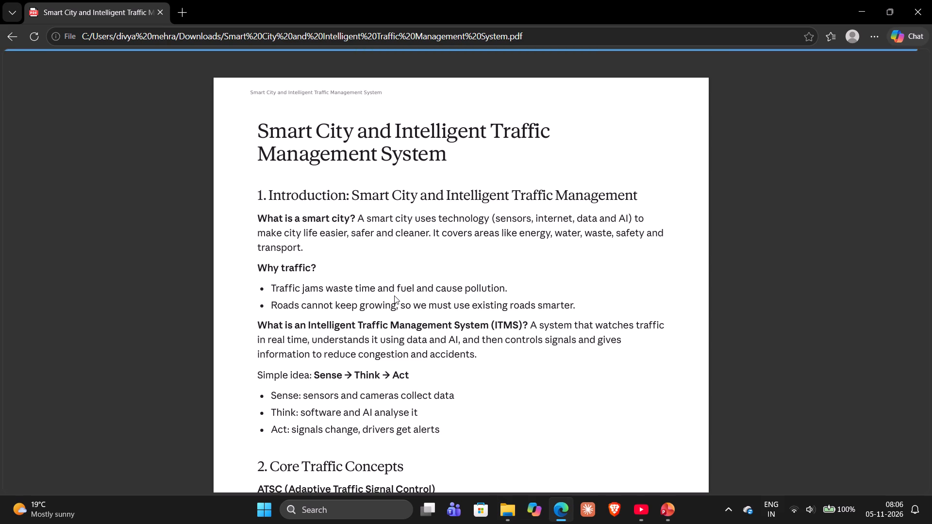
scroll(394, 295, "down", 7)
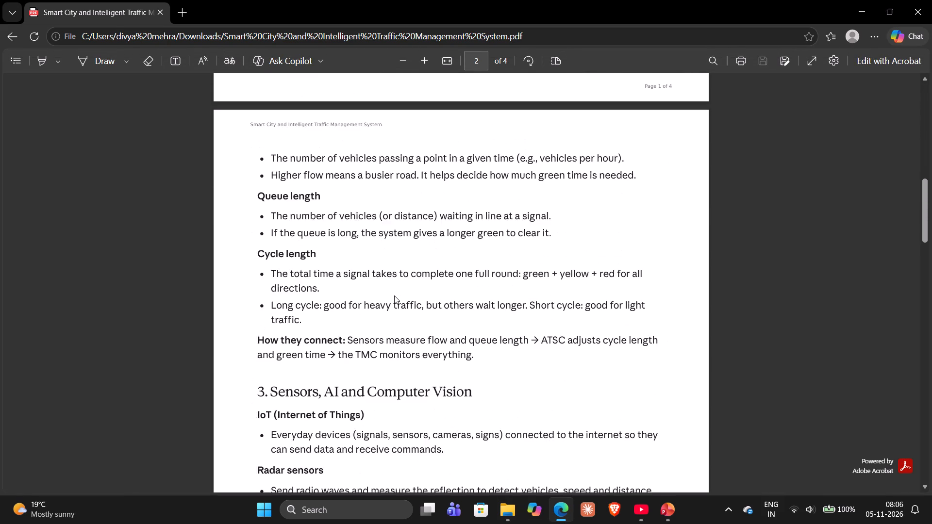
scroll(394, 295, "down", 10)
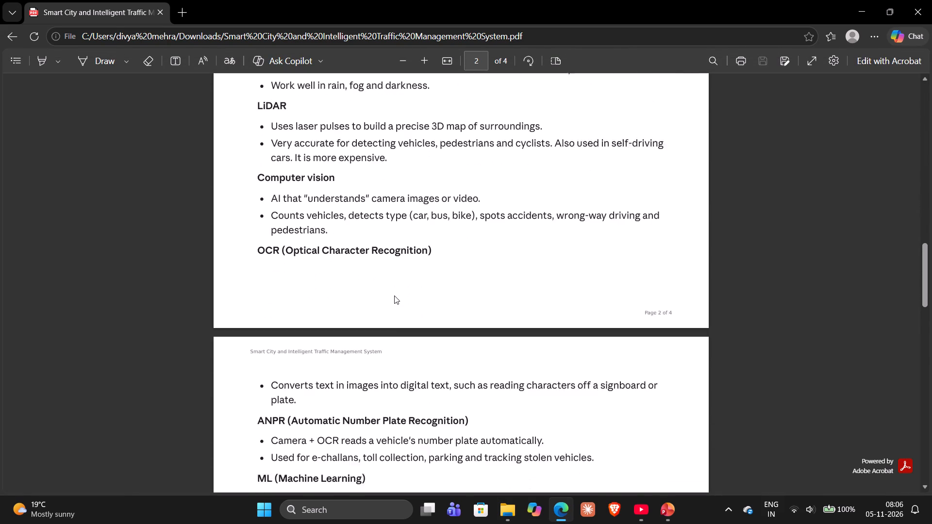
scroll(394, 295, "down", 9)
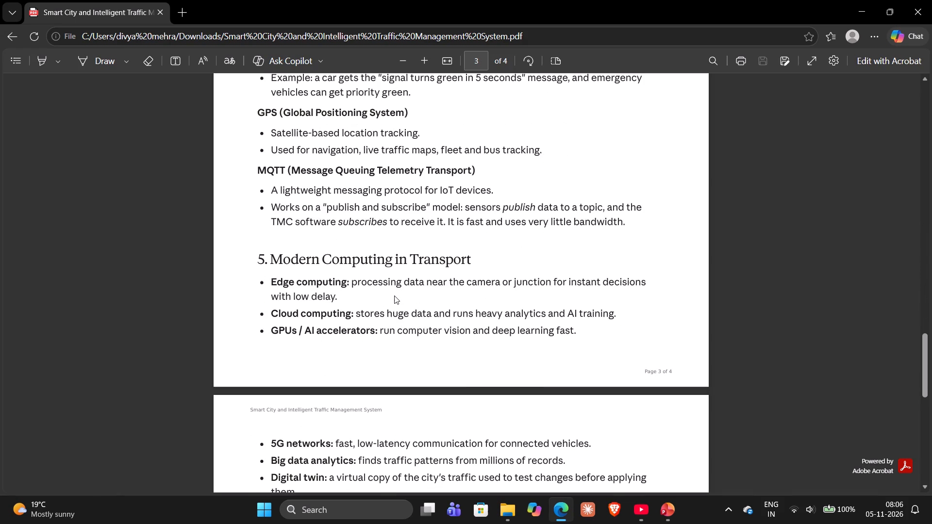
scroll(394, 295, "up", 1)
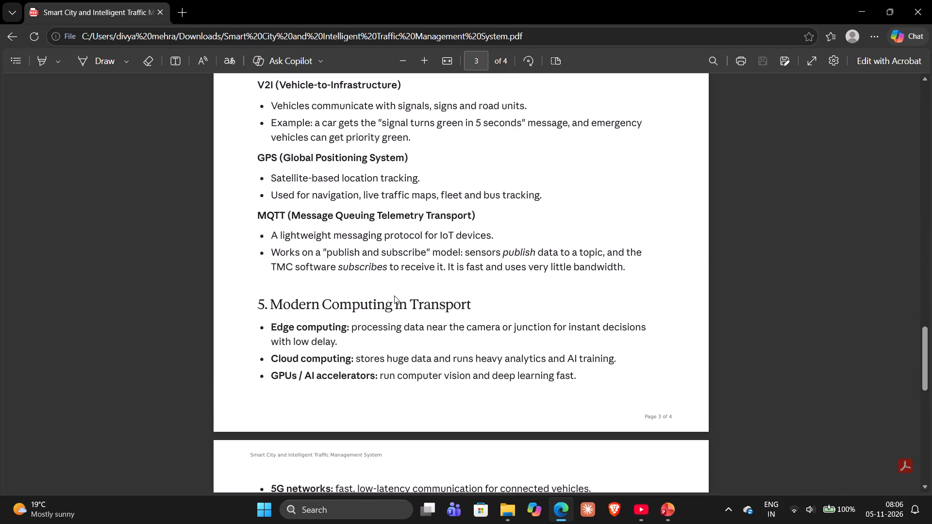
scroll(394, 295, "up", 4)
scroll(394, 295, "down", 1)
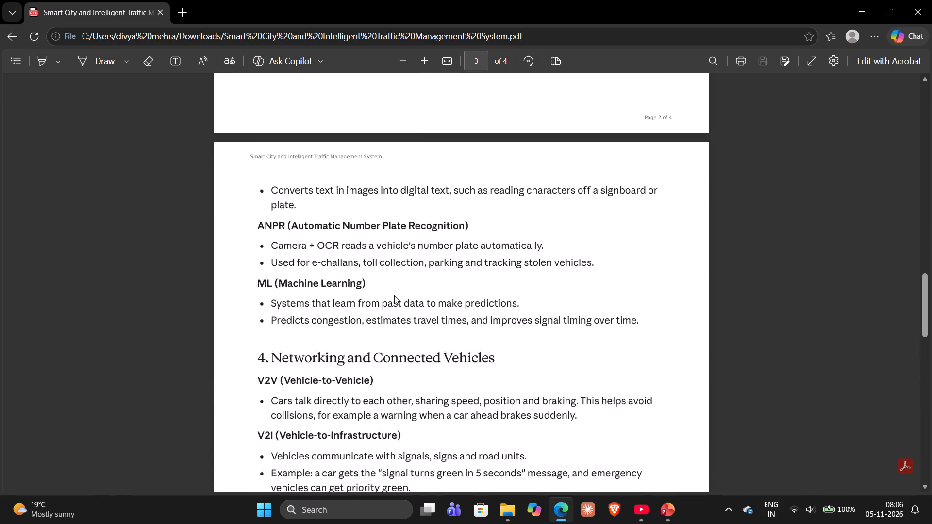
scroll(394, 295, "down", 1)
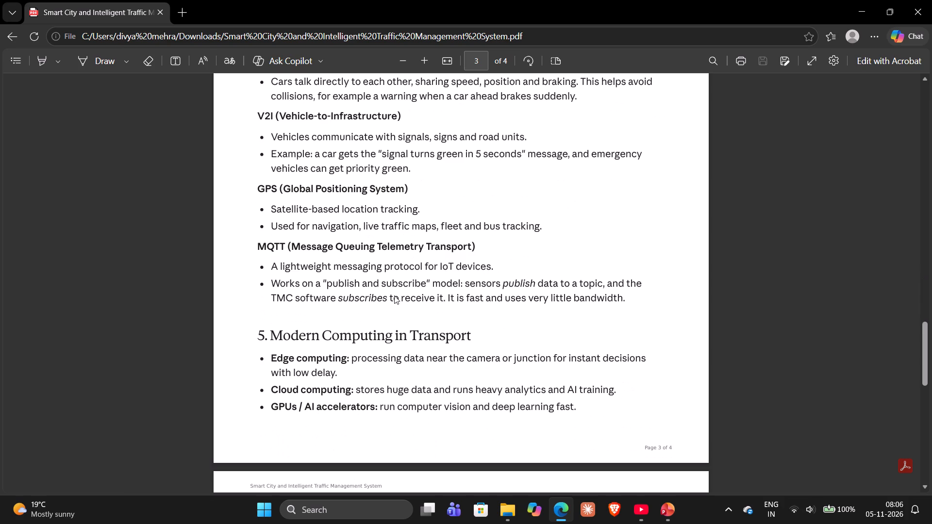
Compare slide 11 of the trafficManagement presentation with the MQTT section of the PDF.
key("alt+Tab")
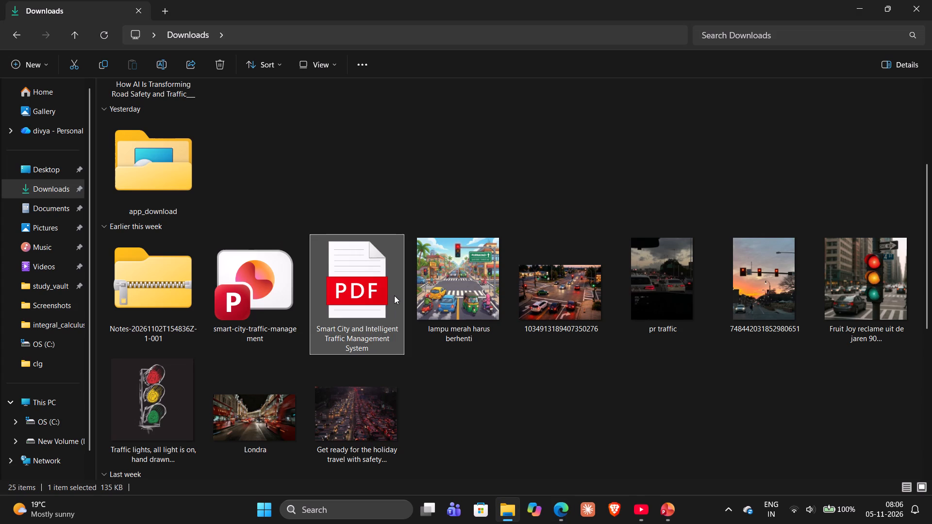
key("alt+Tab")
key("alt+Tab")
key("alt+Tab")
key("alt+Tab")
key("alt+Tab")
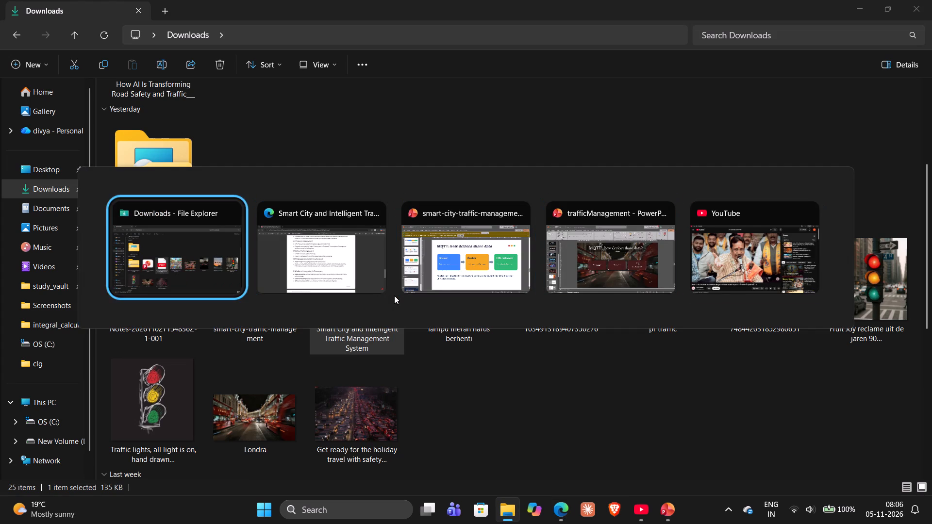
key("alt+Tab")
key("alt+Tab")
key("alt+Tab")
key("alt+Tab")
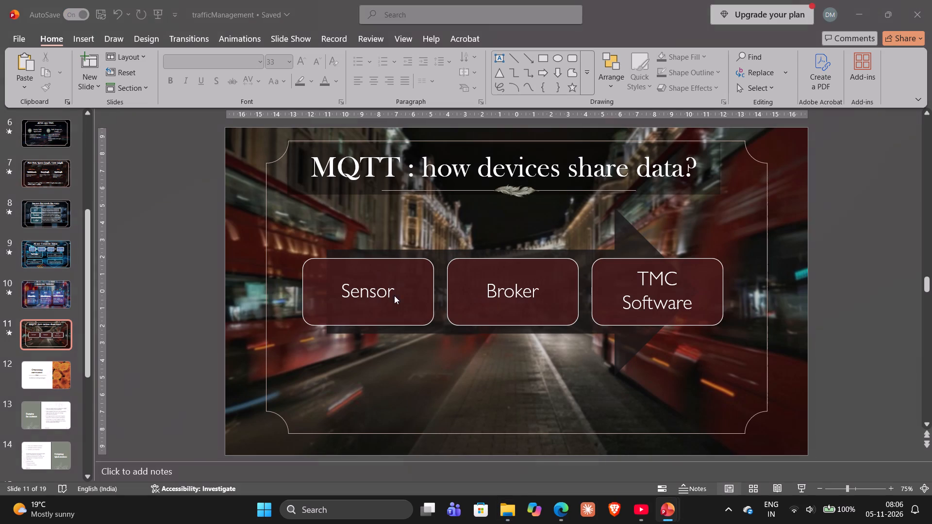
key("alt+Tab")
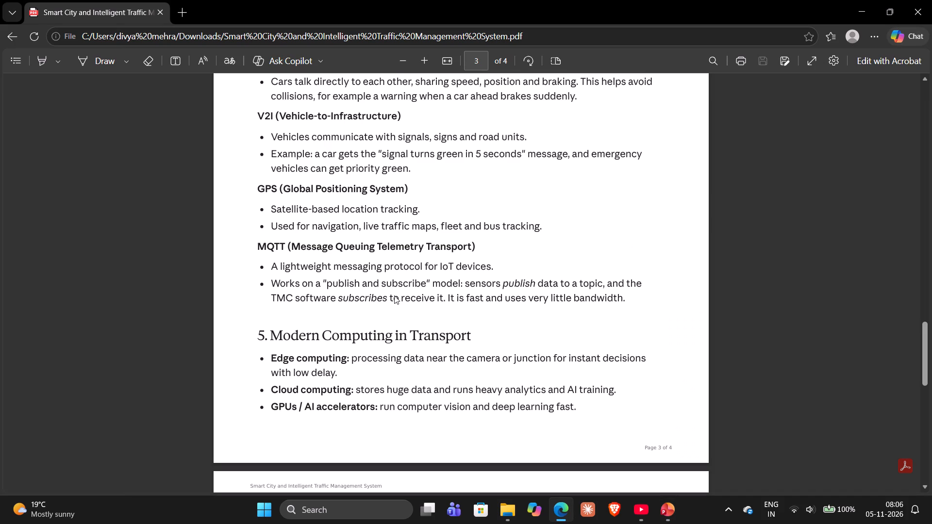
key("alt+Tab")
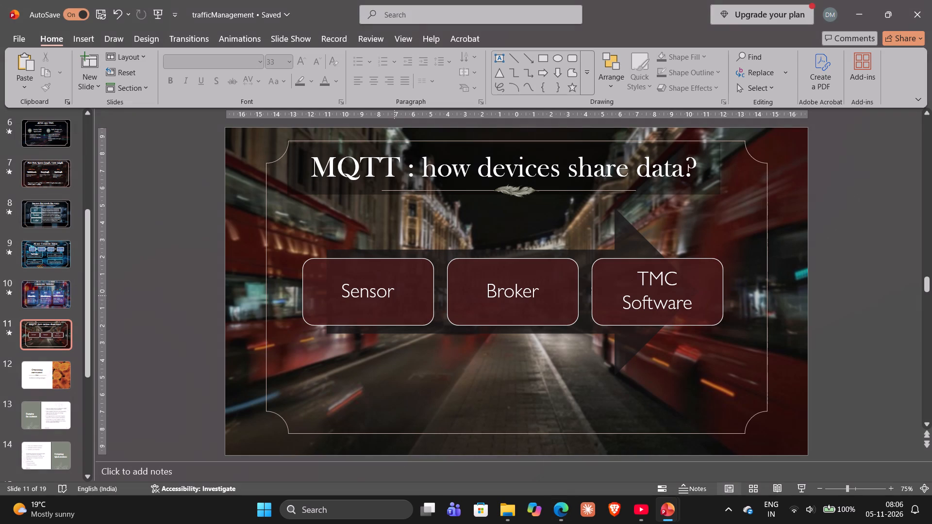
key("alt+Tab")
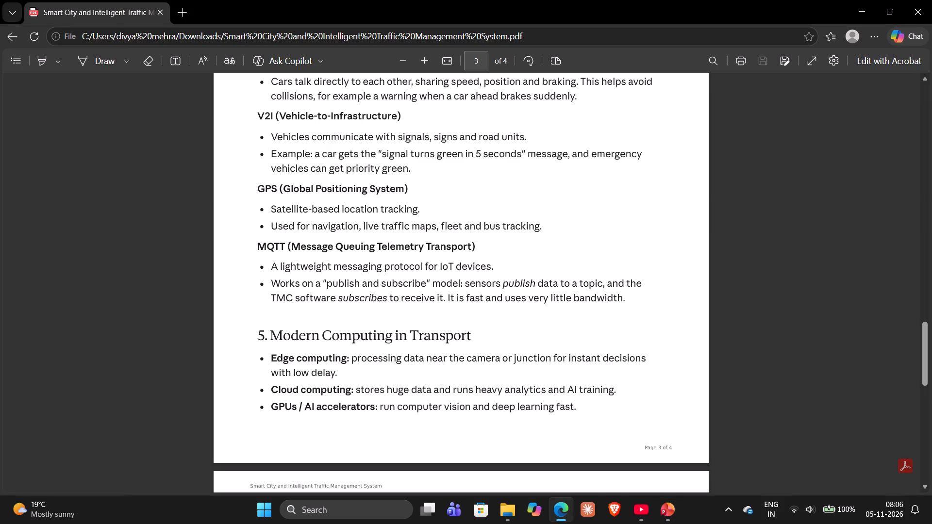
Copy "(Message Queuing Telemetry Transport)" from the PDF's MQTT heading and return to the trafficManagement presentation.
left_click_drag(291, 245, 475, 245)
key("ctrl+c")
key("ctrl+c")
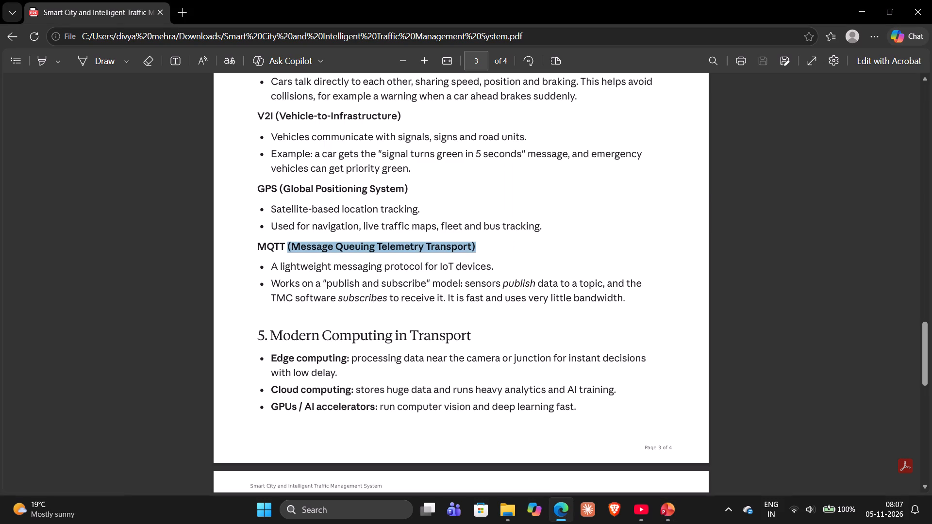
left_click(475, 245)
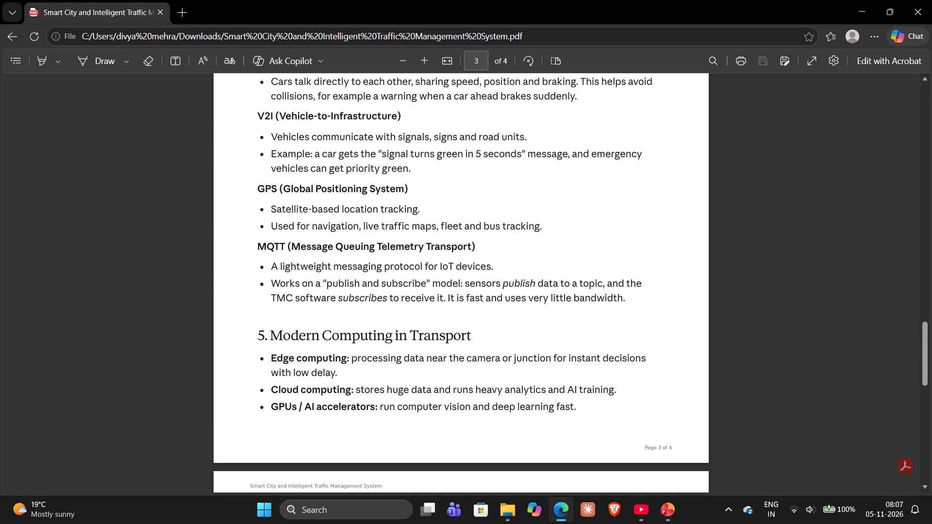
key("alt+Tab")
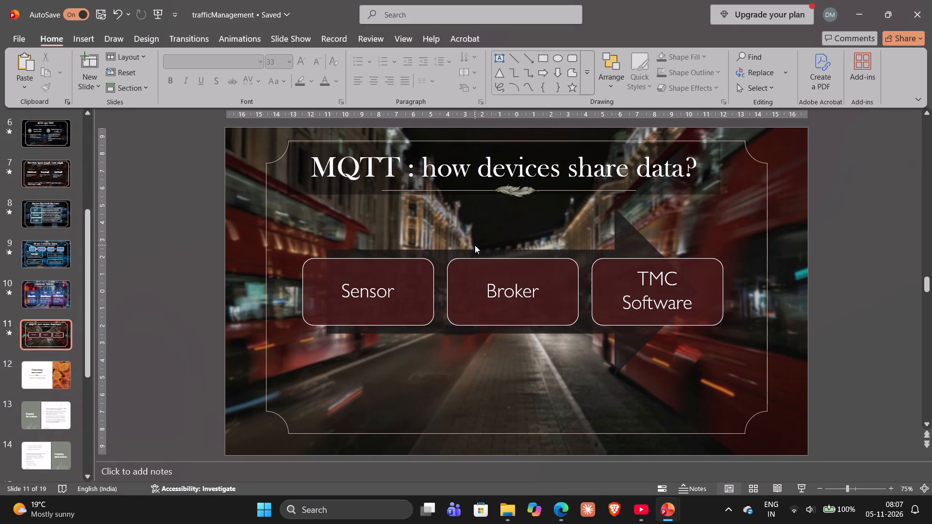
Replace "how devices share data?" in slide 11's title with the copied "(Message Queuing Telemetry Transport)", keeping "MQTT :" in front.
left_click(697, 171)
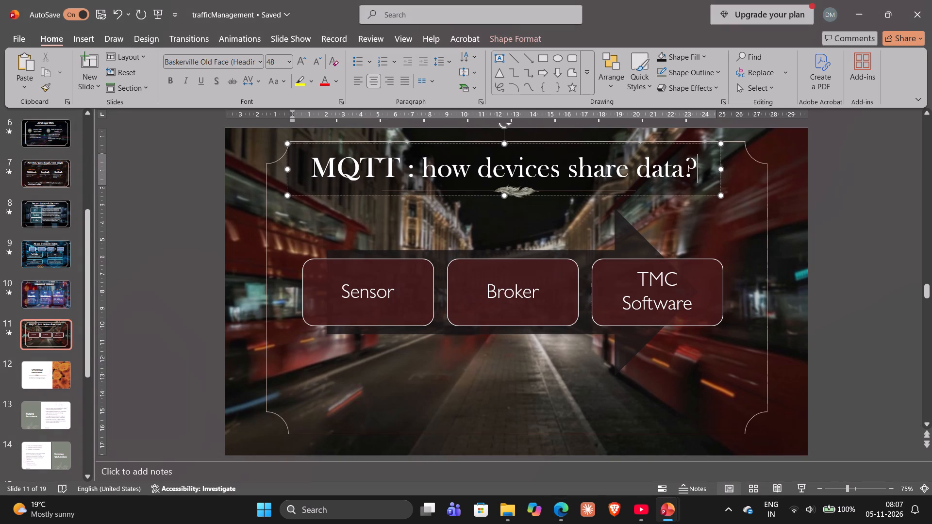
key("BackSpace")
key("BackSpace")
key("BackSpace")
key("BackSpace")
key("BackSpace")
key("BackSpace")
key("BackSpace")
key("BackSpace")
key("BackSpace")
key("BackSpace")
key("BackSpace")
key("BackSpace")
key("BackSpace")
key("BackSpace")
key("BackSpace")
key("BackSpace")
key("BackSpace")
key("BackSpace")
key("BackSpace")
key("BackSpace")
key("BackSpace")
key("BackSpace")
key("BackSpace")
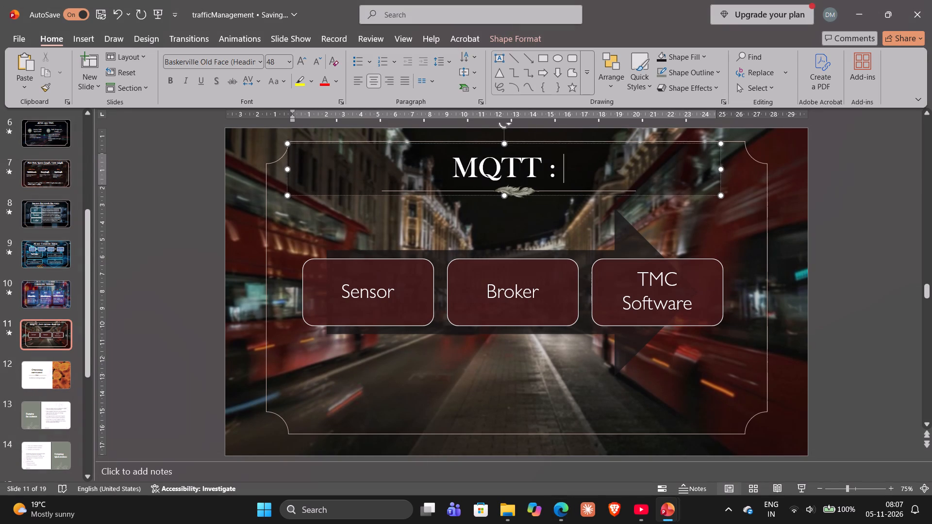
key("ctrl+v")
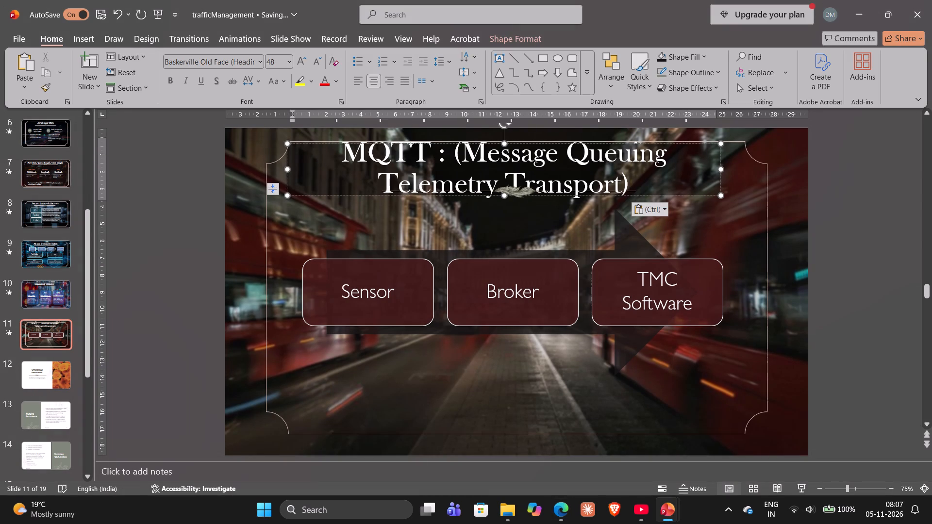
Remove both parentheses from the title so it reads "MQTT : Message Queuing Telemetry Transport".
key("BackSpace")
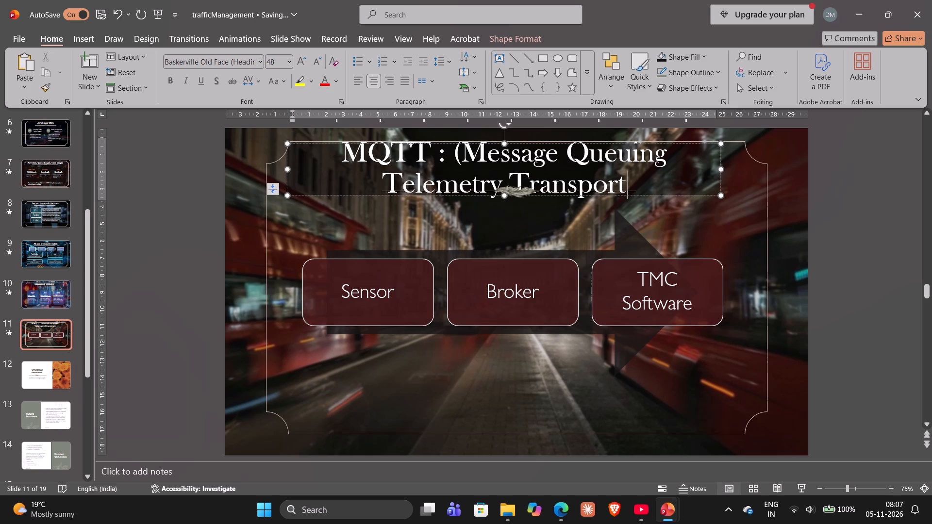
key("Up")
key("Left")
key("Left")
key("Left")
key("Left")
key("Left")
key("Left")
key("Left")
key("Left")
key("Left")
key("Left")
key("Left")
key("Left")
key("Left")
key("Left")
key("Right")
key("Right")
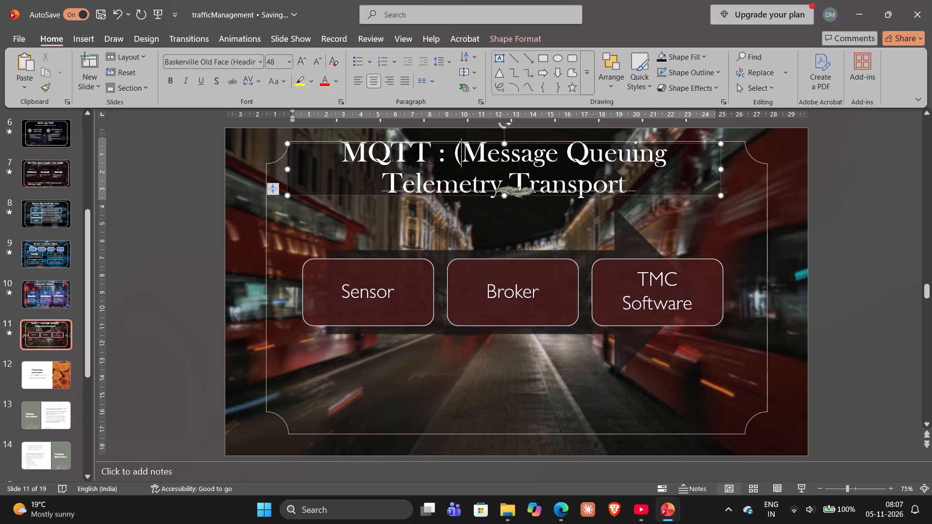
key("BackSpace")
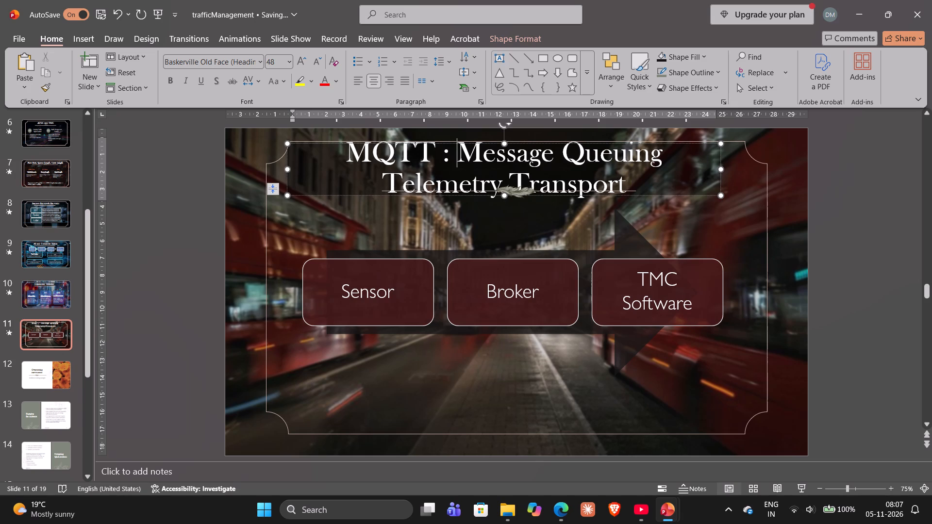
Set the whole title on slide 11 to font size 36 and extend its text box slightly downward.
left_click(351, 153)
left_click_drag(351, 153, 606, 172)
left_click(698, 138)
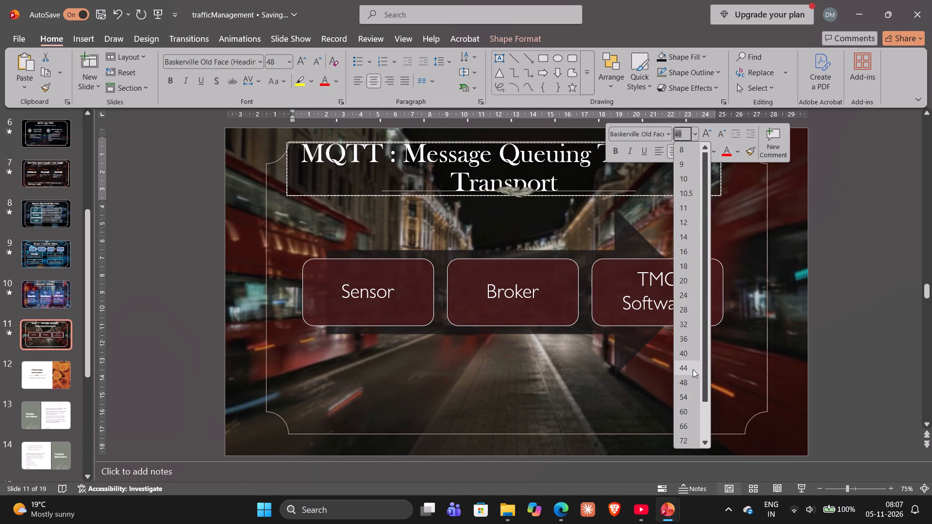
left_click(691, 344)
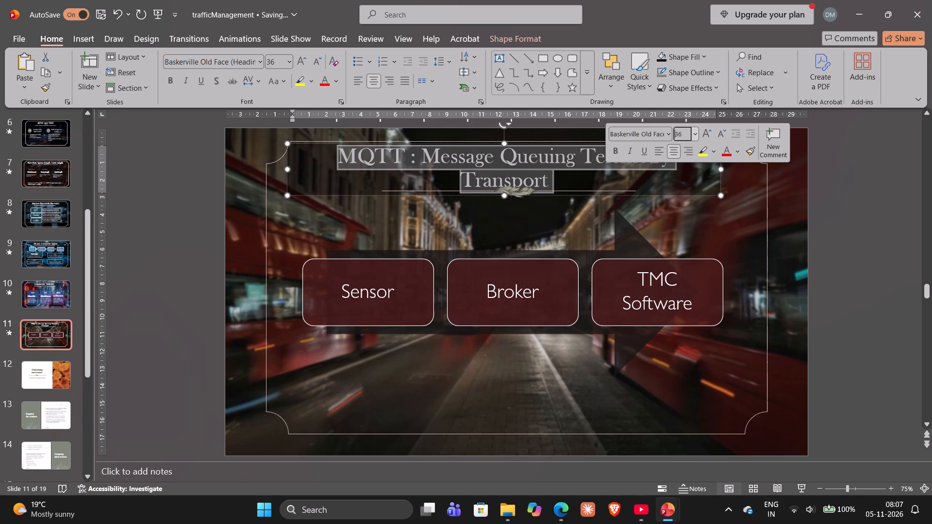
left_click_drag(504, 194, 508, 205)
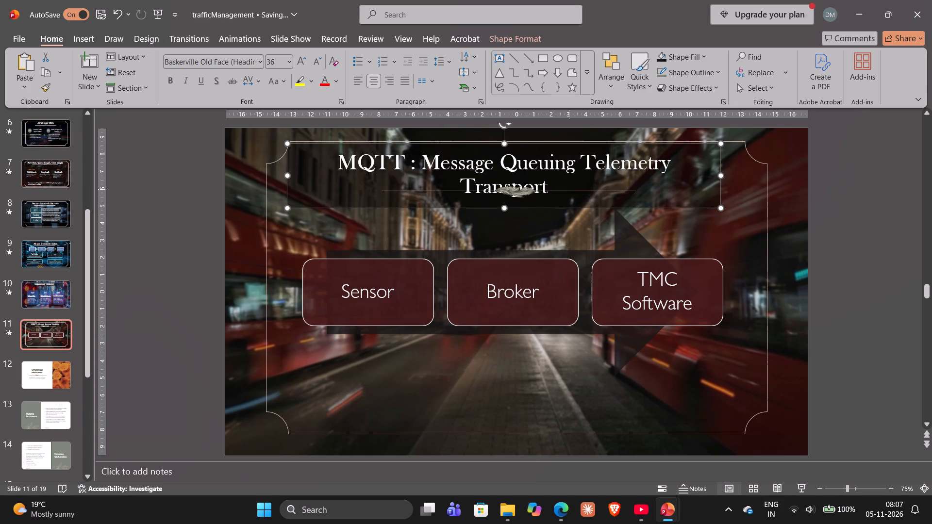
Move the divider line and the feather ornament down so they sit centred below the title's second line.
left_click(569, 189)
left_click_drag(570, 190, 571, 198)
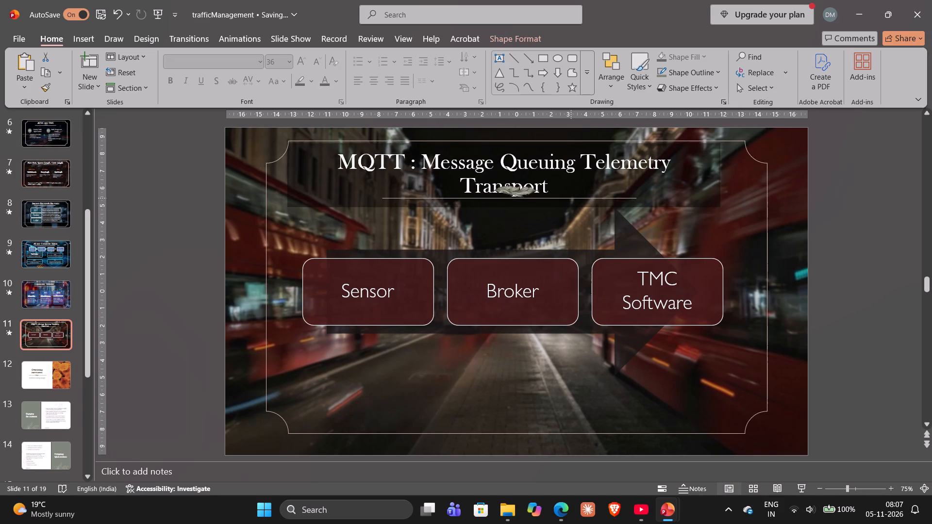
left_click_drag(571, 198, 572, 205)
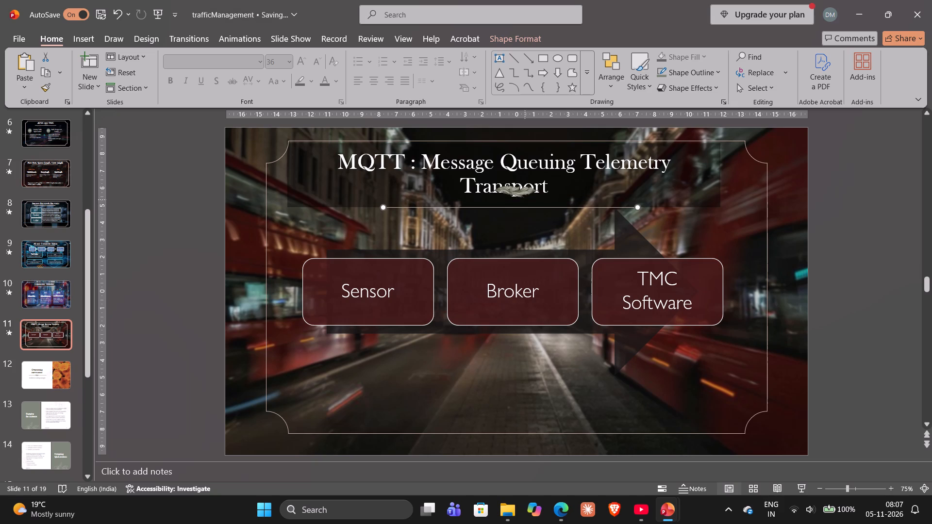
left_click_drag(519, 194, 511, 207)
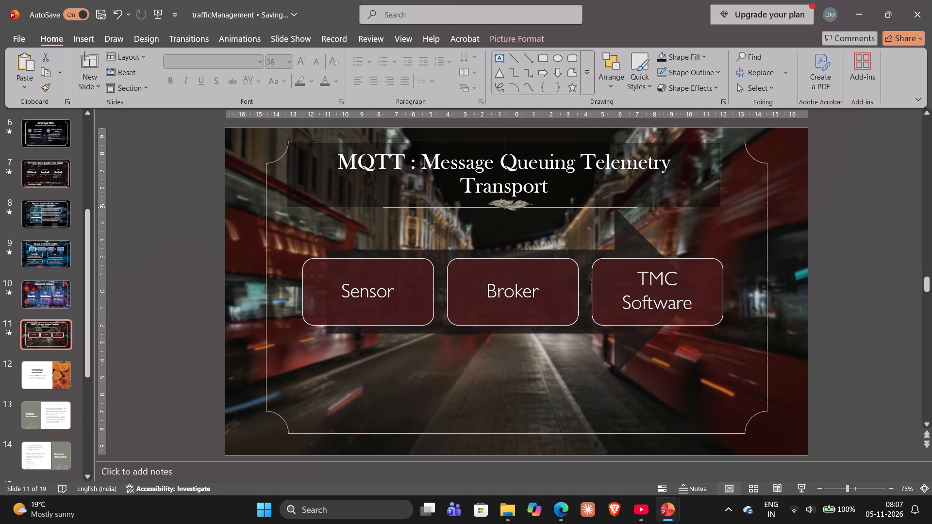
left_click_drag(511, 207, 509, 210)
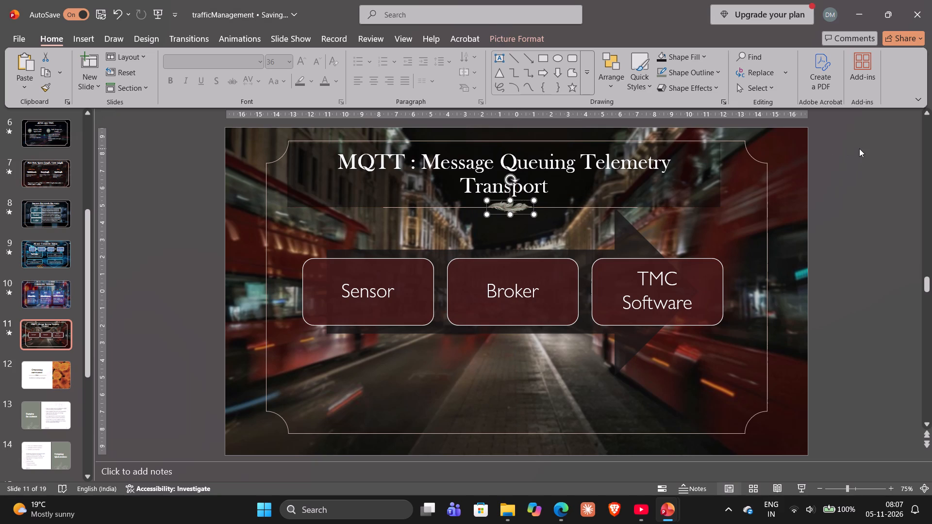
left_click(859, 148)
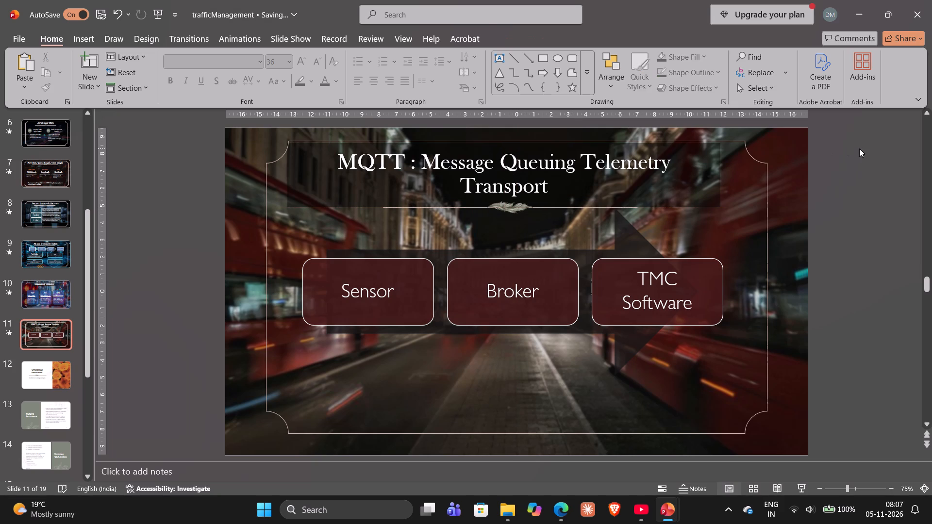
Check the PDF's MQTT section, and place an empty text box at the lower edge of the Sensor block on slide 11.
key("alt+Tab")
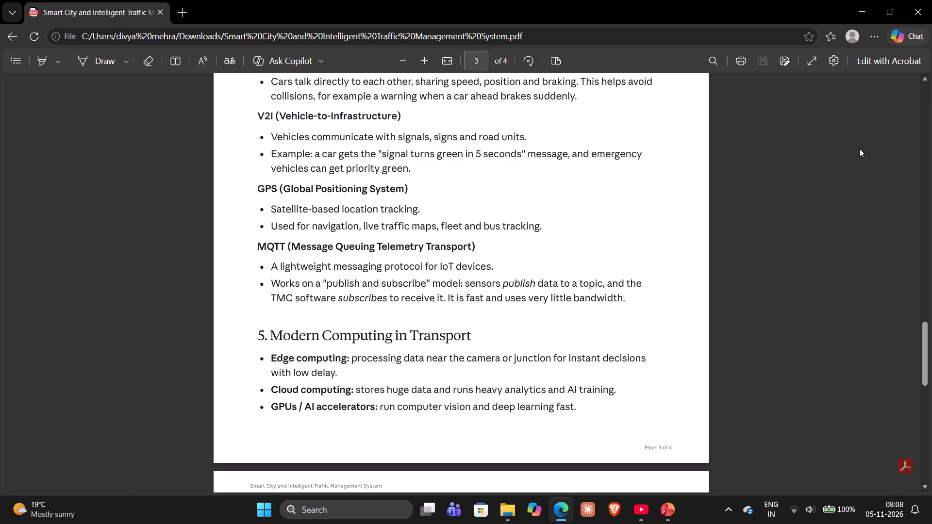
key("alt+Tab")
key("alt+Tab")
key("alt+Tab")
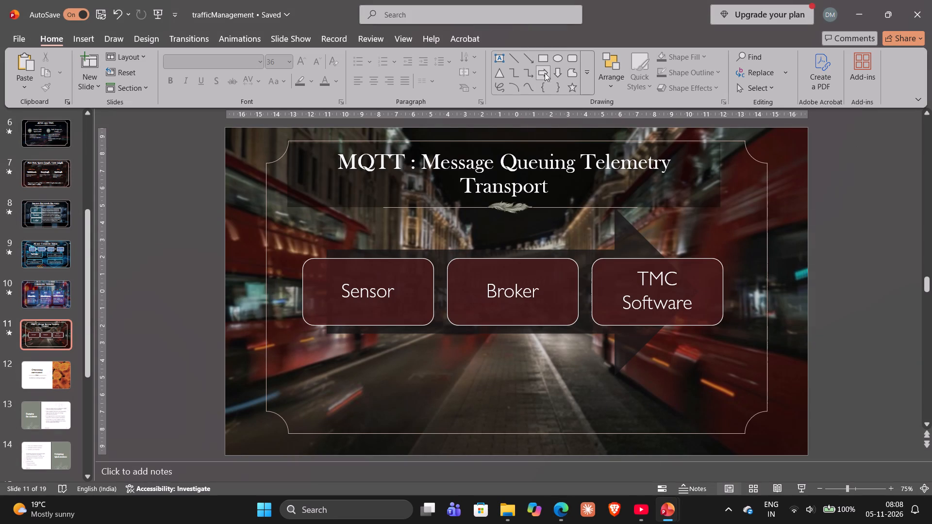
left_click(494, 62)
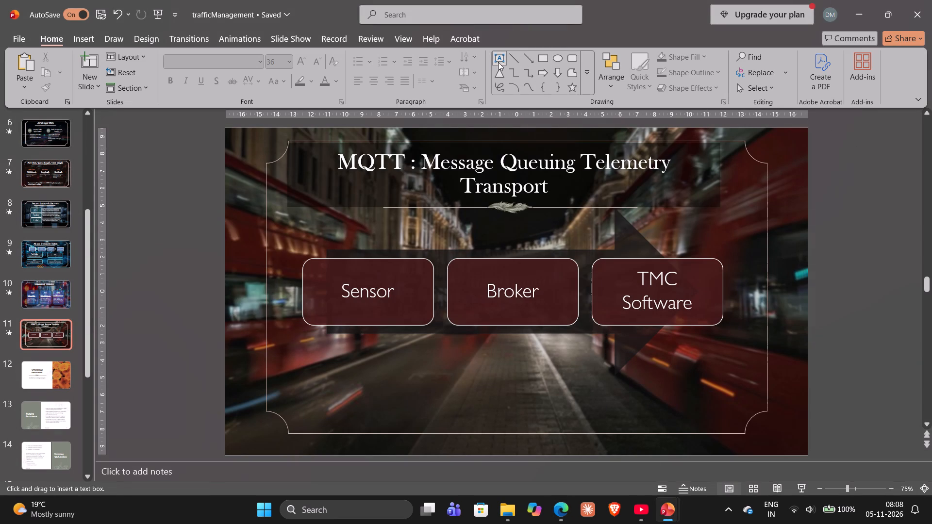
left_click(500, 60)
double_click(500, 60)
left_click(320, 313)
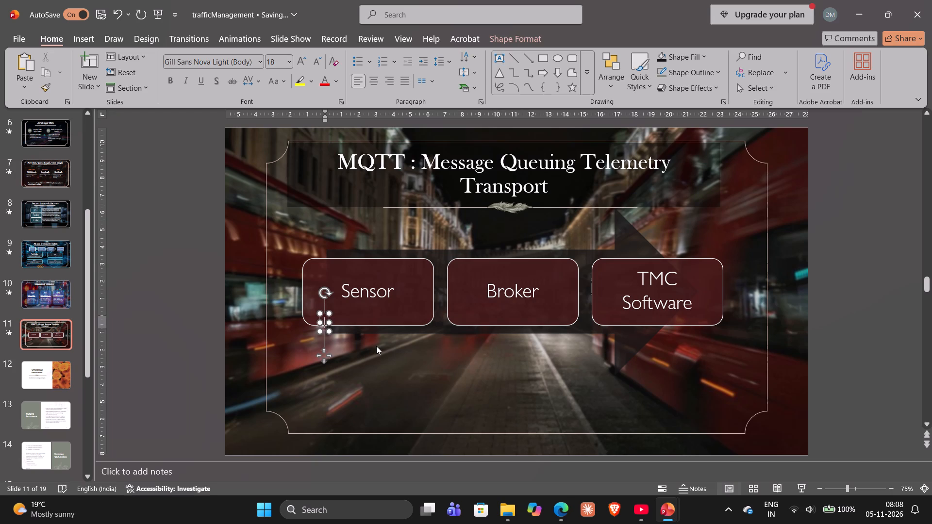
Copy "publish data to a topic" from the PDF's MQTT section and paste it into the new text box on slide 11.
key("alt+Tab")
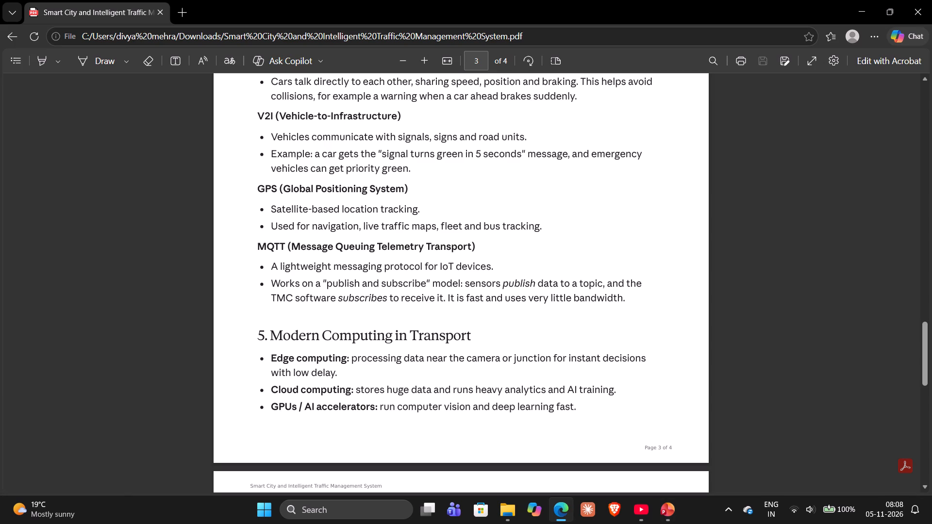
left_click_drag(500, 283, 594, 287)
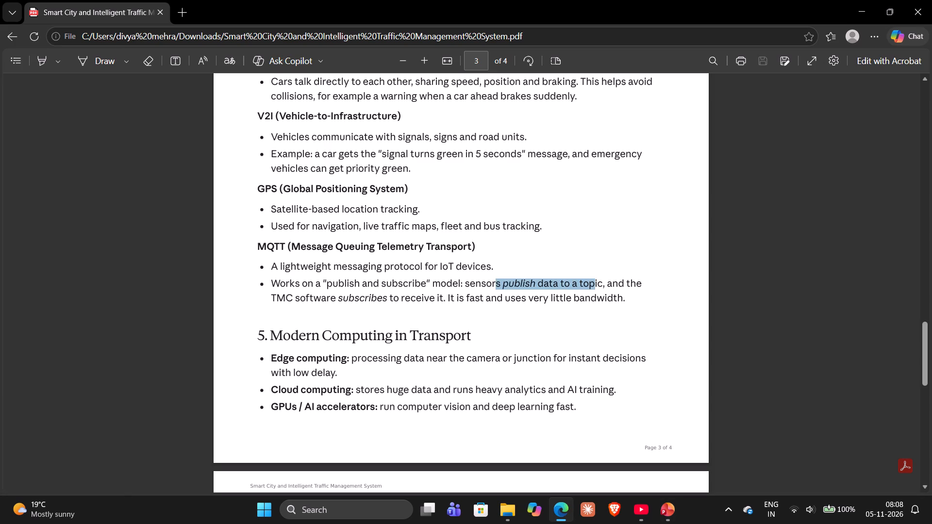
left_click_drag(594, 287, 601, 287)
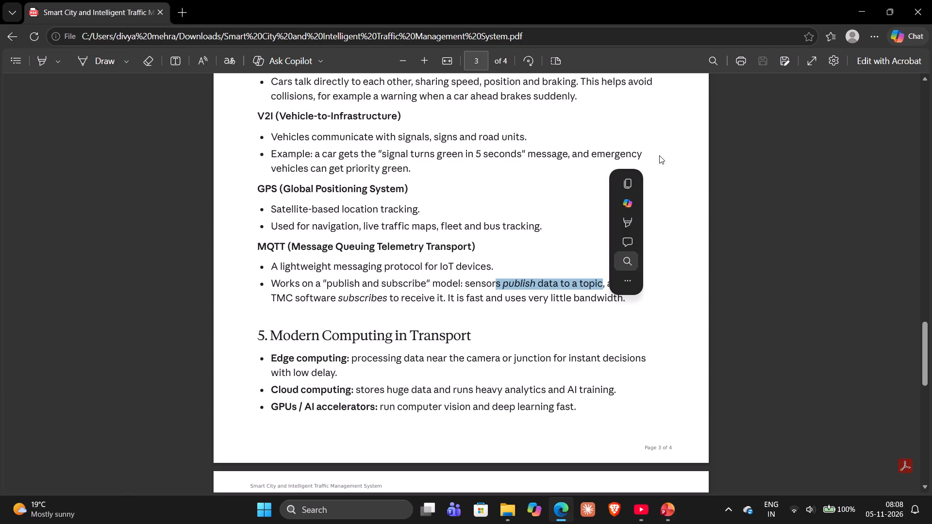
left_click(624, 184)
key("alt+Tab")
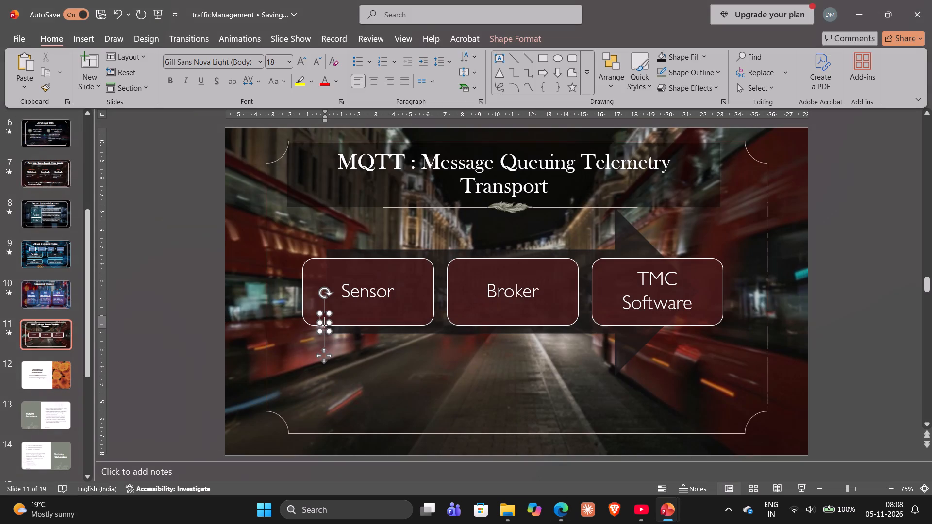
key("ctrl+v")
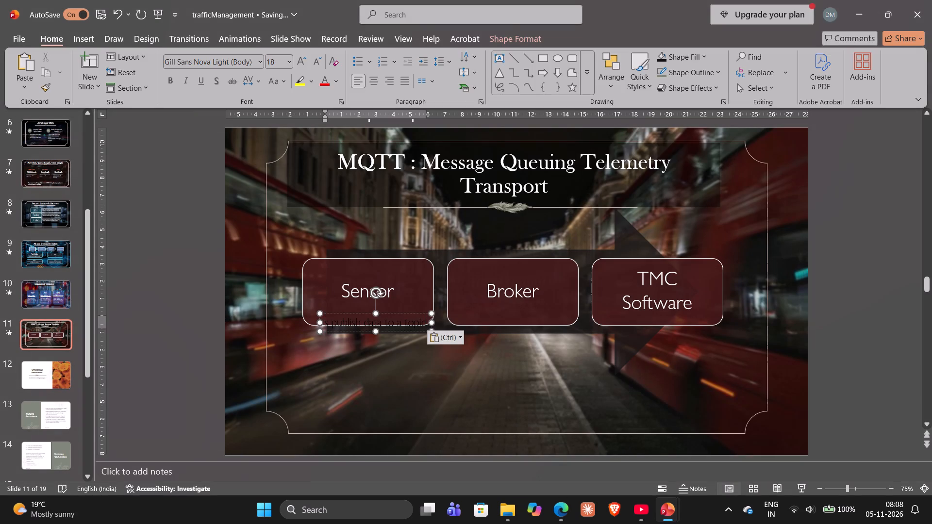
Delete the stray leading "s" and space so the text box reads "publish data to a topic".
key("Left")
key("Left")
key("Left")
key("Left")
key("Left")
key("Left")
key("Left")
key("Left")
key("Left")
key("Left")
key("Left")
key("Left")
key("Left")
key("Left")
key("Left")
key("Left")
key("Left")
key("Left")
key("Left")
key("Left")
key("Left")
key("Right")
key("BackSpace")
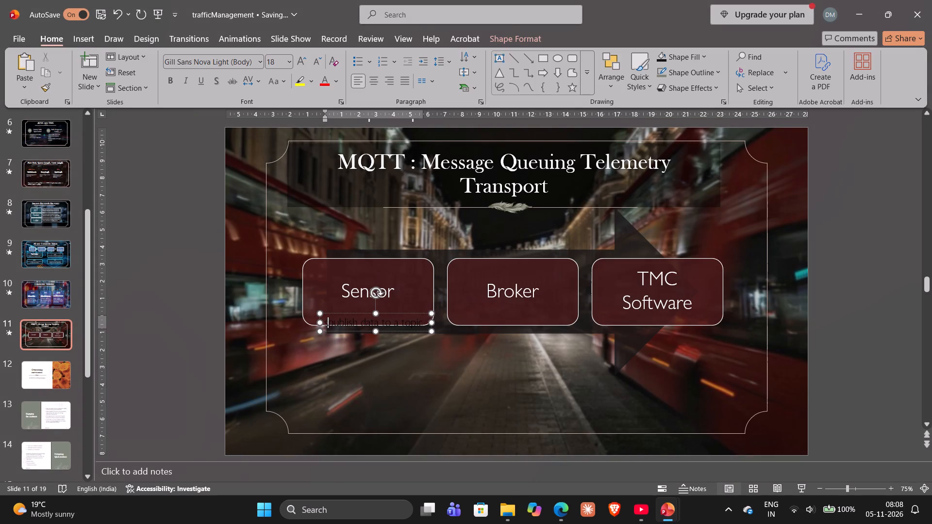
key("BackSpace")
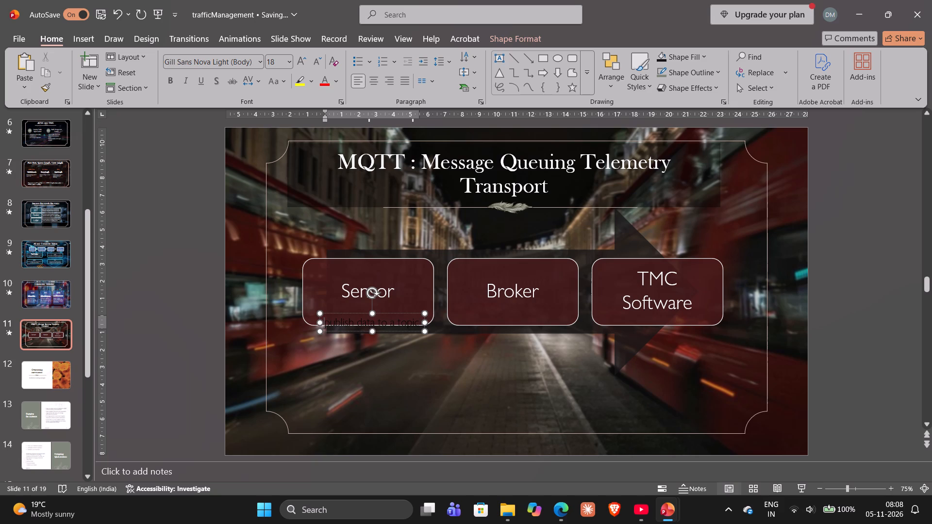
Format the whole "publish data to a topic" text as white and bold.
key("shift+Right")
key("shift+Right")
key("shift+Right")
key("shift+Right")
key("shift+Right")
key("shift+Right")
key("shift+Right")
key("shift+Right")
key("shift+Right")
key("shift+Right")
key("shift+Right")
key("shift+Right")
key("shift+Right")
key("shift+Right")
key("shift+Right")
key("shift+Right")
key("shift+Right")
key("shift+Right")
key("shift+Right")
key("shift+Right")
key("shift+Right")
key("shift+Right")
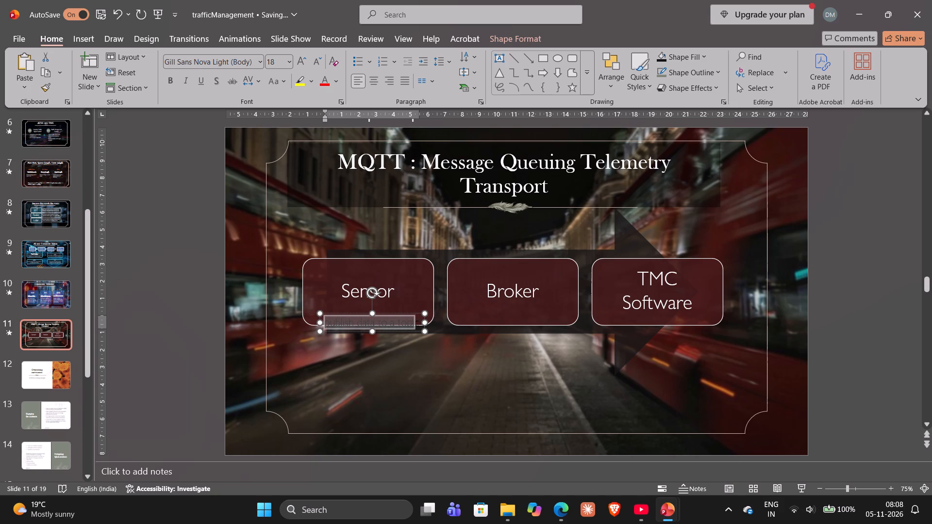
key("shift+Right")
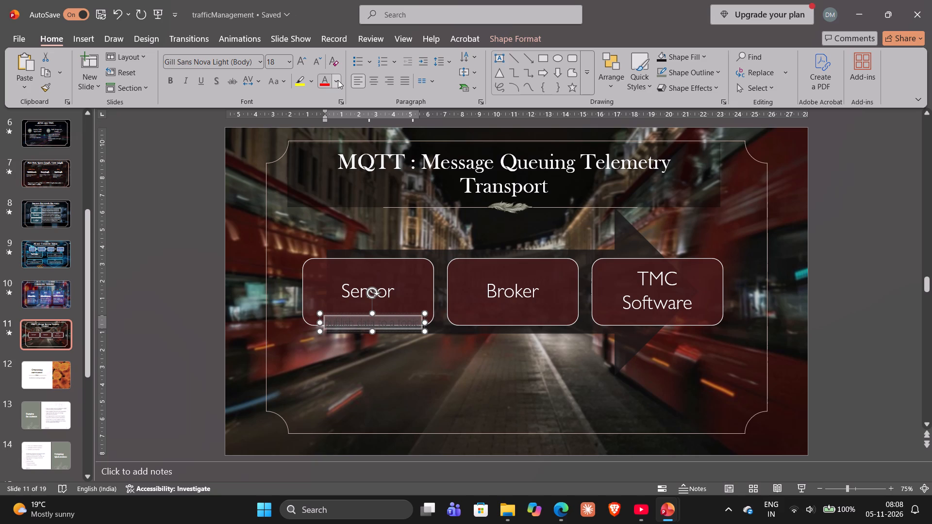
left_click(338, 80)
left_click(326, 142)
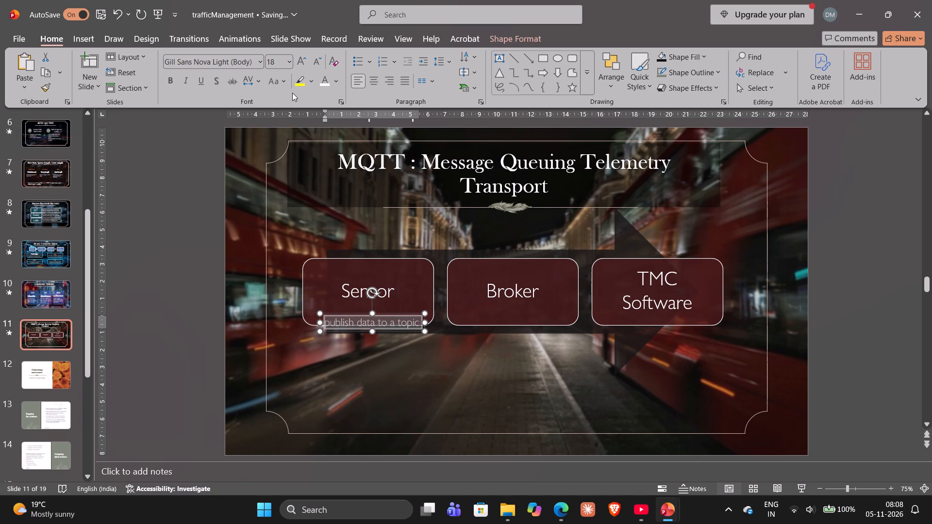
left_click(169, 80)
Move the caption up inside the Sensor block beneath its label and widen its text box to about the block's width.
left_click_drag(326, 313, 320, 306)
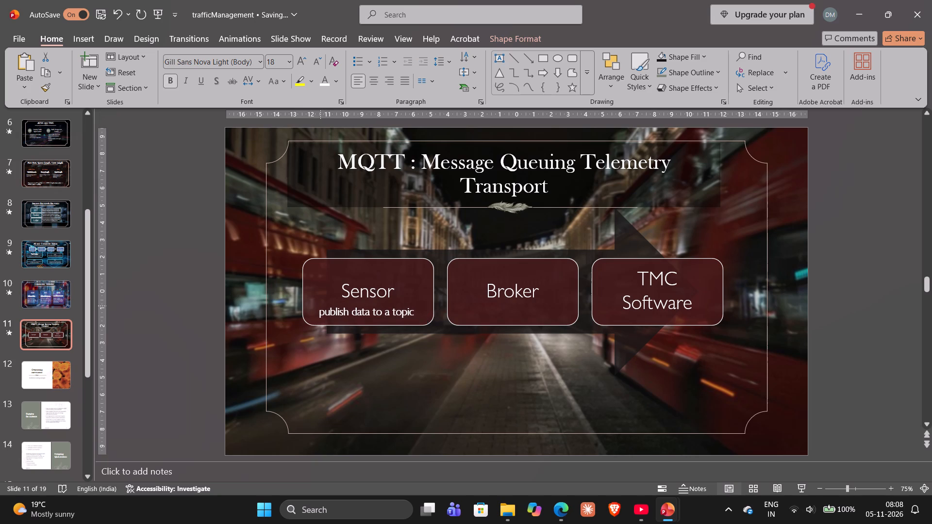
left_click_drag(320, 306, 320, 306)
left_click_drag(312, 310, 310, 310)
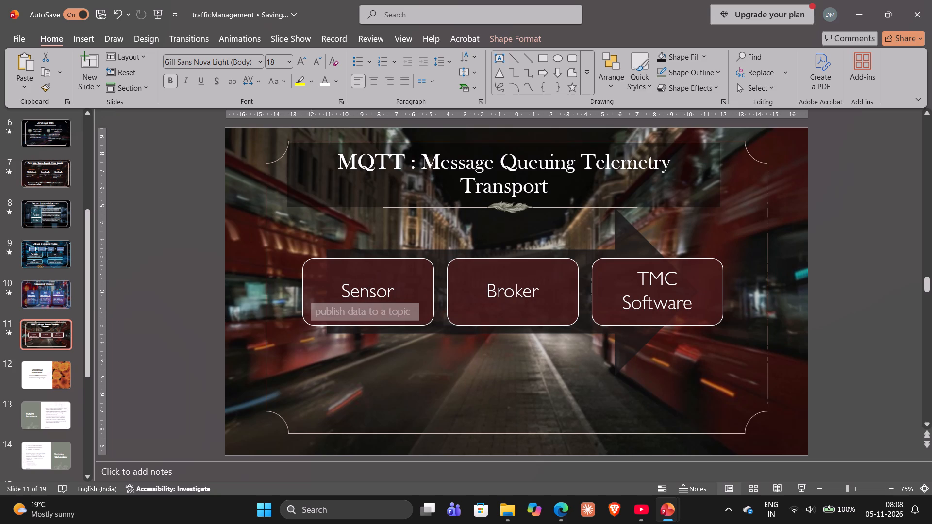
left_click_drag(310, 310, 304, 310)
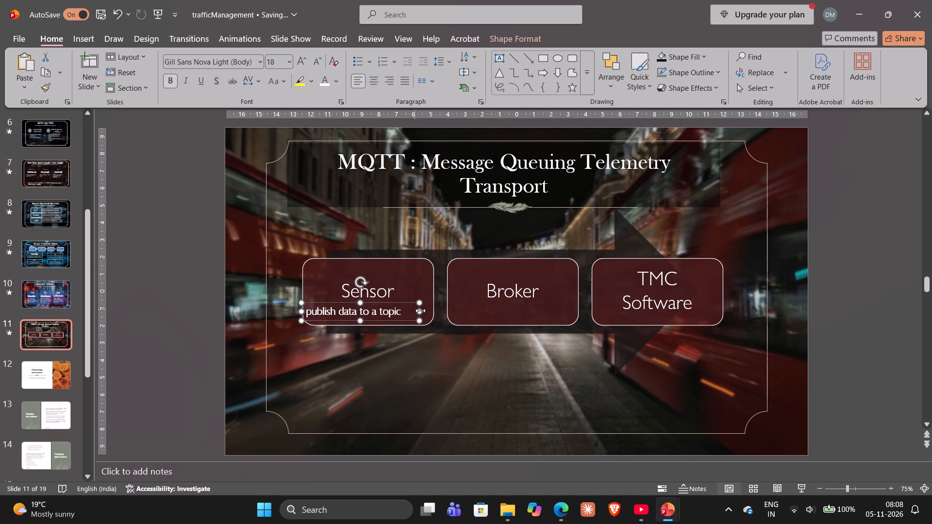
left_click(423, 311)
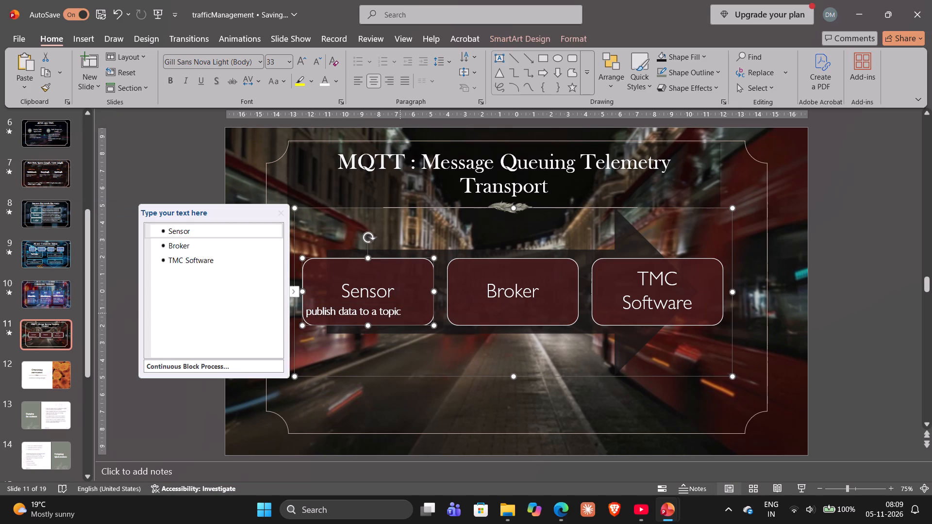
left_click(400, 313)
left_click_drag(420, 313, 431, 313)
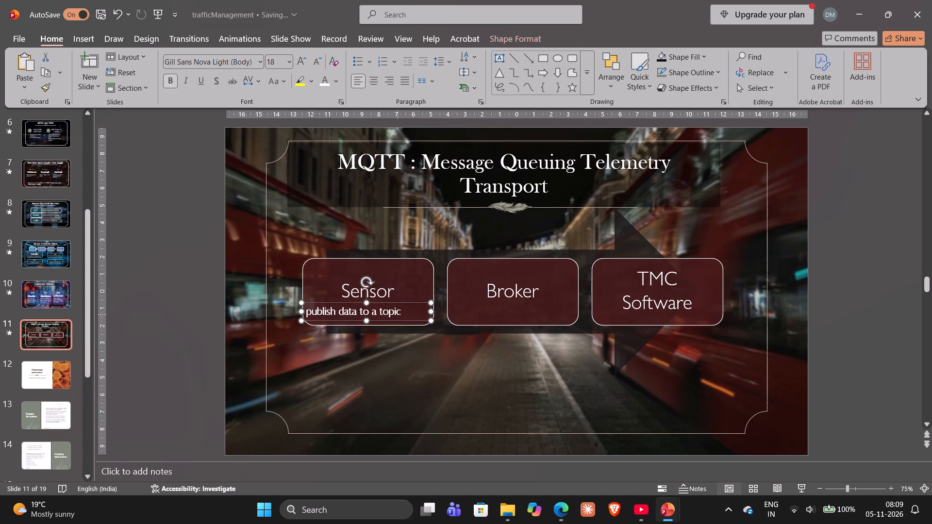
Insert a space at the start of the Sensor caption and italicize the word "publish".
left_click(306, 312)
key("space")
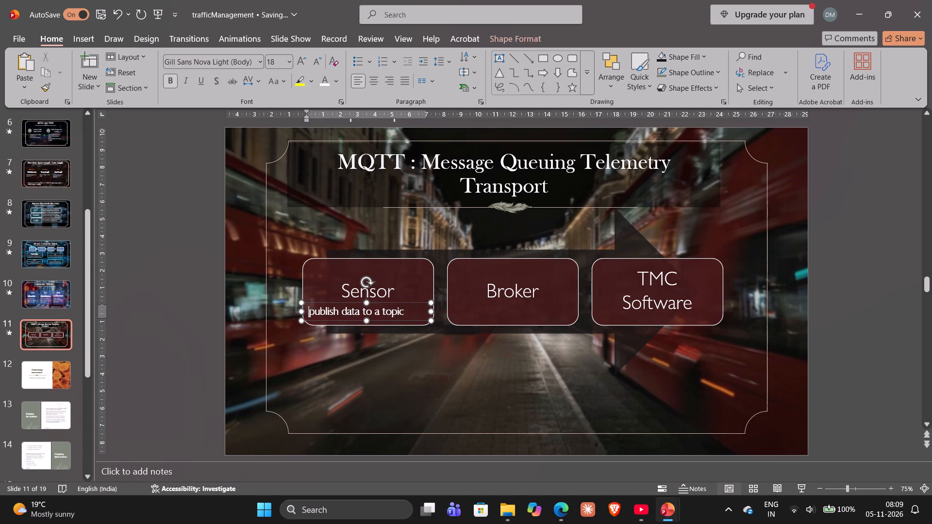
key("shift+Right")
key("shift+Right")
key("shift+Right")
key("shift+Right")
key("shift+Right")
key("shift+Right")
key("shift+Right")
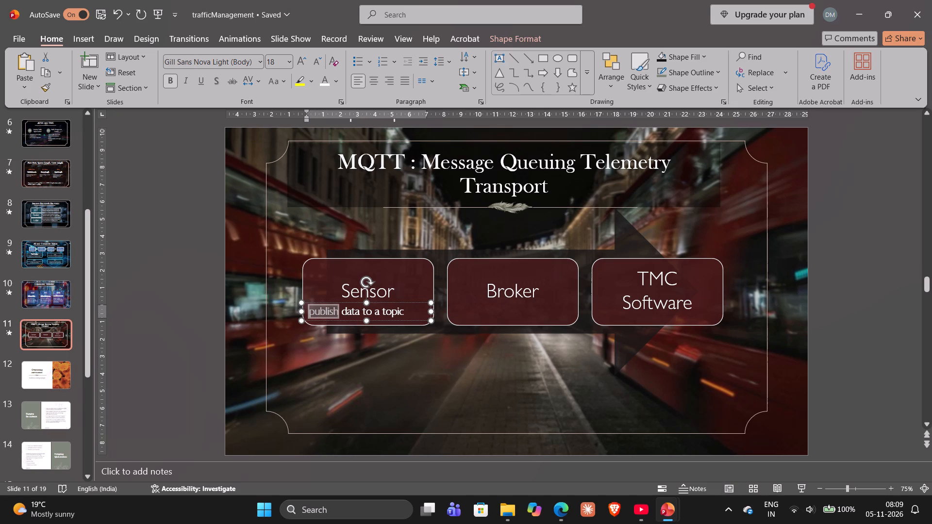
left_click(190, 85)
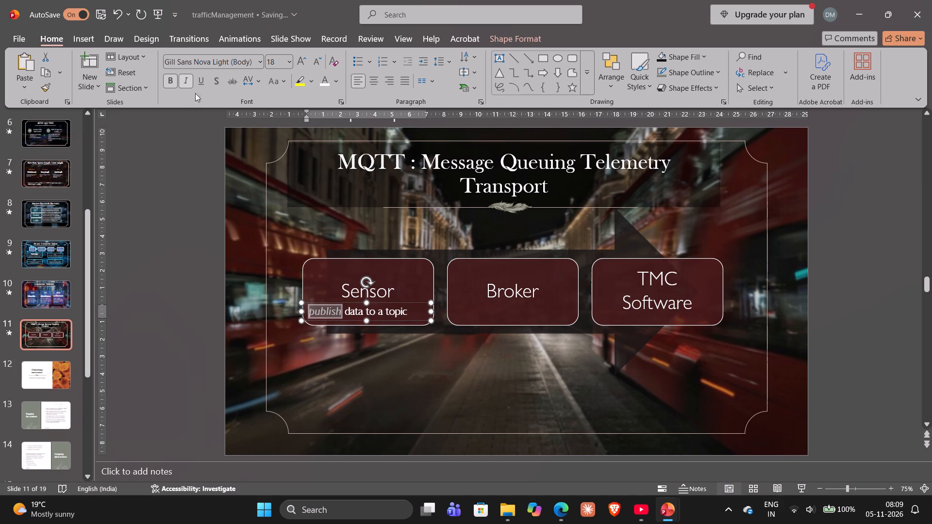
left_click(209, 222)
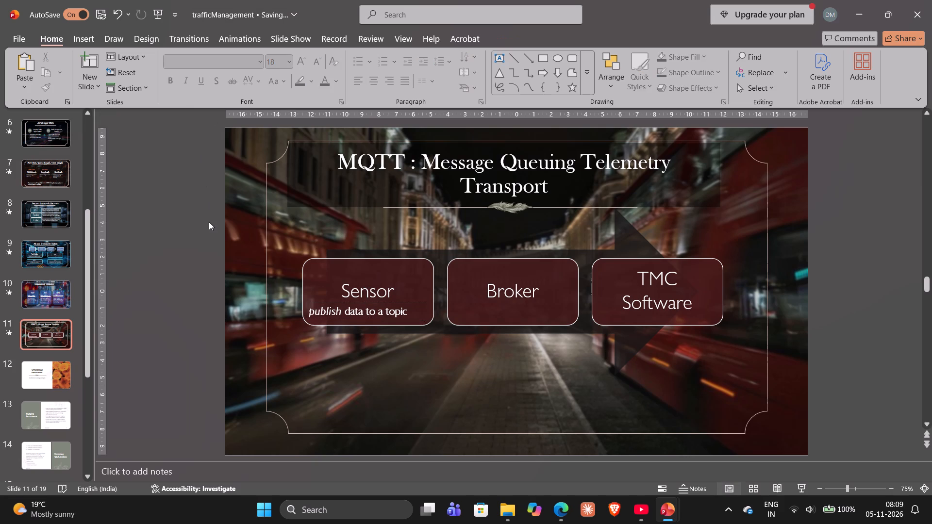
Enclose the italic word "publish" in the Sensor caption in double quotation marks.
left_click(333, 311)
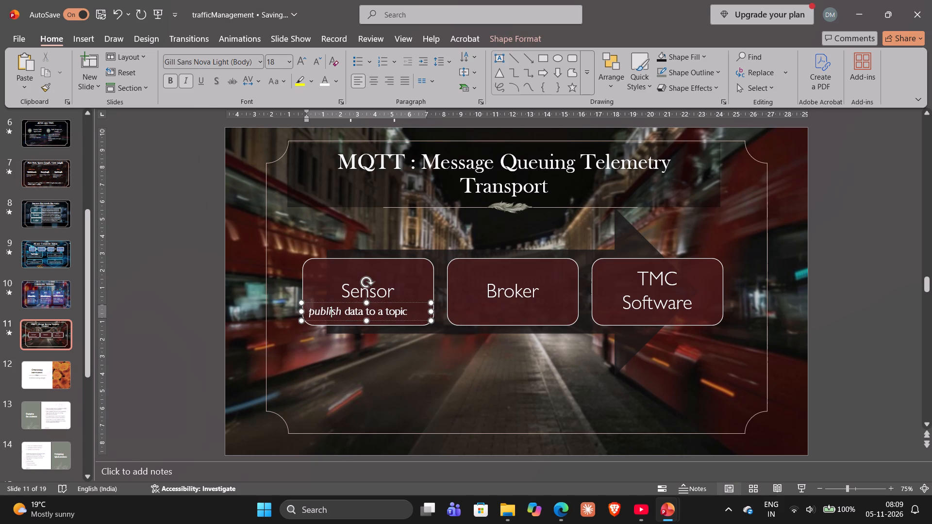
key("Right")
key("Right")
key("Right")
key("Left")
key("shift+quotedbl")
key("Left")
key("Left")
key("Left")
key("Left")
key("Left")
key("Left")
key("Left")
key("Left")
key("Left")
key("Left")
key("Right")
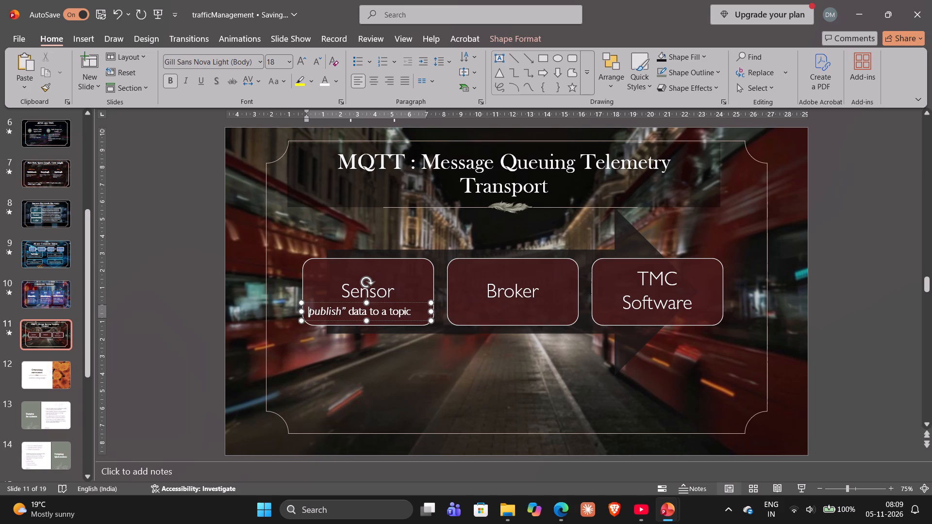
key("shift+quotedbl")
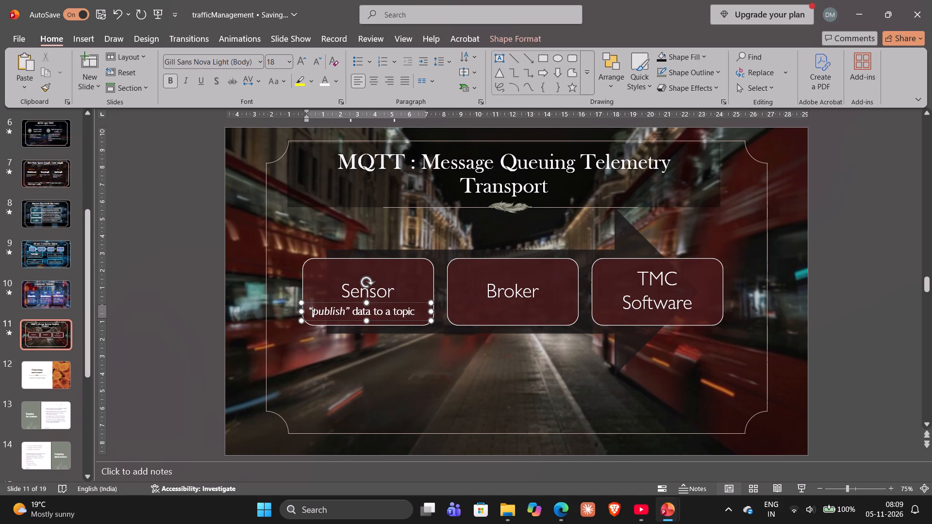
left_click(220, 282)
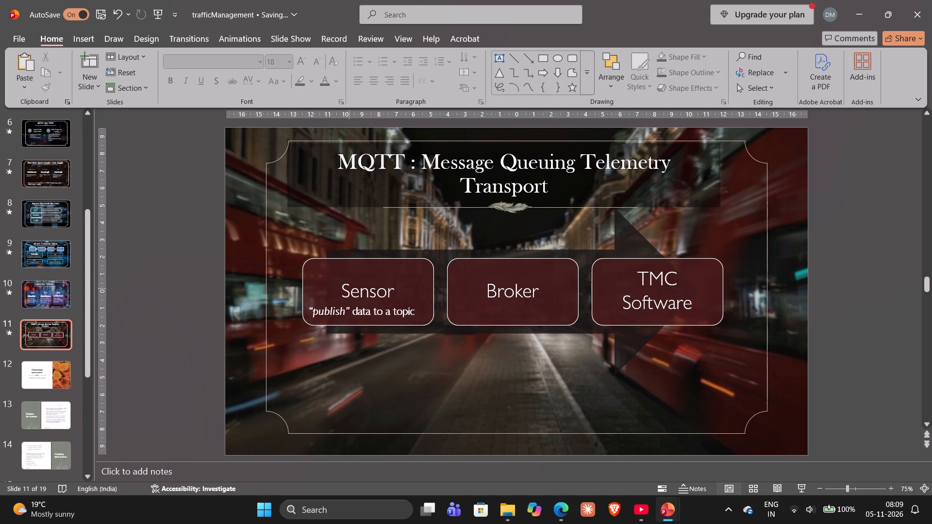
Format the "Sensor" label in the first diagram block as bold at font size 40.
left_click_drag(342, 289, 385, 289)
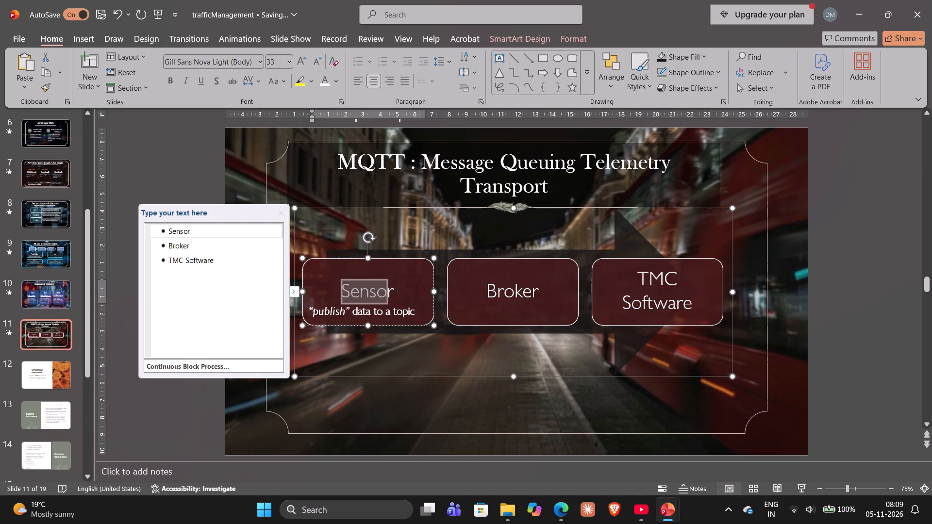
left_click_drag(385, 289, 392, 292)
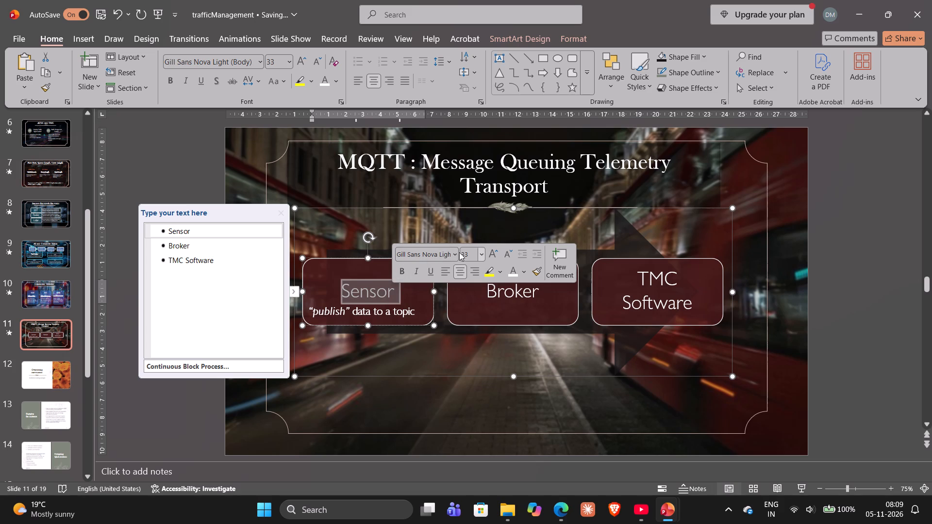
left_click(397, 267)
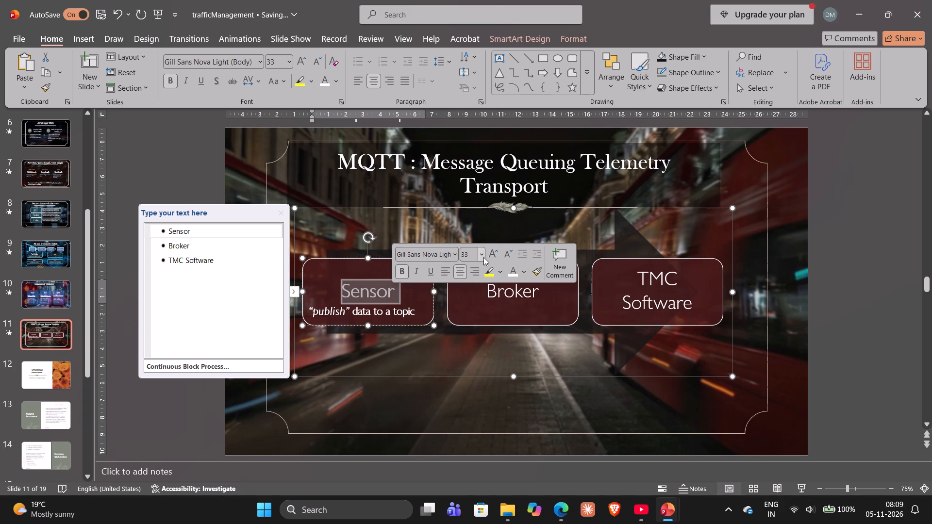
left_click(483, 257)
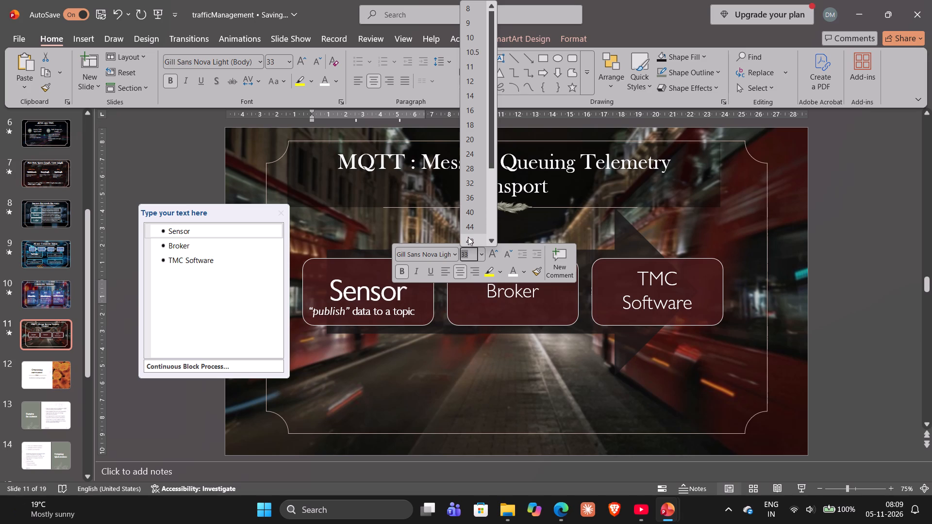
left_click(473, 215)
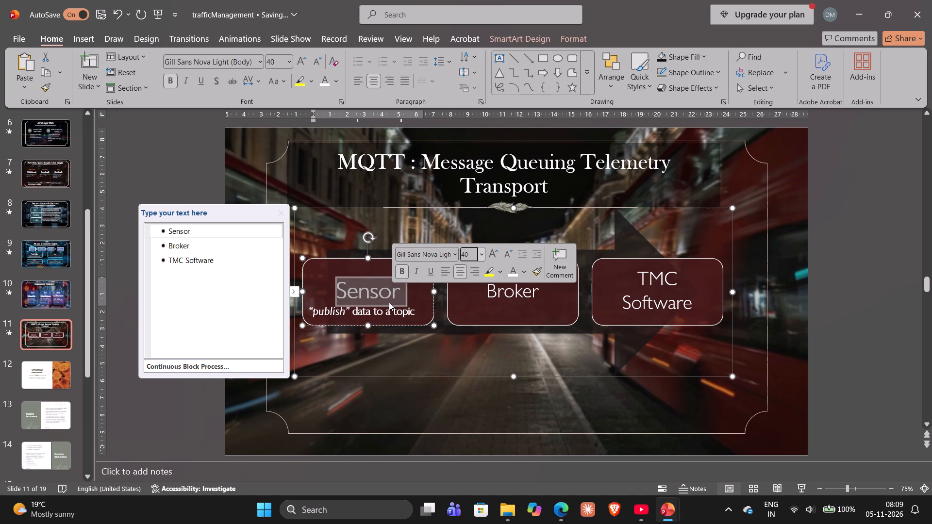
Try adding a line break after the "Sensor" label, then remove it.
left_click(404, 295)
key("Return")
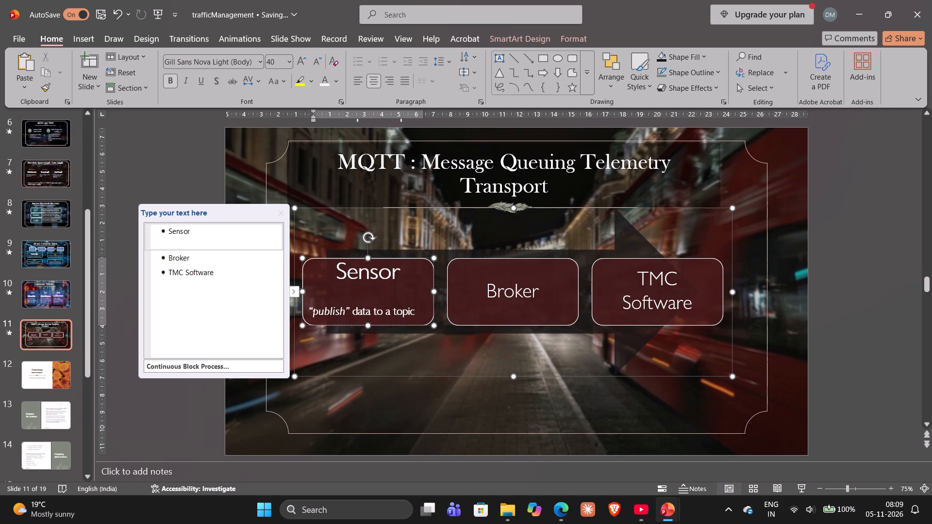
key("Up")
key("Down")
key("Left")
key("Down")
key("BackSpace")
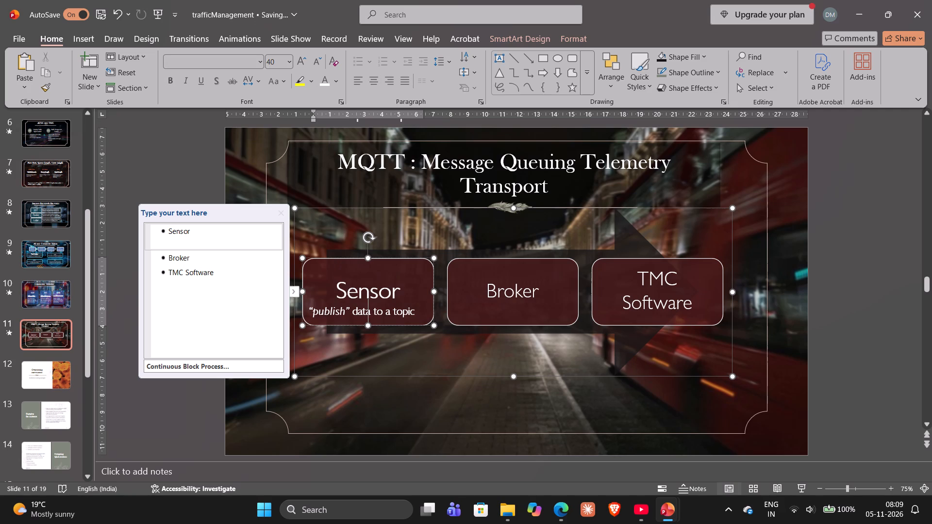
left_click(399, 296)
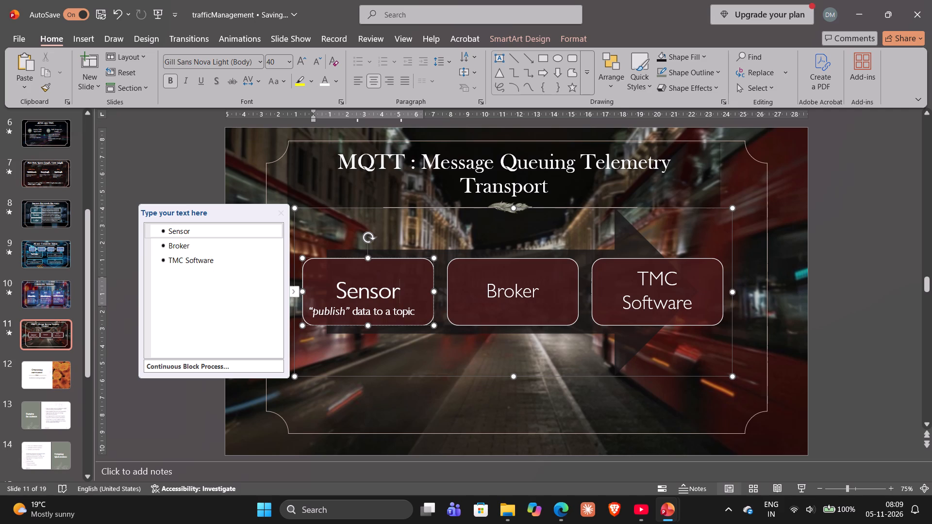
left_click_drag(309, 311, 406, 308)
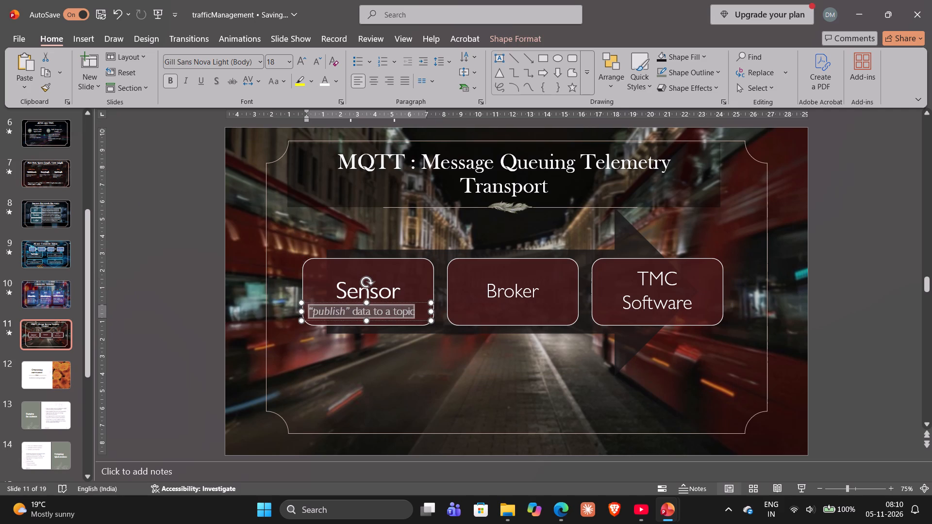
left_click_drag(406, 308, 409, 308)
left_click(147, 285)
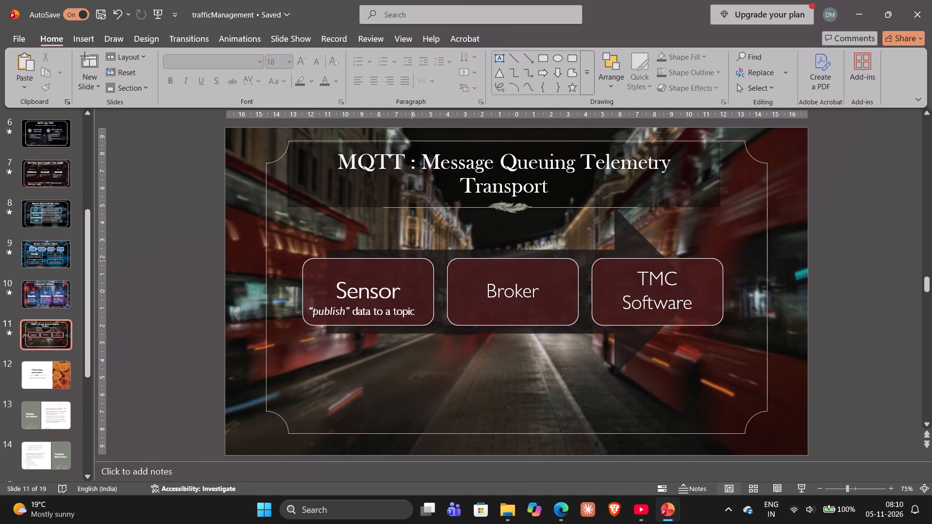
Switch to the traffic management PDF in Edge and copy "subscribes to receive it." from the MQTT section.
key("alt+Tab")
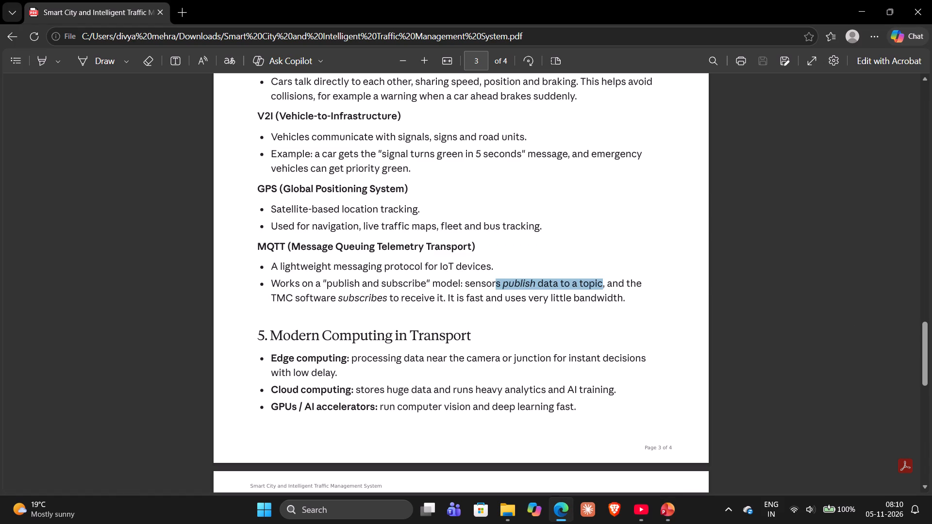
left_click_drag(339, 299, 434, 302)
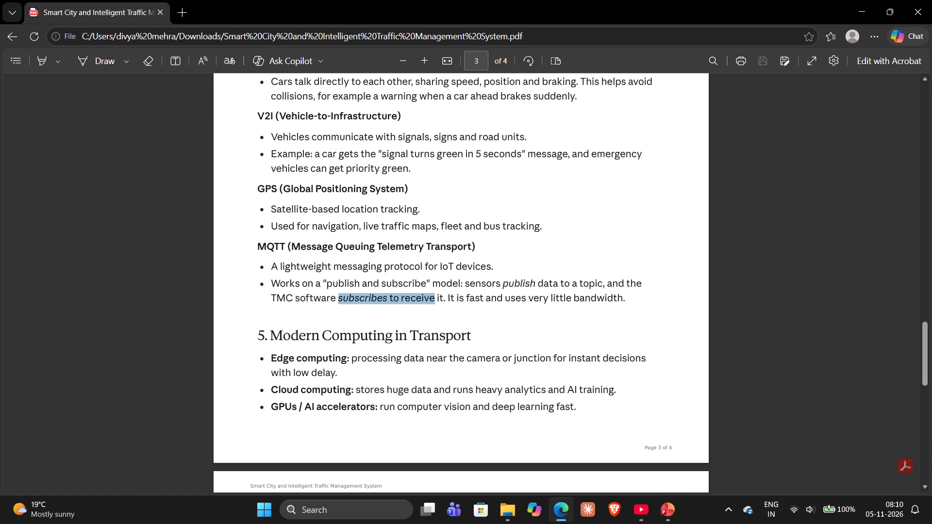
left_click_drag(434, 302, 444, 303)
key("ctrl+c")
Switch back to PowerPoint and paste the copied phrase into a new text box at the TMC Software block's lower edge.
key("alt+Tab")
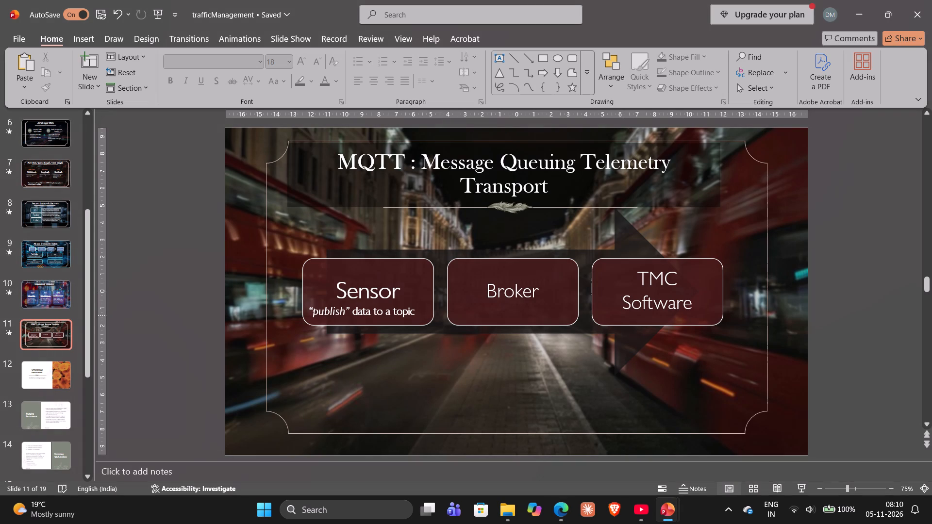
left_click(497, 59)
left_click(497, 59)
left_click(498, 62)
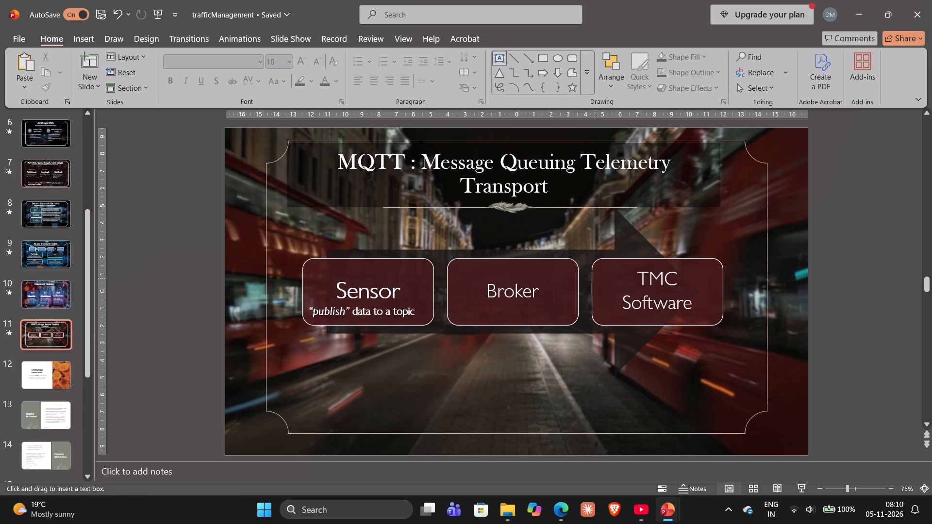
left_click(605, 320)
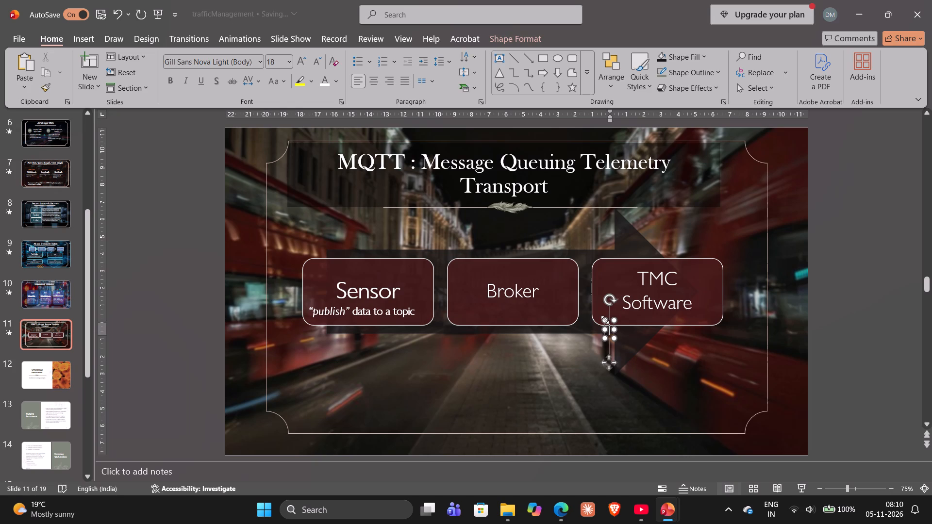
key("ctrl+v")
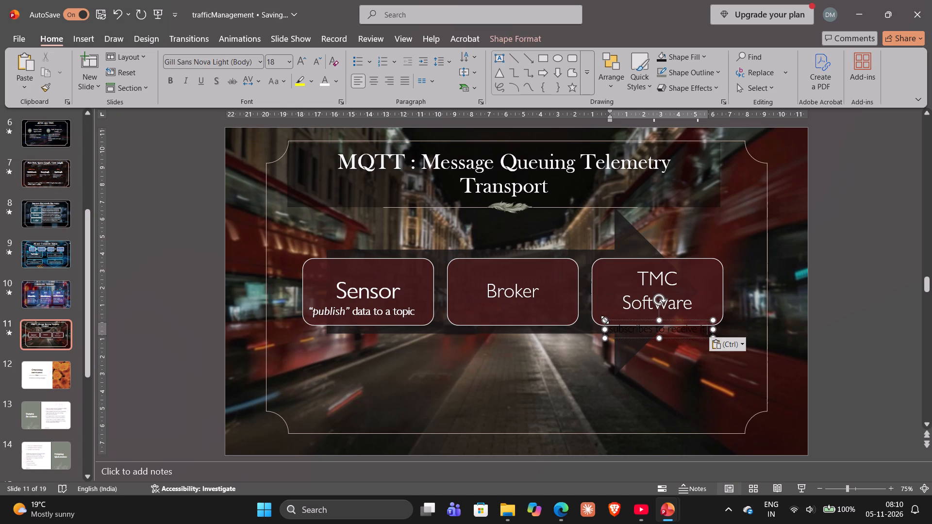
Format the whole "subscribes to receive it." text as white and bold.
key("shift+Left")
key("shift+Left")
key("shift+Left")
key("shift+Left")
key("shift+Left")
key("shift+Left")
key("shift+Left")
key("shift+Left")
key("shift+Left")
key("shift+Left")
key("shift+Left")
key("shift+Left")
key("shift+Left")
key("shift+Left")
key("shift+Left")
key("shift+Left")
key("shift+Left")
key("shift+Left")
key("shift+Left")
key("shift+Left")
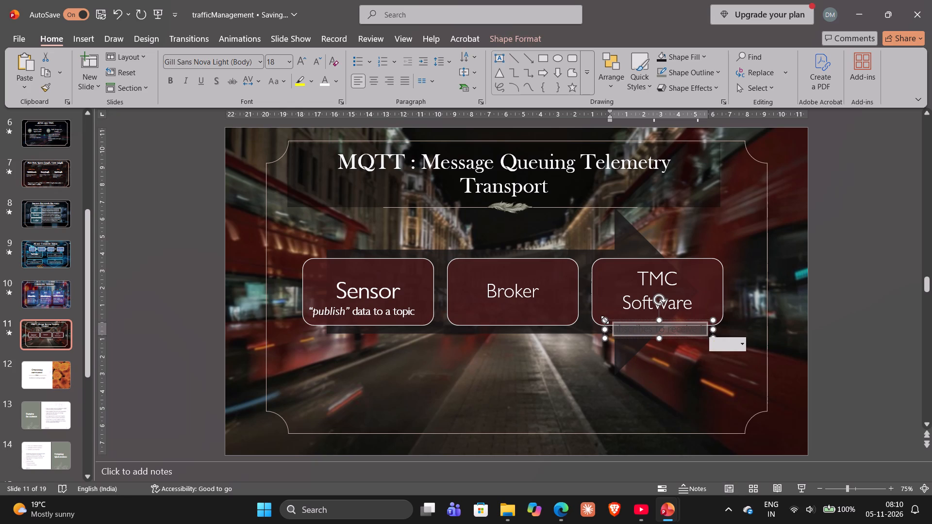
left_click(328, 83)
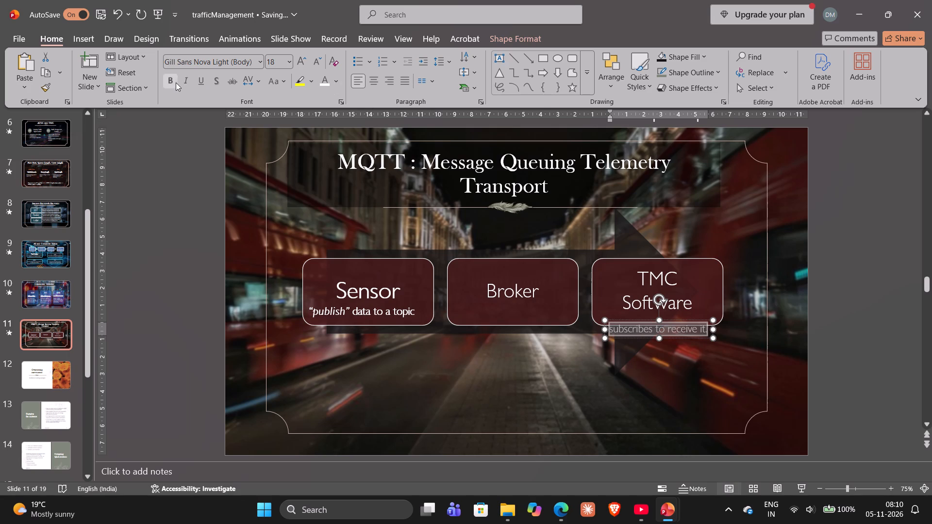
left_click(173, 82)
Move the caption up inside the TMC Software block beneath its label, widen its text box slightly and shift it a little right.
left_click_drag(632, 320, 631, 316)
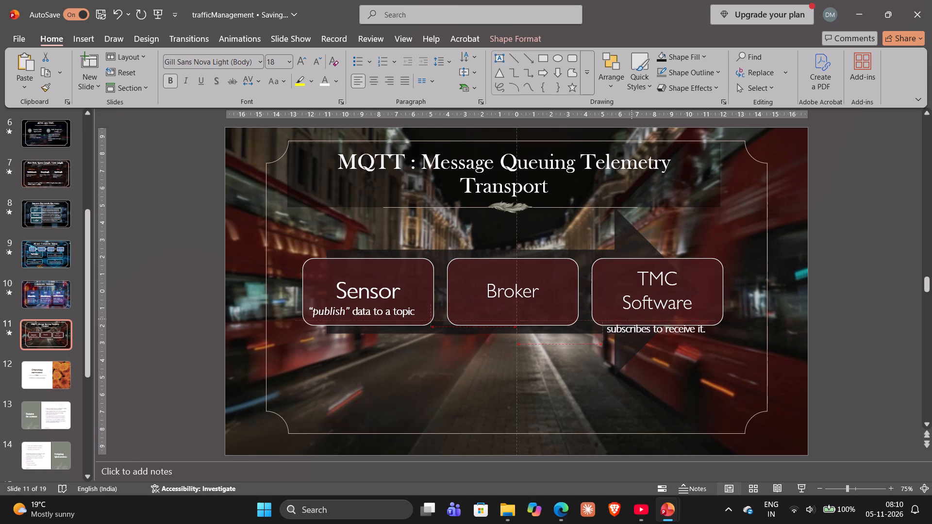
left_click_drag(631, 316, 631, 308)
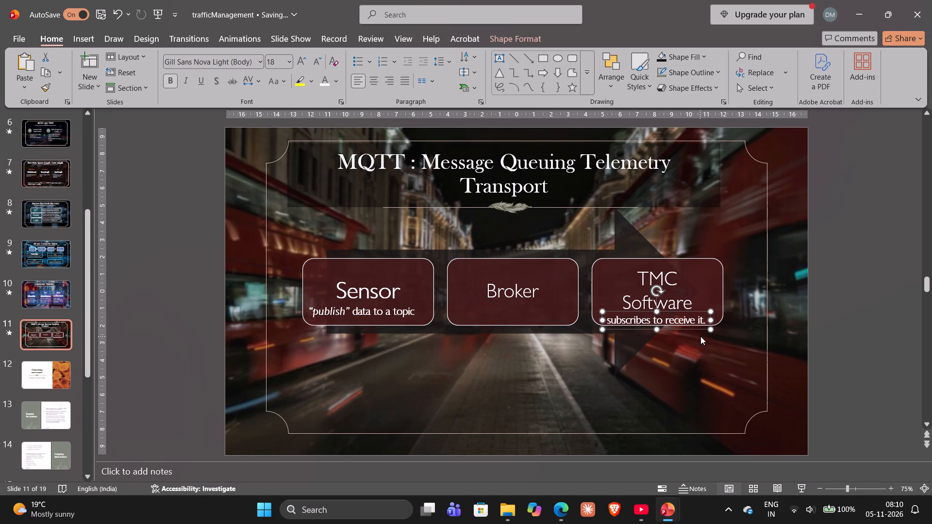
left_click_drag(712, 321, 718, 321)
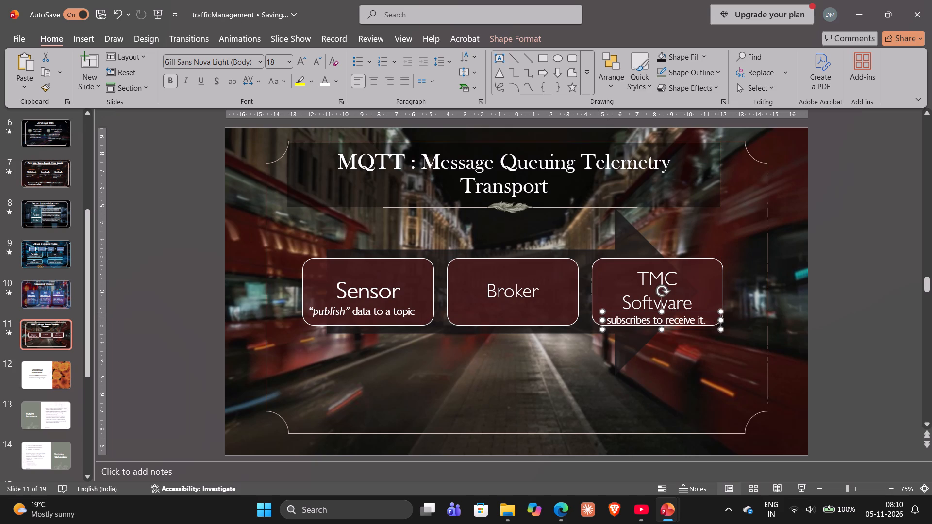
left_click_drag(607, 311, 614, 311)
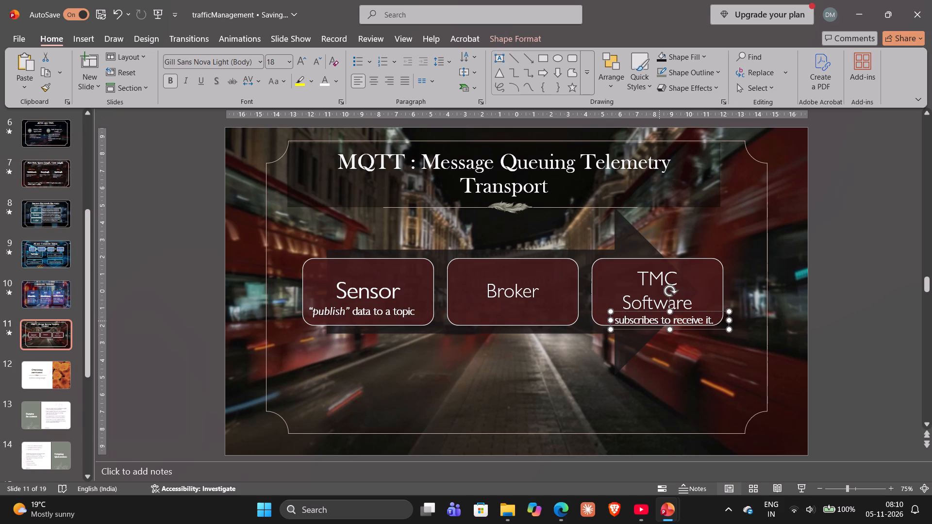
Enclose the word "subscribes" in the TMC Software caption in double quotation marks, keeping its first letter lowercase.
left_click(659, 321)
key("shift+quotedbl")
key("Left")
key("Left")
key("Left")
key("Left")
key("Left")
key("Left")
key("Left")
key("Left")
key("Left")
key("Left")
key("Left")
key("Left")
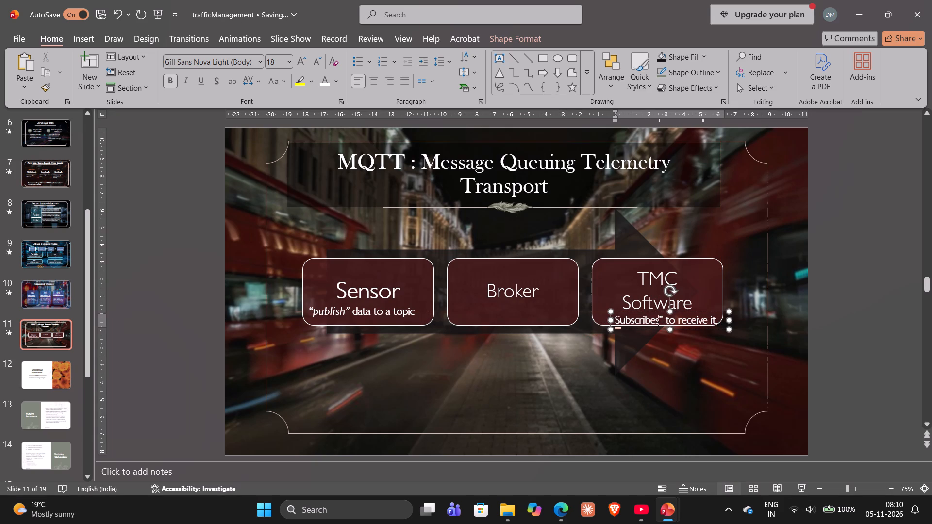
key("Right")
key("BackSpace")
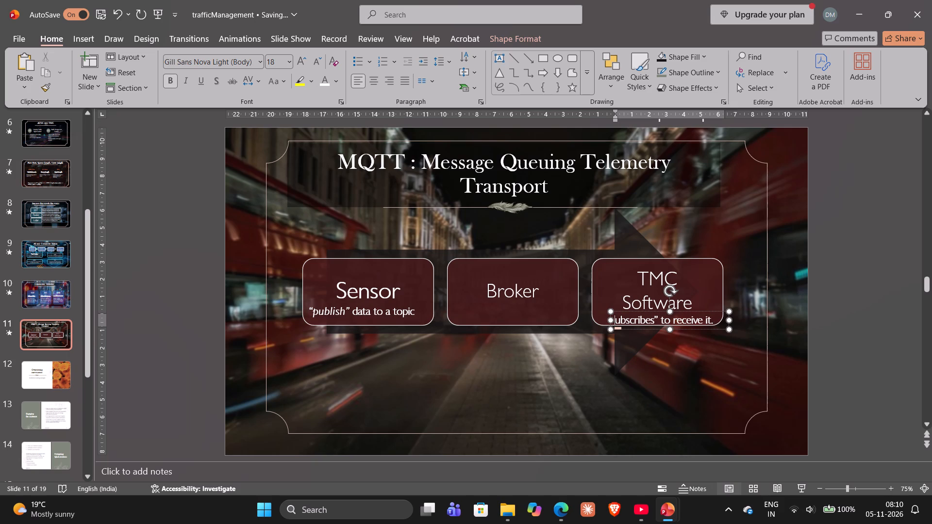
type("\"s")
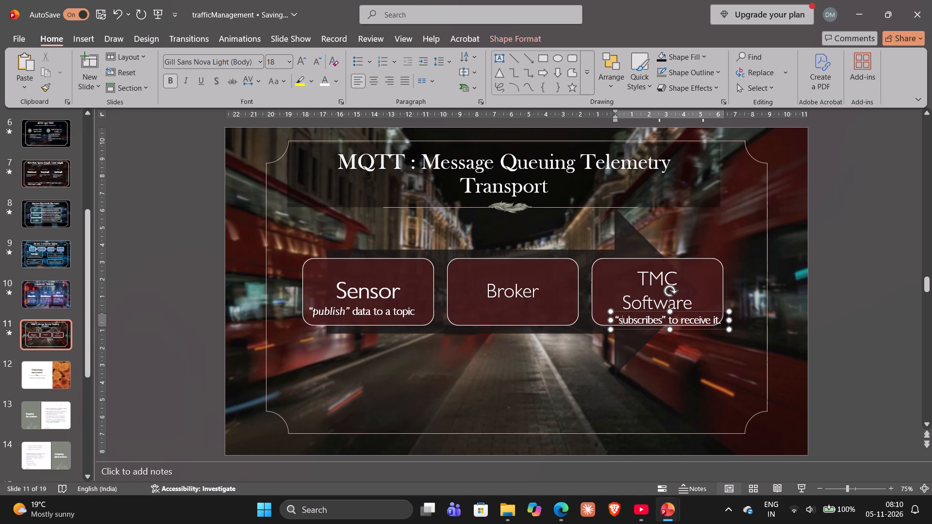
Italicize the word "subscribes" between the quotation marks in the TMC Software caption.
key("Left")
key("shift+Right")
key("shift+Right")
key("shift+Right")
key("shift+Right")
key("shift+Right")
key("shift+Right")
key("shift+Right")
key("shift+Right")
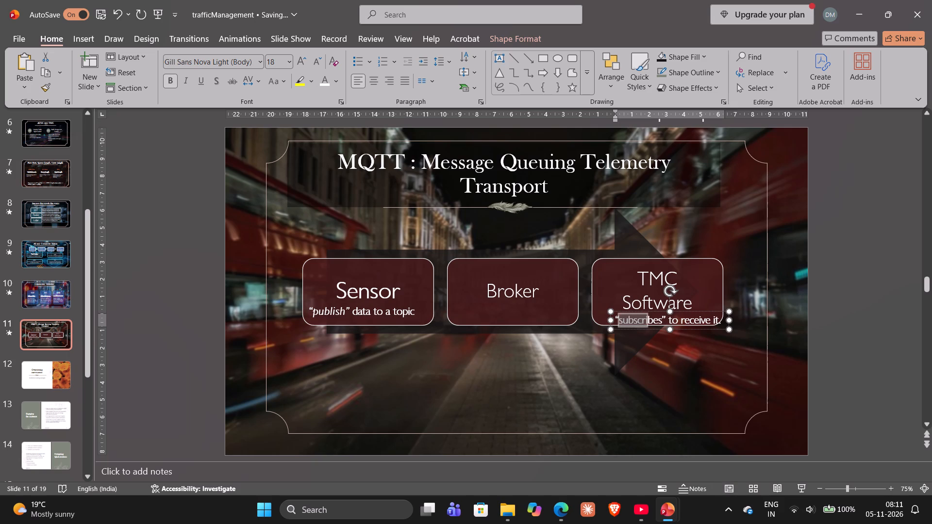
key("shift+Right")
key("shift+Right")
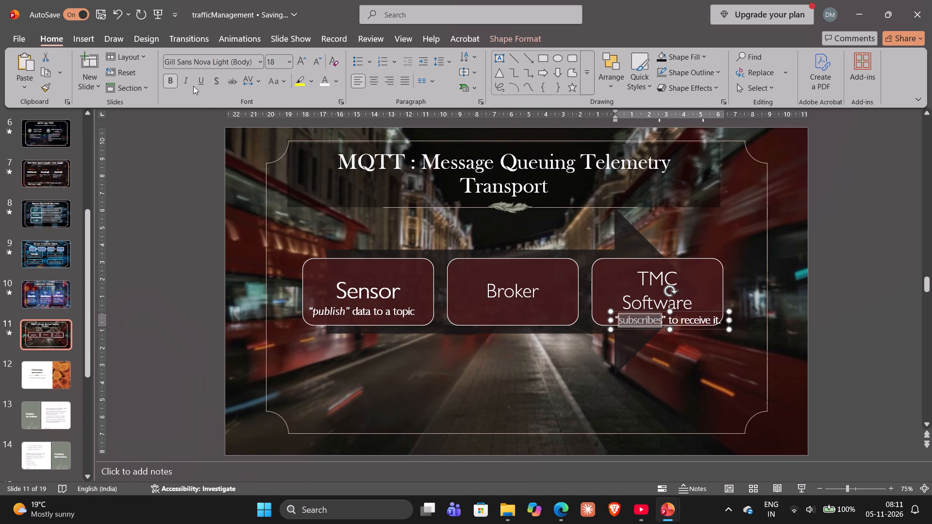
left_click(192, 86)
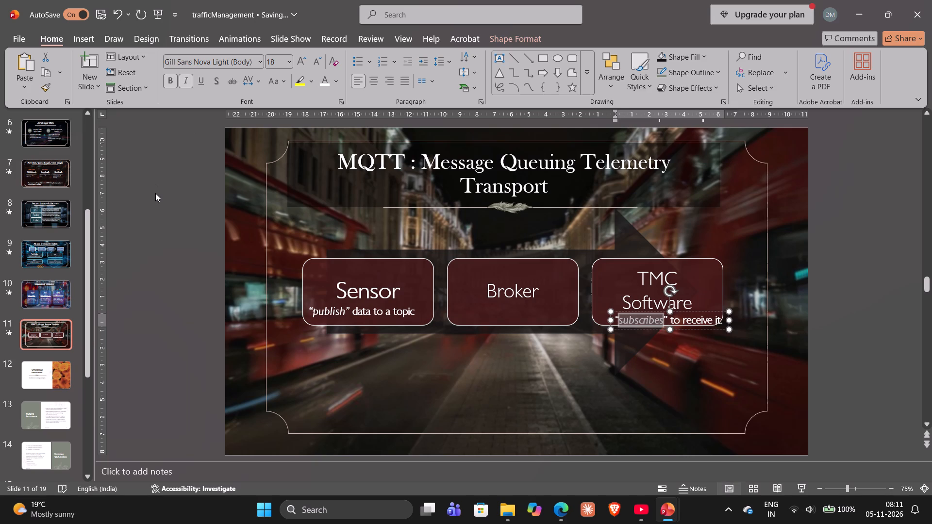
left_click(155, 193)
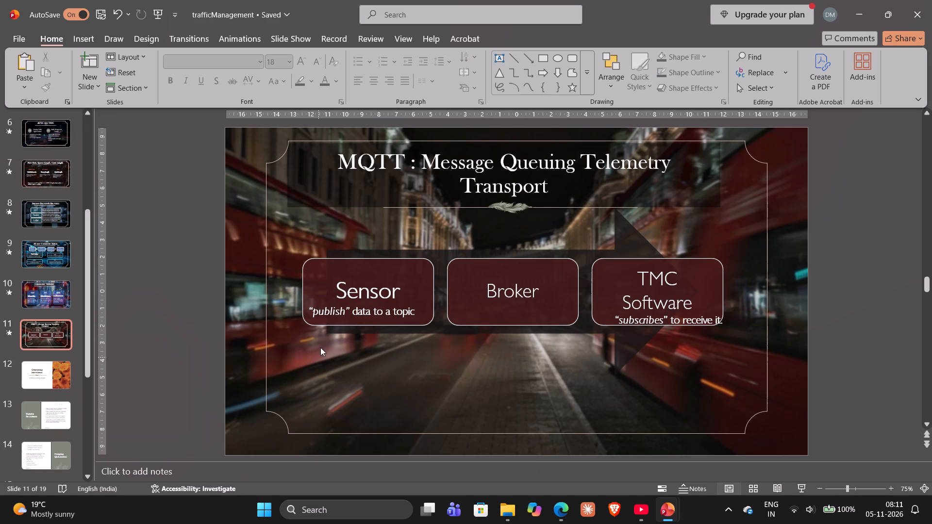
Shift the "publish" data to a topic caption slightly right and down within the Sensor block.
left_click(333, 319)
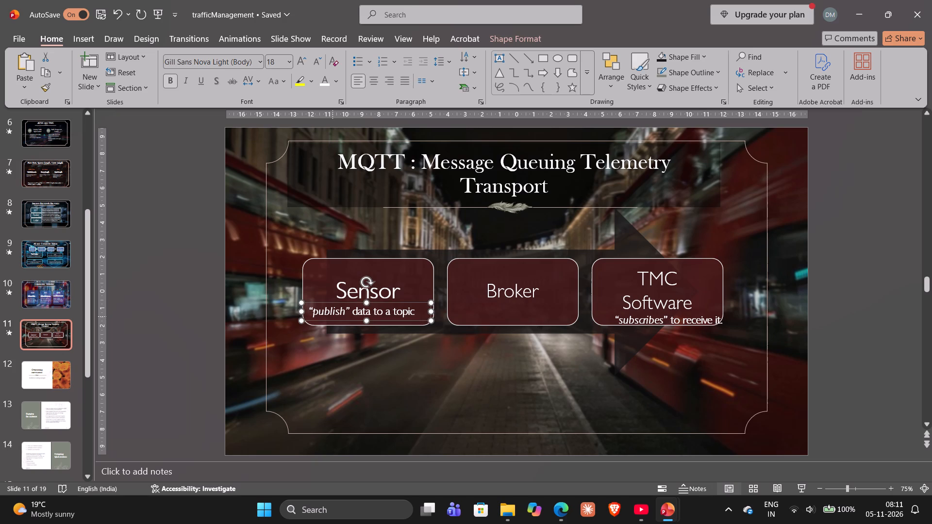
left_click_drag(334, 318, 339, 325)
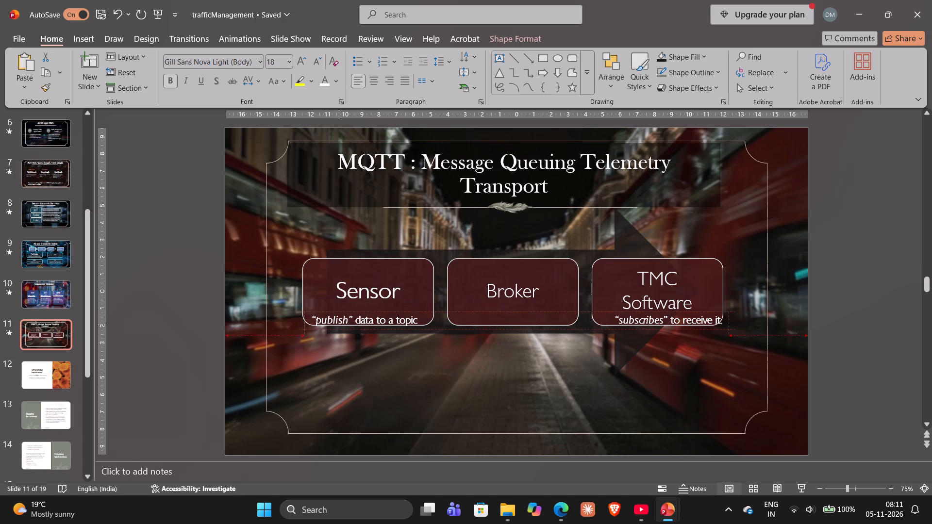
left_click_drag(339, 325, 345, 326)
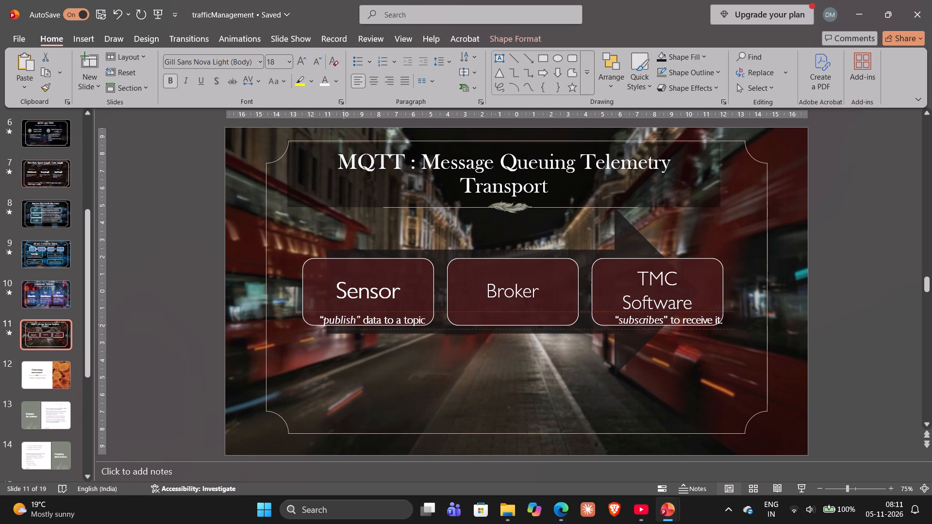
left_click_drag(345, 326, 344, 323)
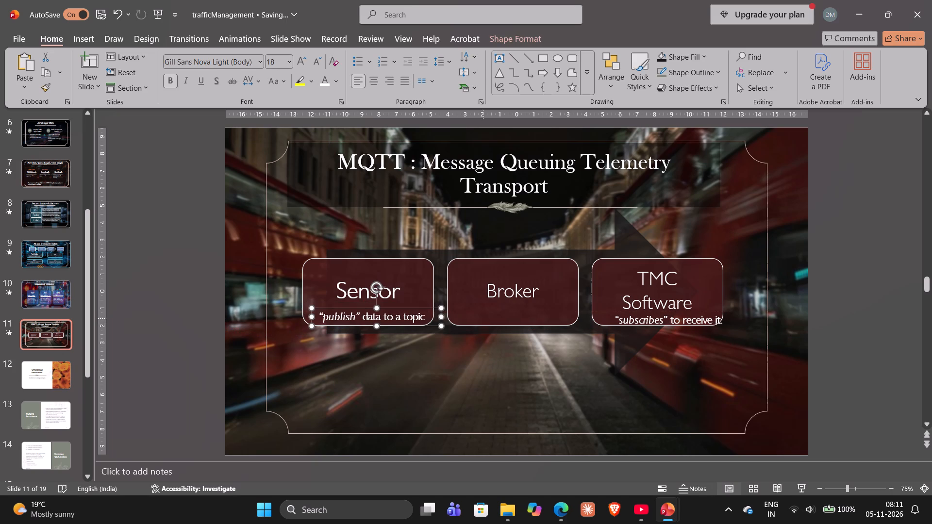
Shift the "subscribes" to receive it. caption slightly left so it fits within the TMC Software block.
left_click(628, 319)
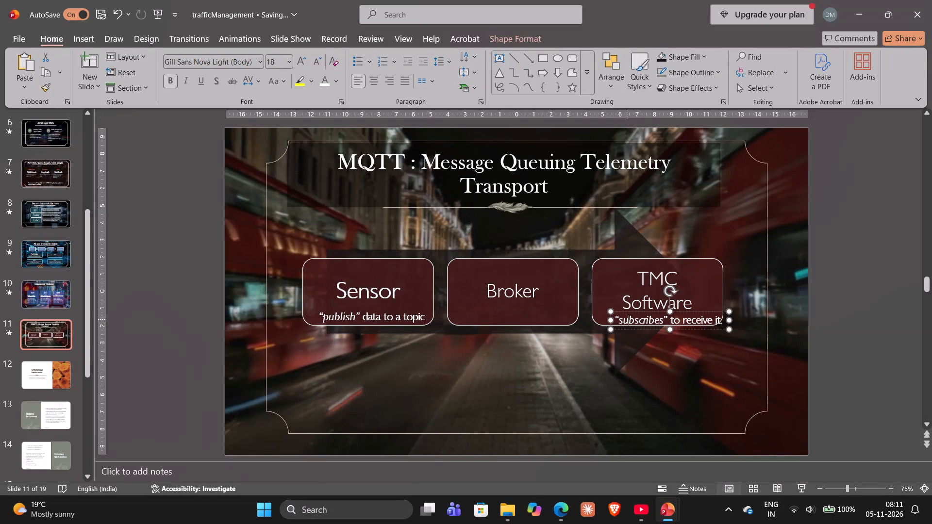
left_click_drag(615, 328, 612, 329)
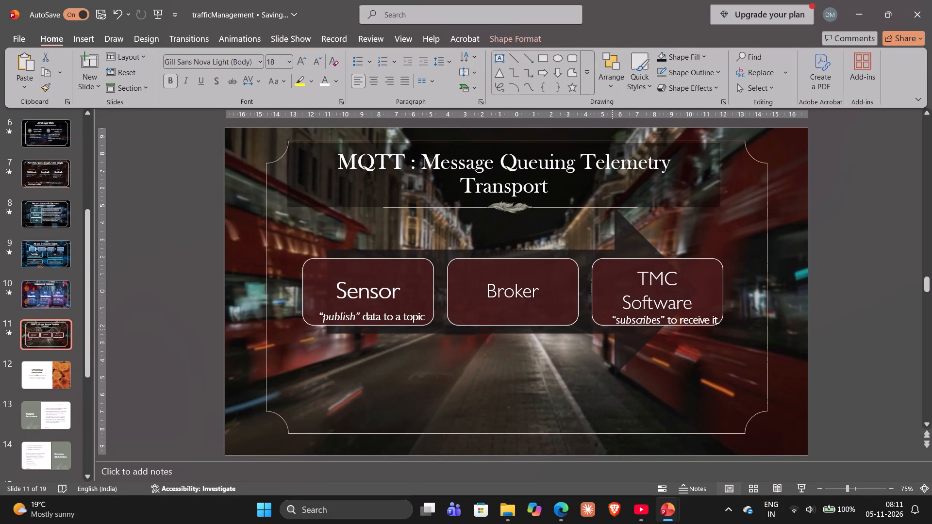
left_click_drag(612, 329, 608, 327)
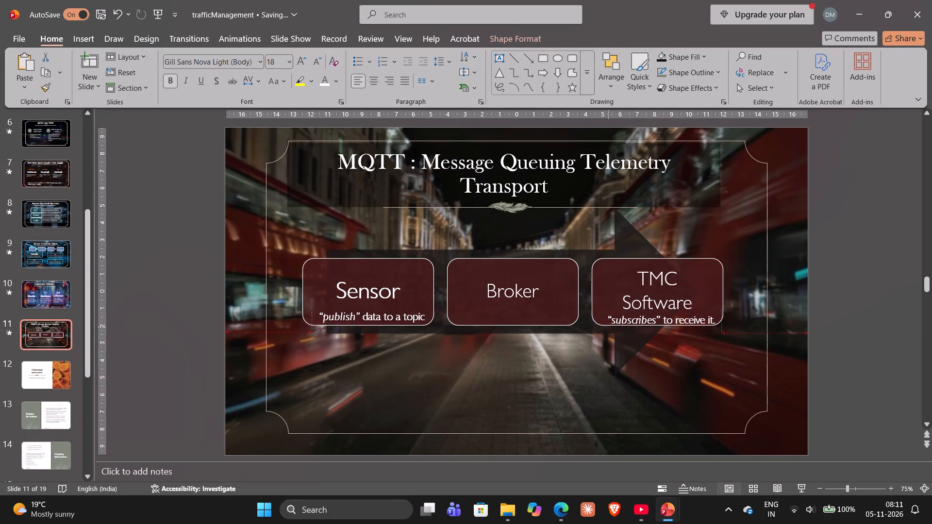
left_click_drag(608, 327, 608, 327)
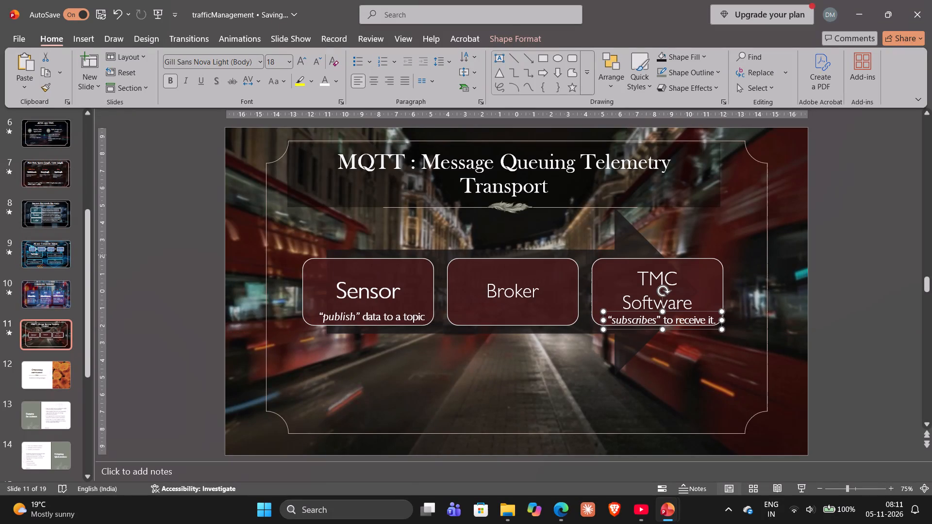
Shorten the "TMC Software" block label in the diagram to "TMC".
left_click(705, 303)
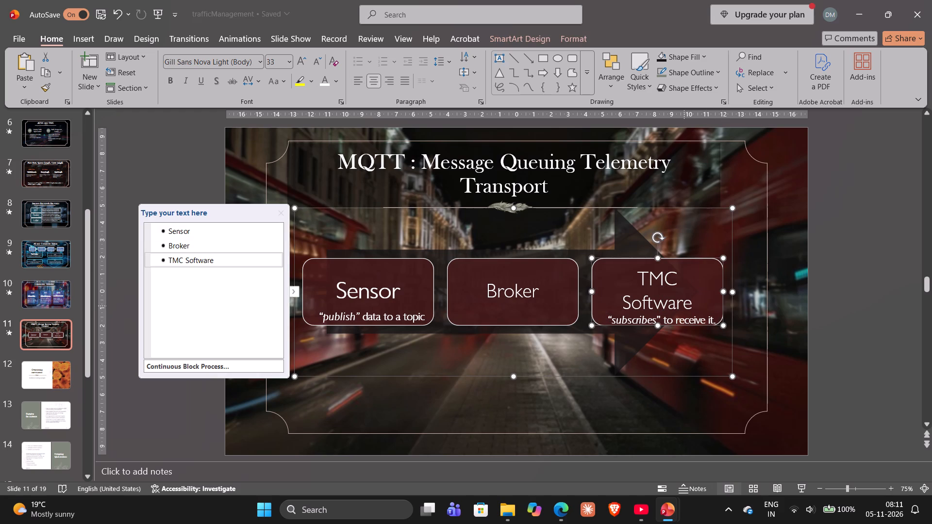
left_click(691, 304)
key("BackSpace")
key("BackSpace")
key("BackSpace")
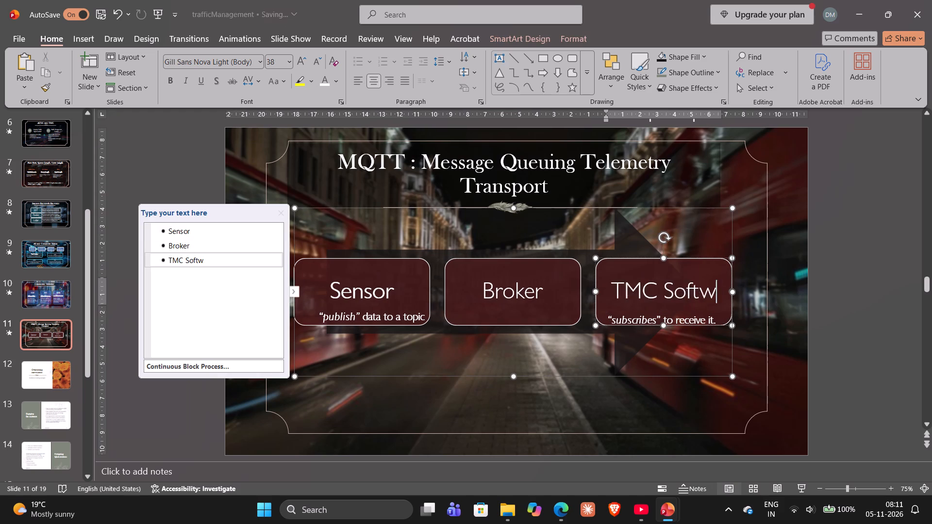
key("BackSpace")
key("BackSpace")
key("BackSpace")
key("BackSpace")
key("BackSpace")
key("BackSpace")
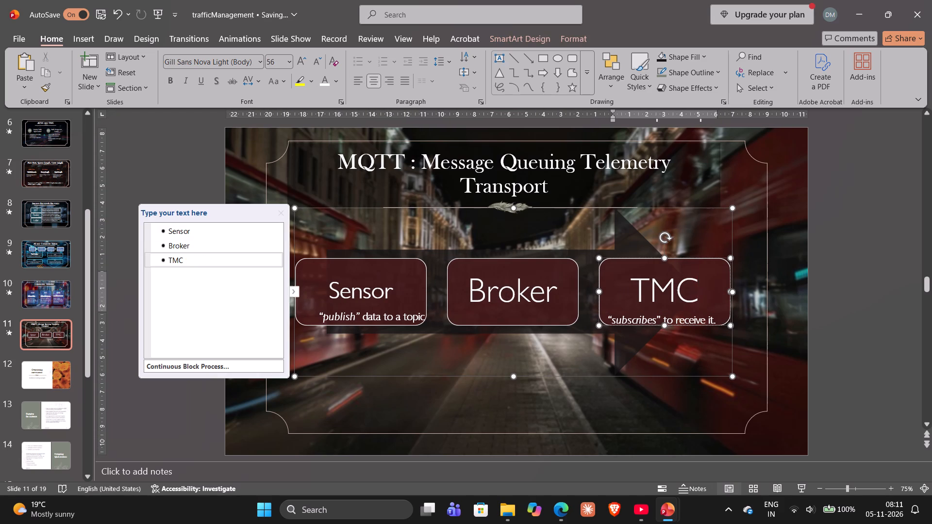
Set the Broker label's font size to 40 to match the Sensor label.
left_click(396, 291)
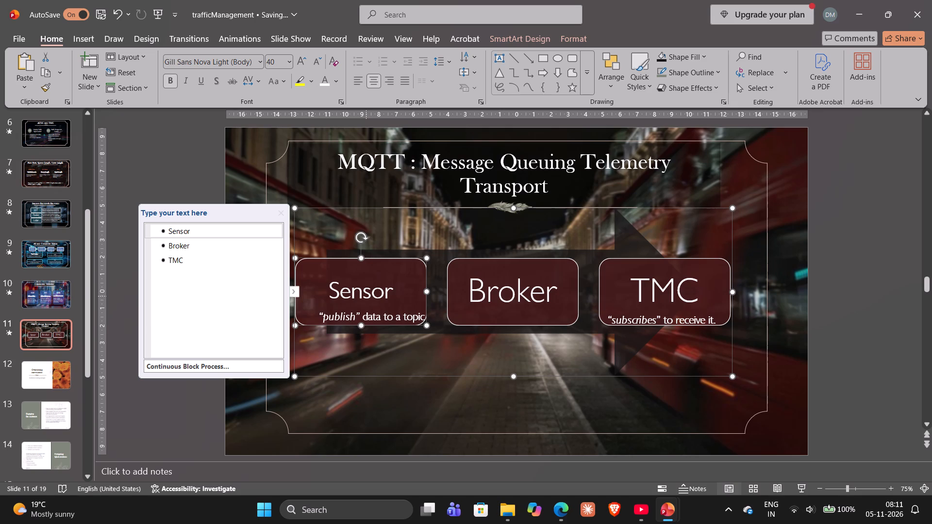
left_click(366, 295)
left_click(492, 290)
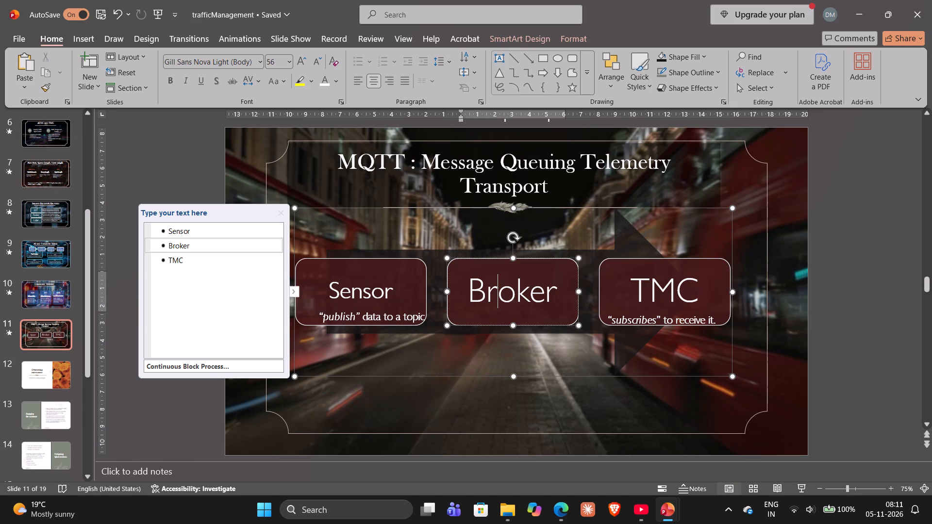
left_click(287, 63)
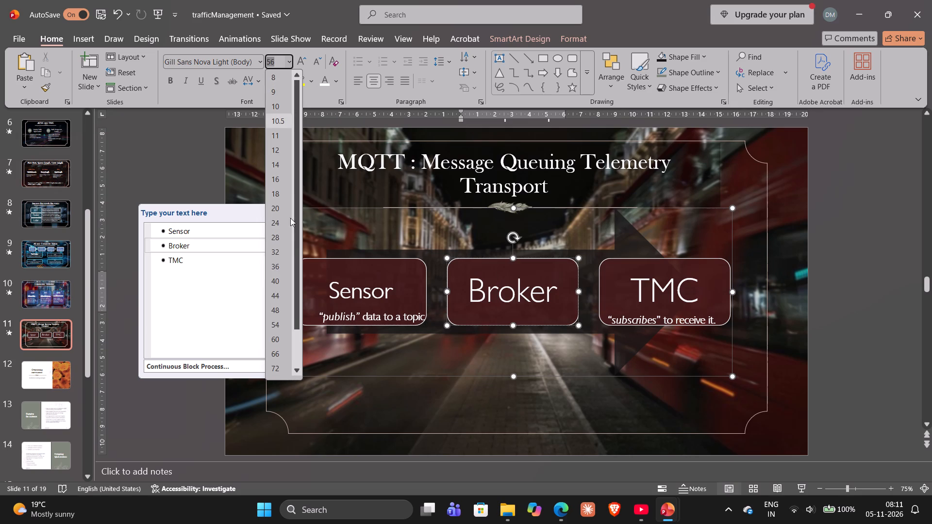
left_click(277, 282)
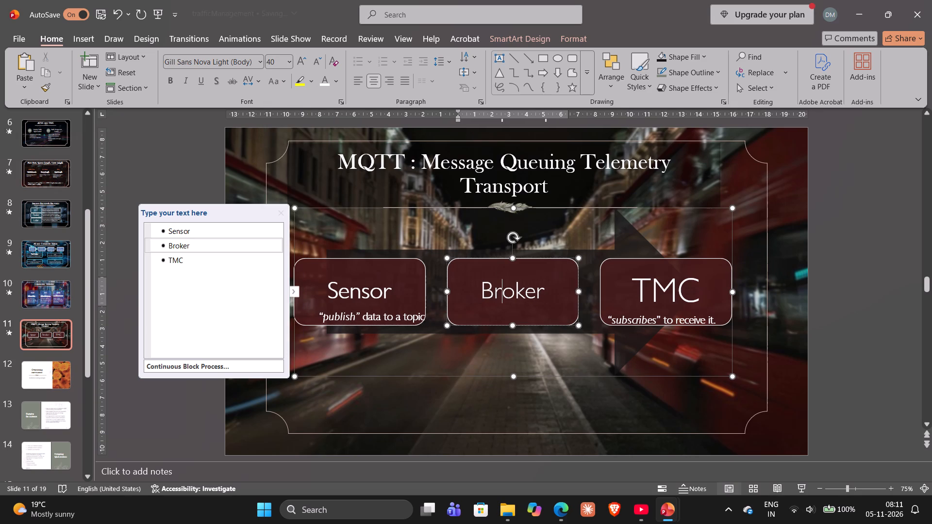
Set the TMC label's font size to 40 and deselect the diagram.
left_click(656, 284)
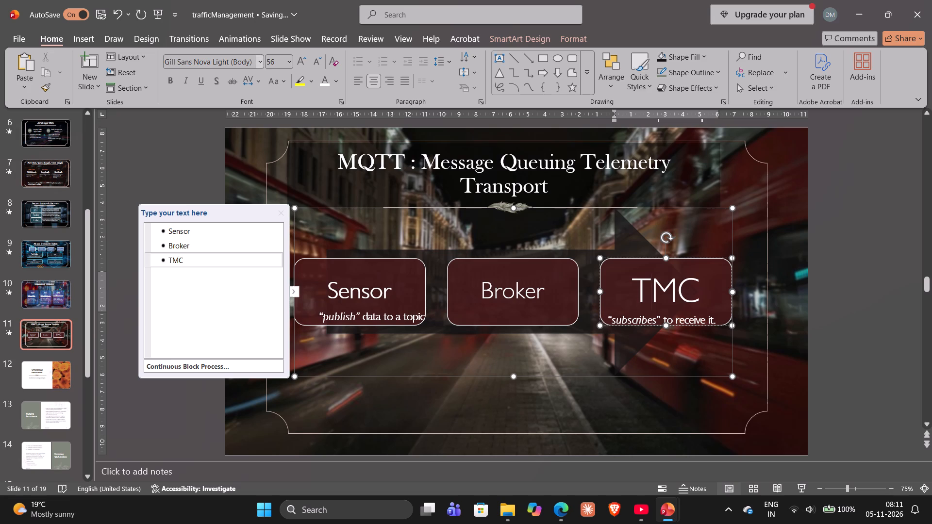
left_click(276, 61)
key("BackSpace")
type("40")
key("Return")
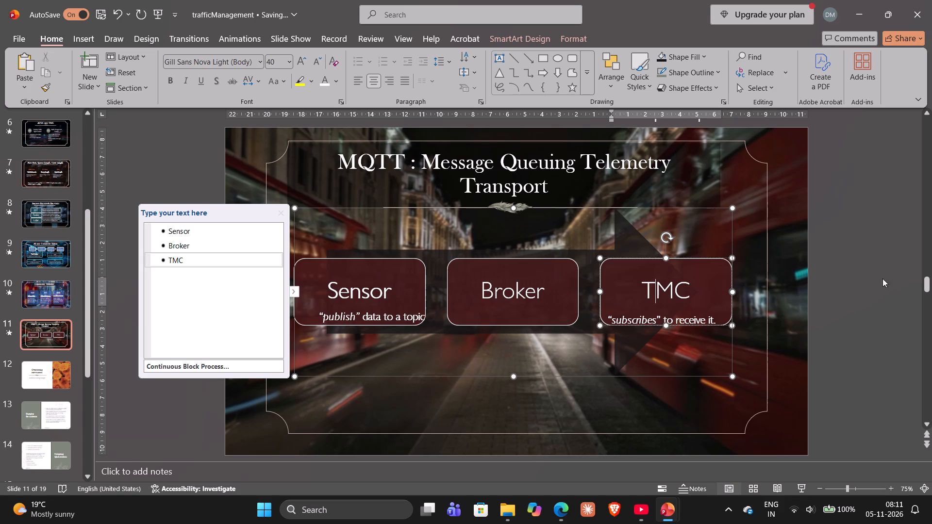
left_click(865, 272)
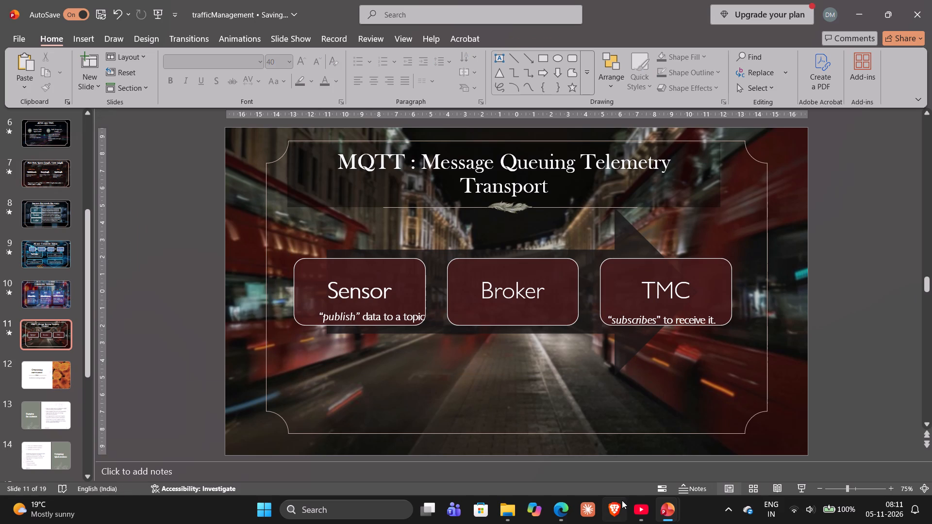
Move the "publish" data to a topic caption left and slightly down, level with the TMC block's caption.
left_click(368, 318)
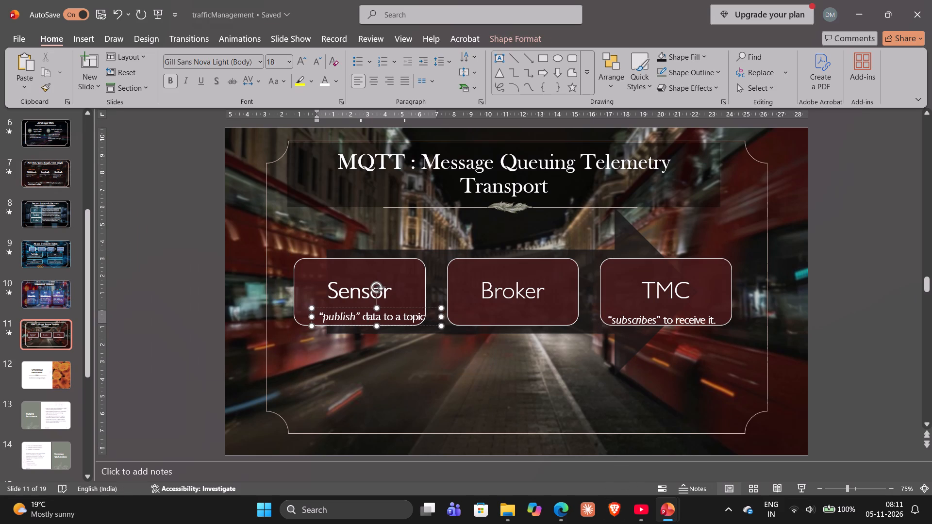
left_click_drag(315, 320, 307, 321)
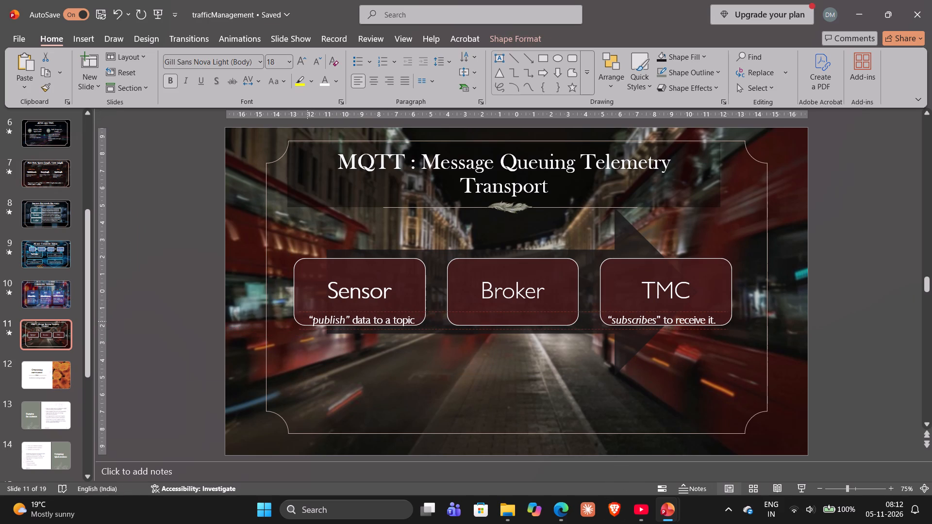
left_click_drag(307, 321, 306, 321)
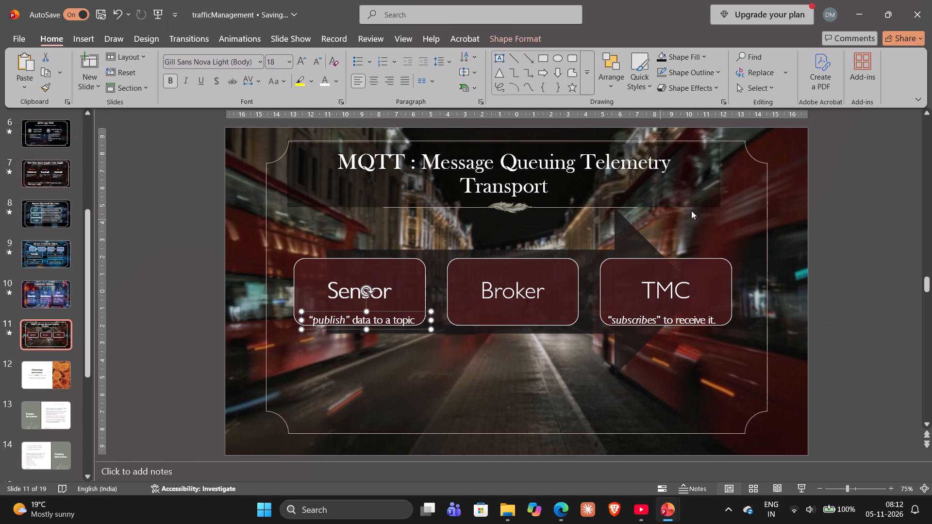
left_click(830, 211)
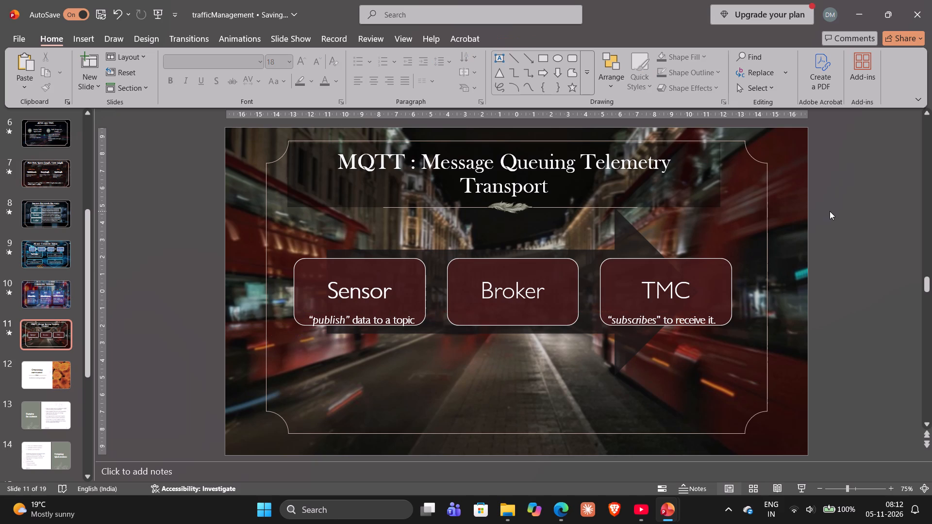
Add a text box below the Sensor block containing "A lightweight messaging protocol", copied from the MQTT section of the PDF.
key("alt+Tab")
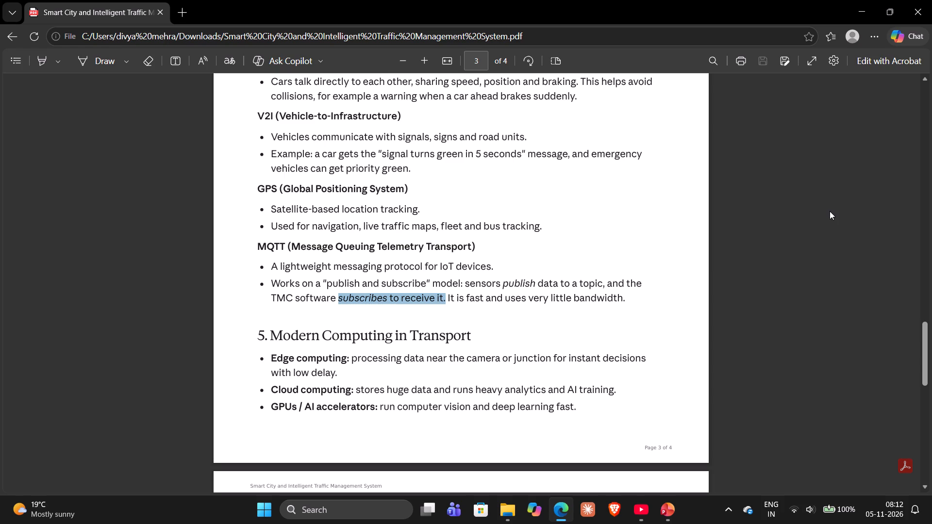
key("alt+Tab")
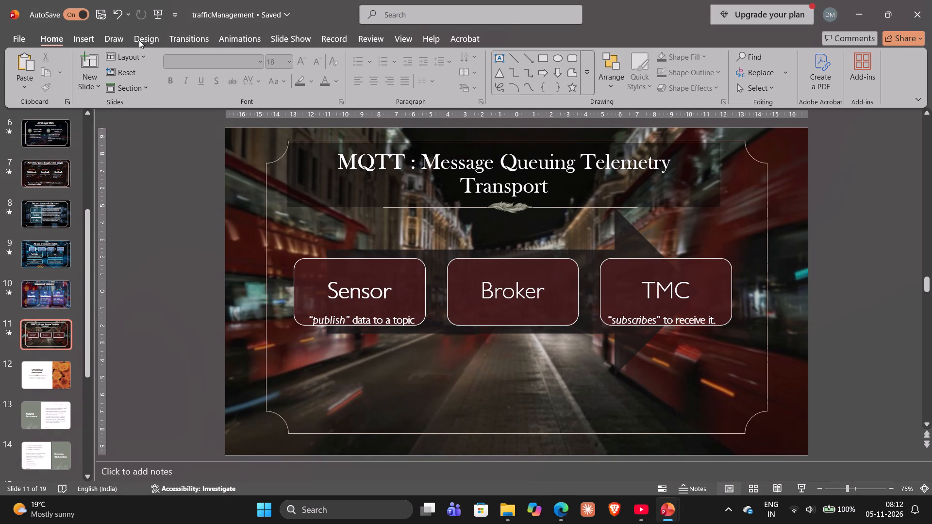
left_click(95, 39)
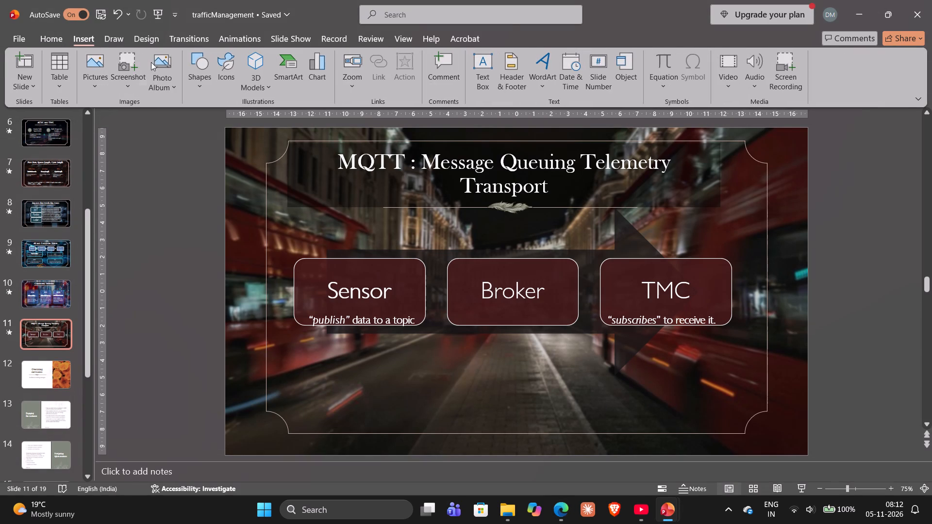
left_click(199, 72)
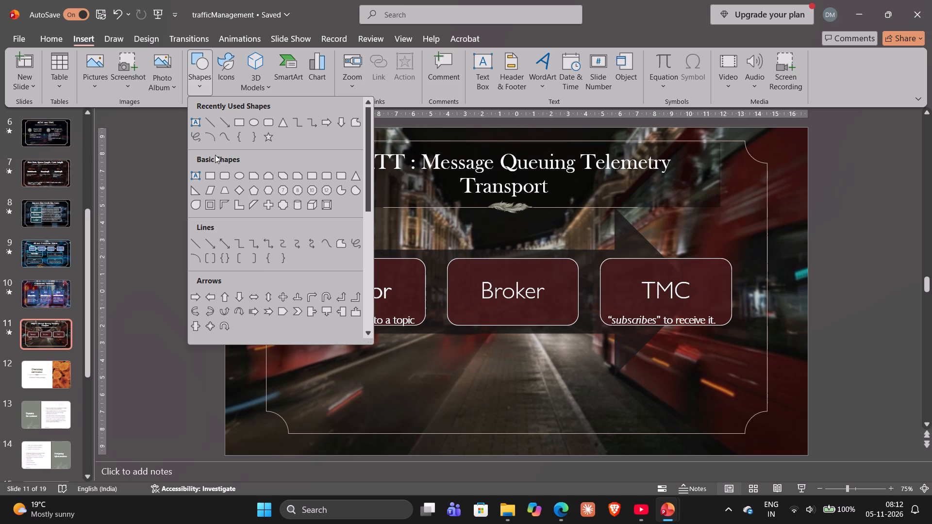
left_click(193, 117)
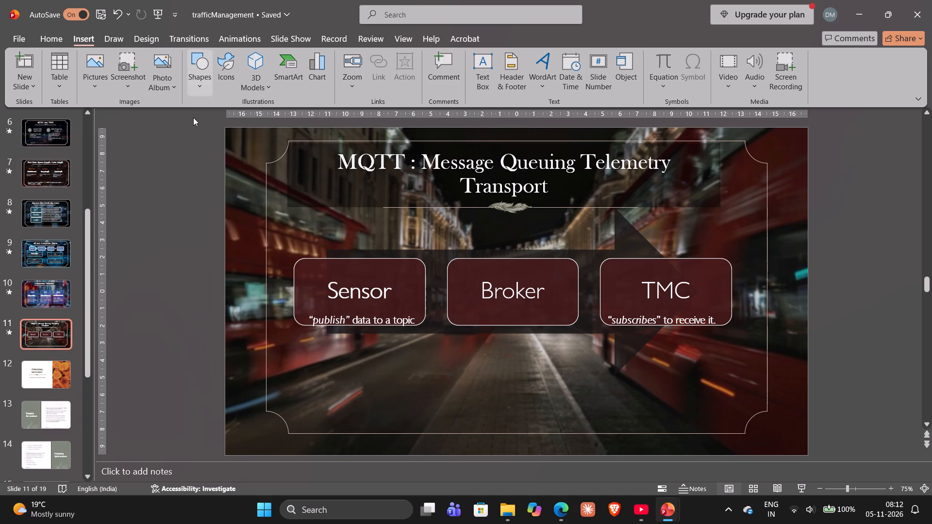
left_click(341, 369)
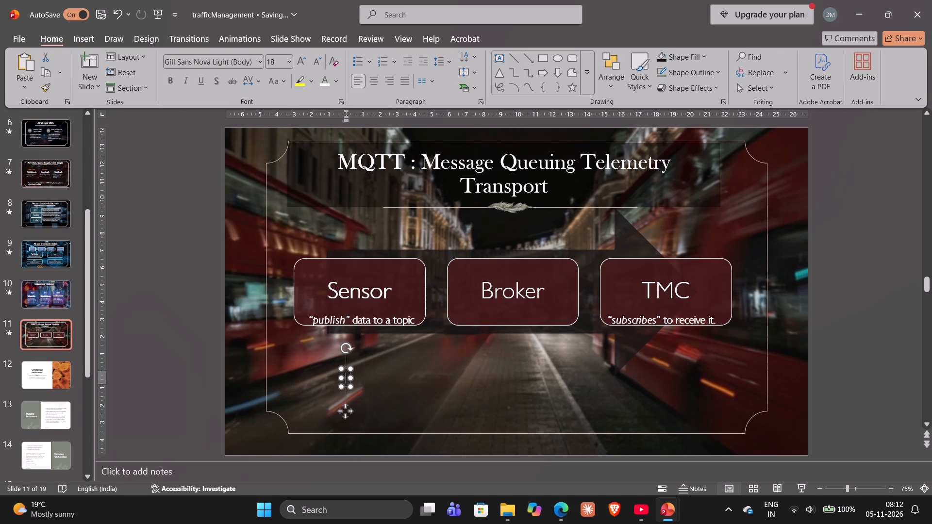
key("alt+Tab")
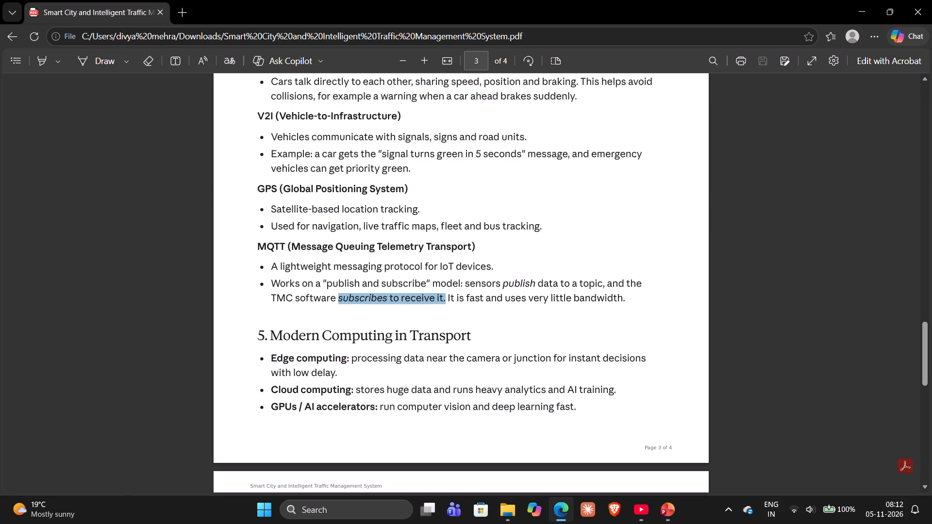
left_click_drag(272, 265, 427, 269)
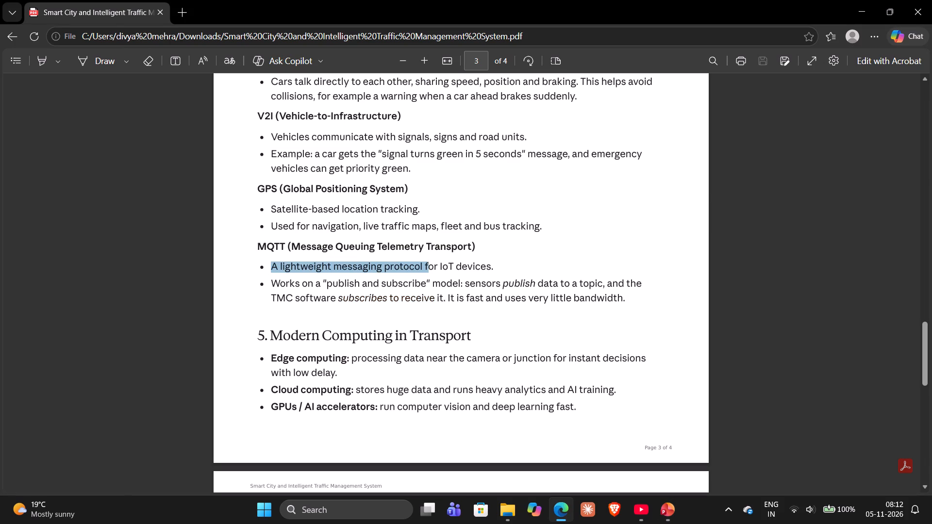
left_click_drag(427, 269, 423, 268)
left_click_drag(423, 268, 422, 268)
key("ctrl+c")
key("alt+Tab")
key("ctrl+v")
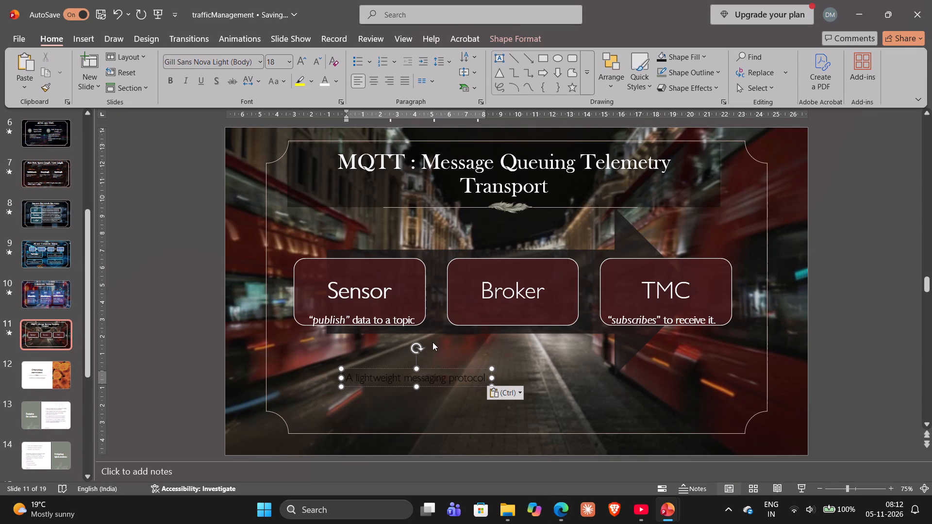
Extend the "A lightweight messaging protocol" text with a comma and "It is fast and uses very little bandwidth", copied from the PDF's MQTT section.
key("comma")
key("alt+Tab")
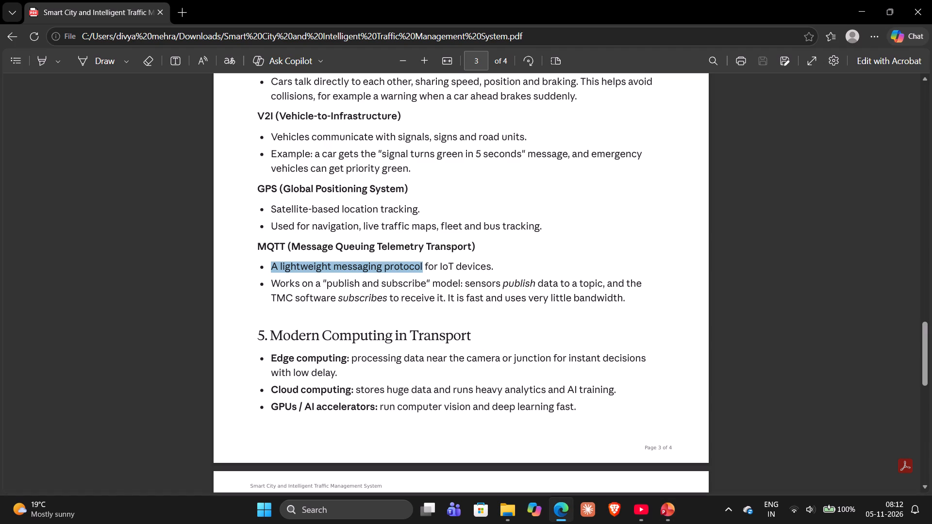
left_click_drag(449, 295, 605, 296)
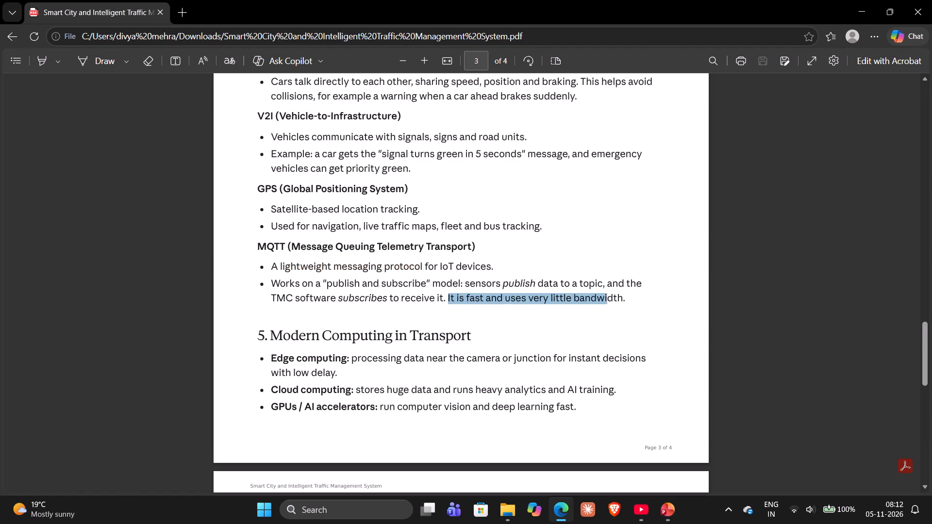
left_click_drag(605, 296, 618, 318)
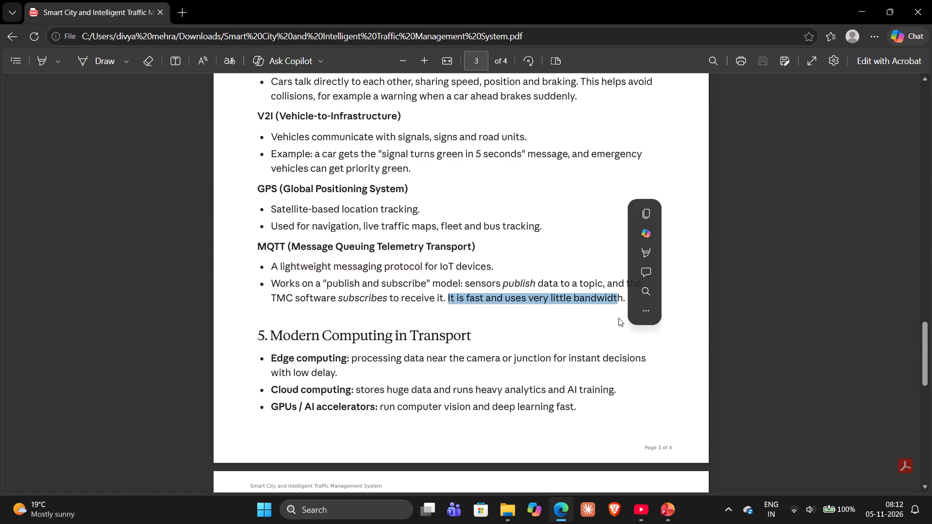
left_click(642, 218)
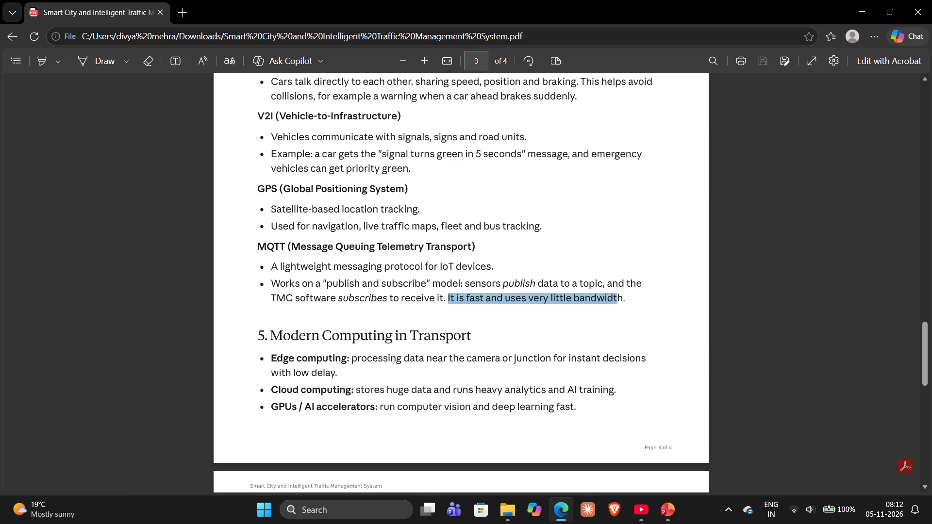
left_click_drag(273, 284, 429, 282)
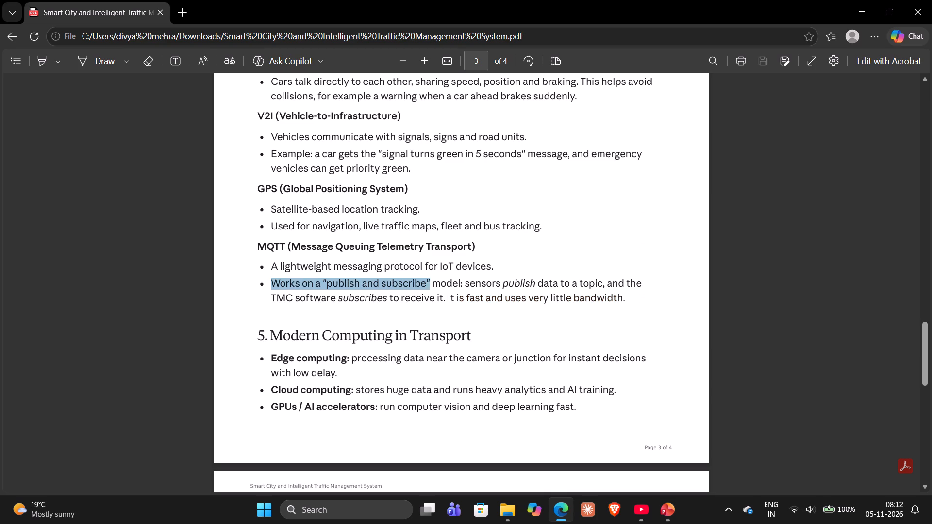
left_click_drag(429, 282, 460, 284)
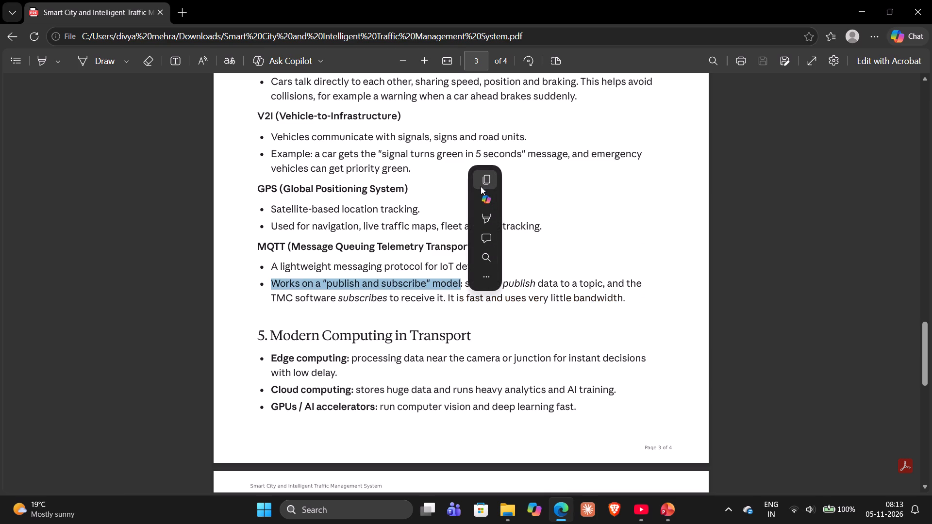
left_click(481, 186)
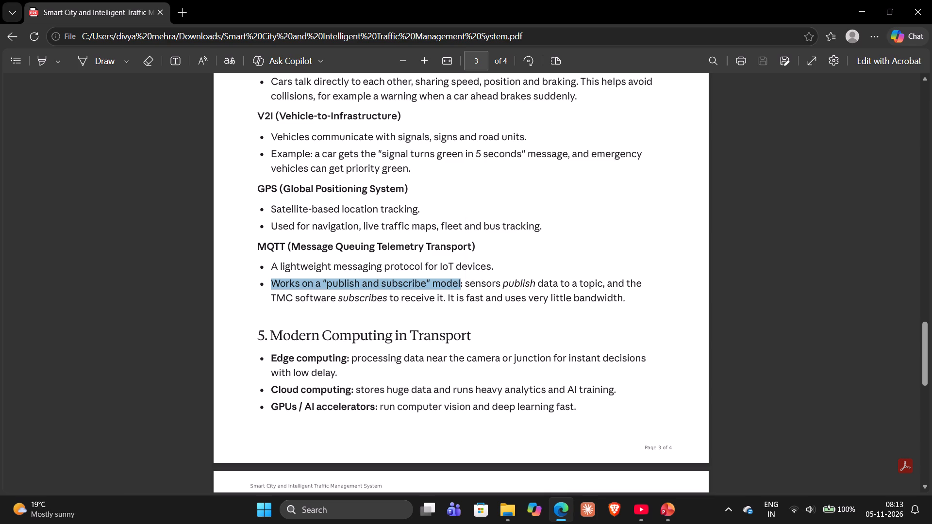
left_click_drag(449, 300, 498, 297)
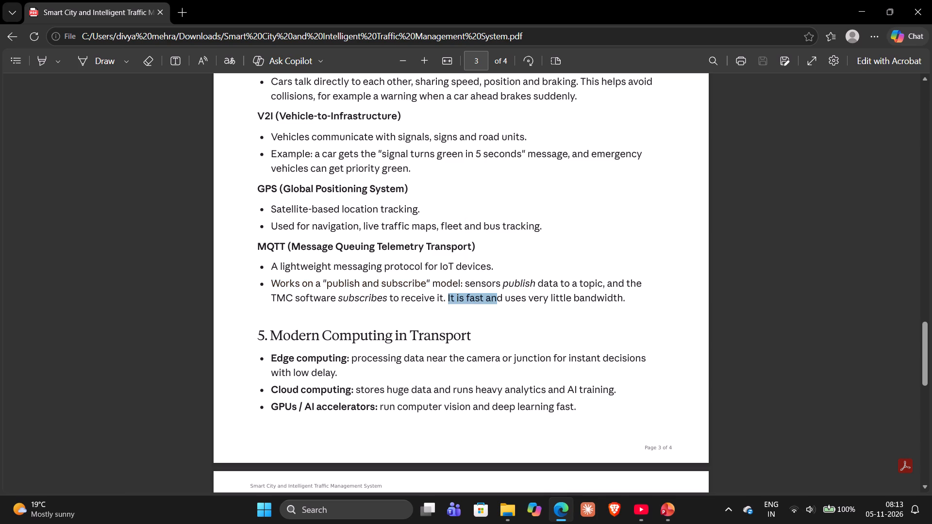
left_click_drag(498, 297, 619, 299)
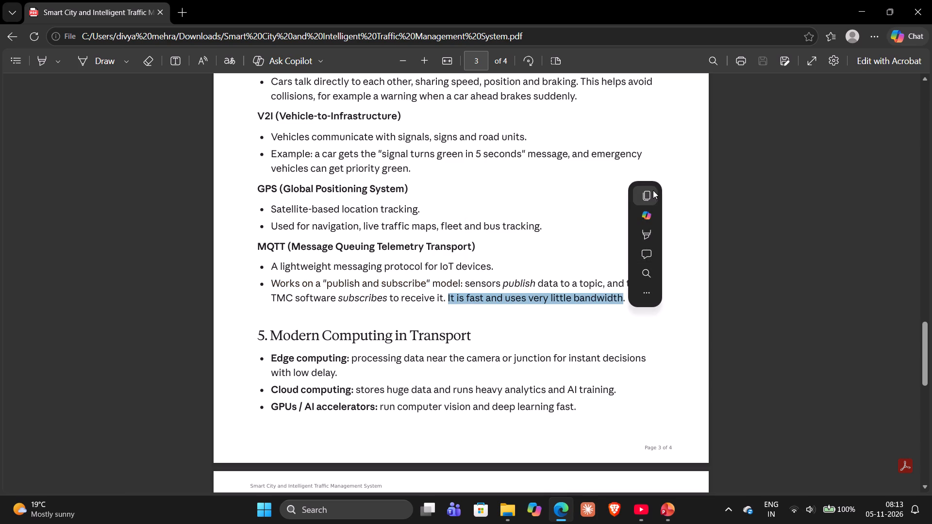
left_click(652, 191)
key("alt+Tab")
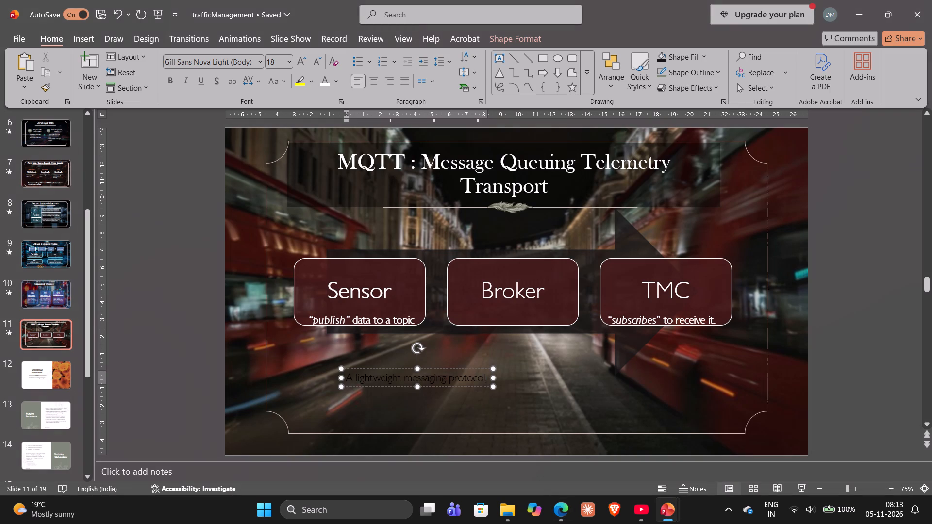
key("space")
key("ctrl+v")
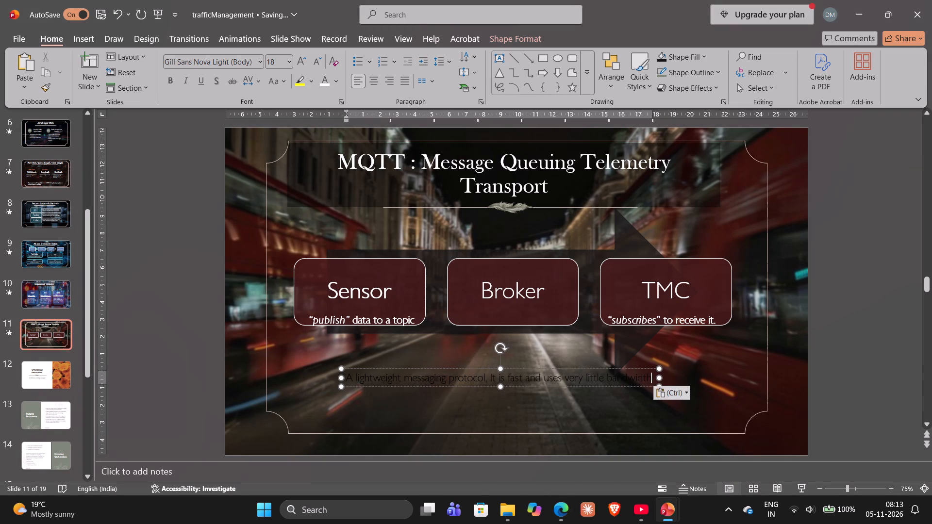
Format the whole messaging protocol sentence as 24-point bold white text.
key("shift+Up")
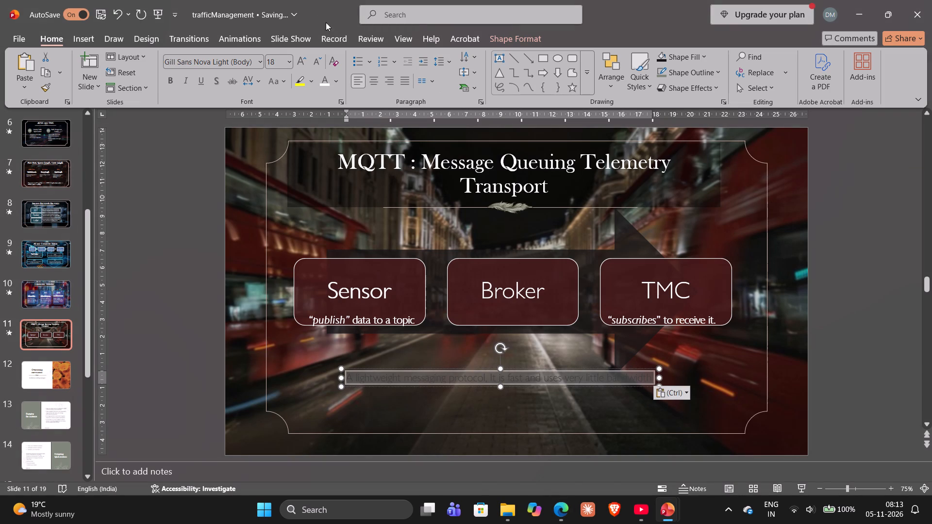
left_click(291, 60)
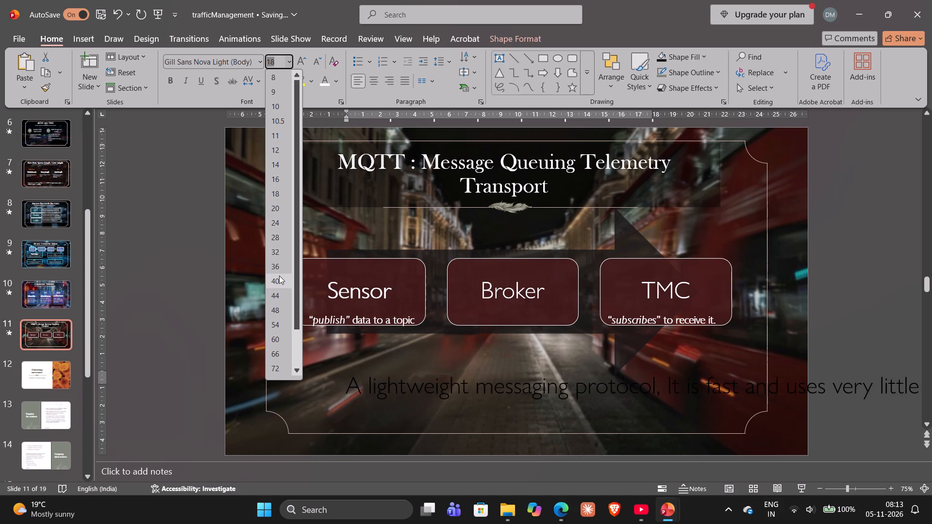
left_click(286, 227)
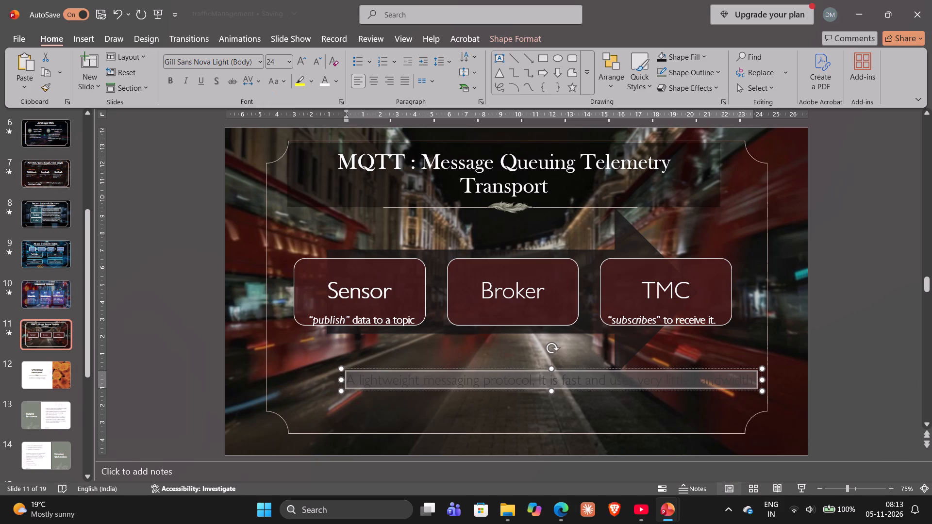
left_click(174, 82)
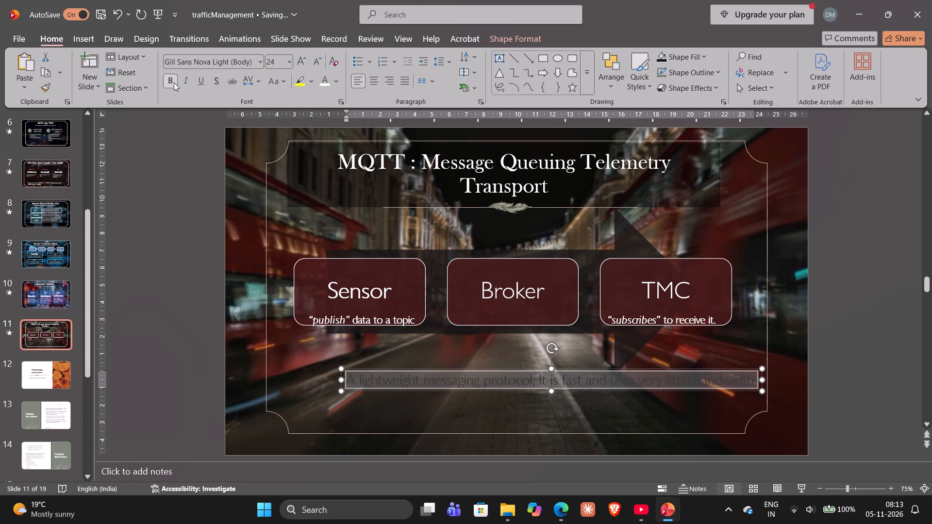
left_click(321, 78)
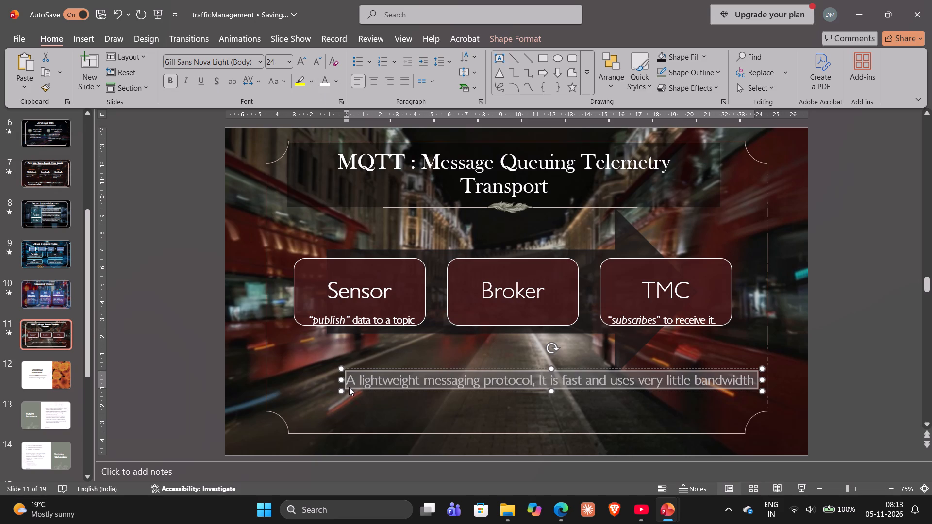
Move the messaging protocol text box left and slightly up, starting level with the Sensor block's left edge.
left_click_drag(348, 391, 304, 386)
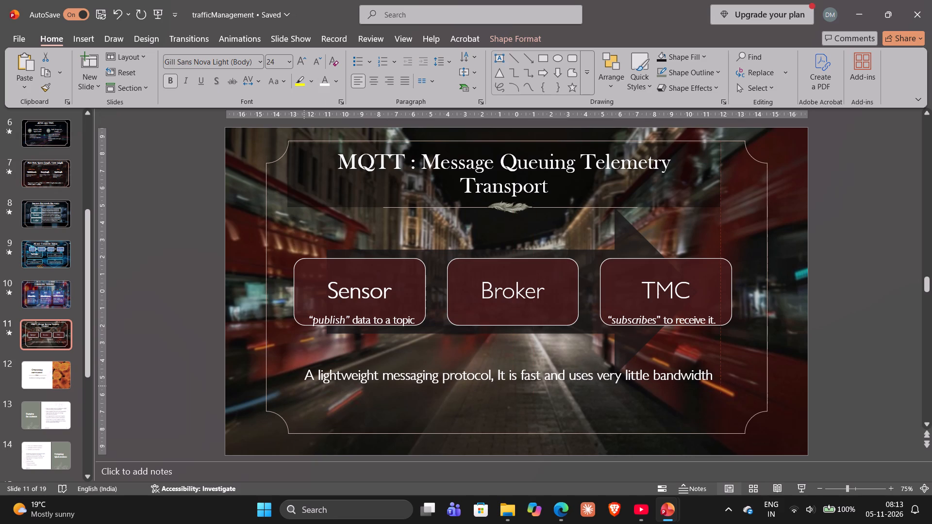
left_click_drag(304, 386, 300, 380)
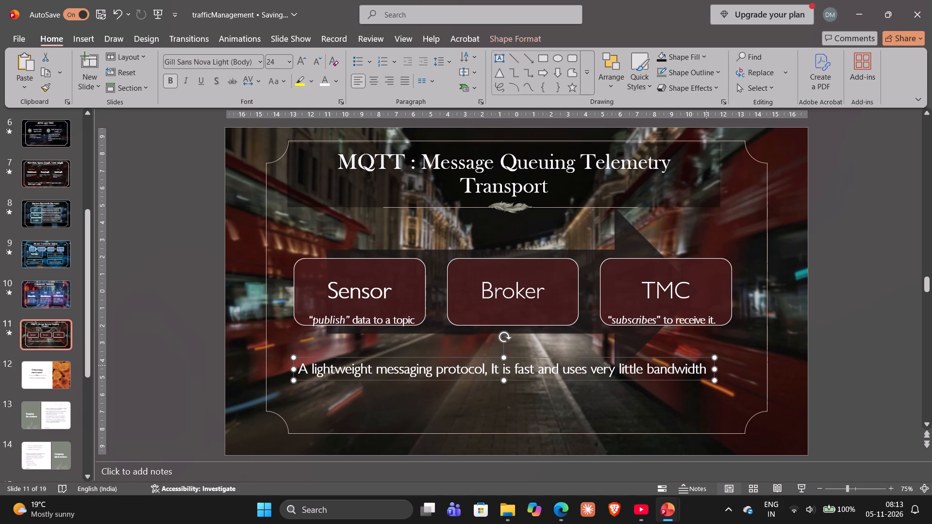
Add a period after "bandwidth" at the end of the messaging protocol sentence.
left_click(708, 369)
left_click(694, 363)
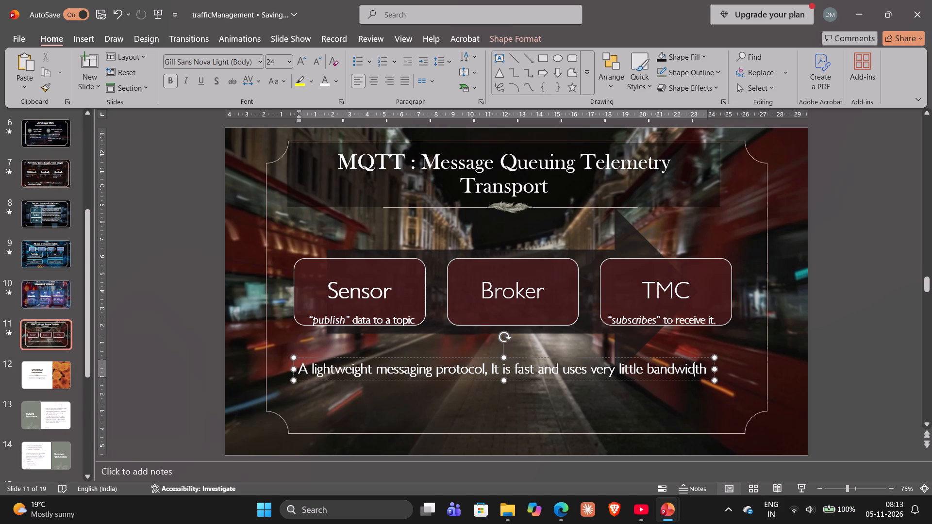
key("Right")
key("Right")
key("Right")
key("period")
Fill the messaging protocol text box with solid black.
key("shift+Left")
key("shift+Left")
key("shift+Left")
key("shift+Left")
key("shift+Left")
key("shift+Left")
key("shift+Left")
key("shift+Left")
key("shift+Left")
key("shift+Left")
key("shift+Left")
key("shift+Left")
key("shift+Left")
key("shift+Left")
key("shift+Left")
key("shift+Left")
key("shift+Left")
key("shift+Left")
key("shift+Left")
key("shift+Left")
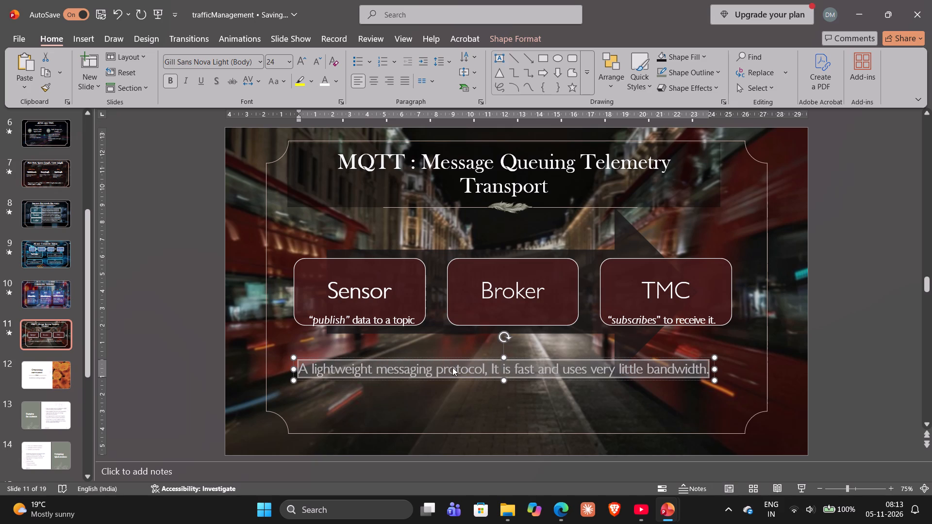
left_click(689, 57)
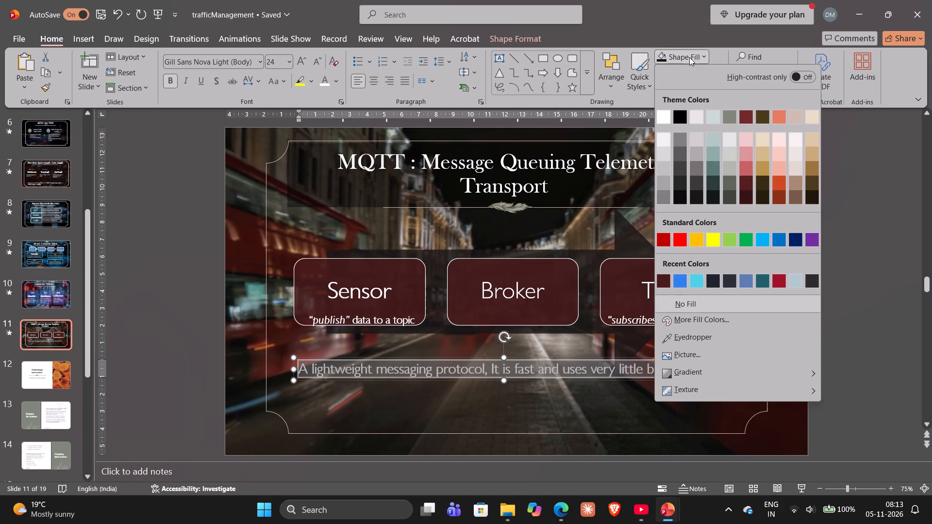
left_click(681, 117)
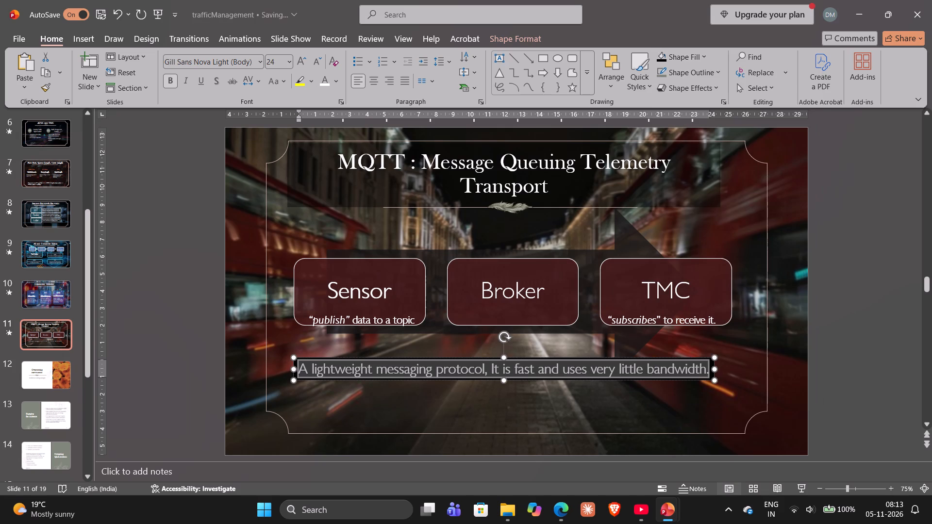
Set the transparency of the messaging protocol text box's black fill to 44% and deselect the box.
right_click(657, 364)
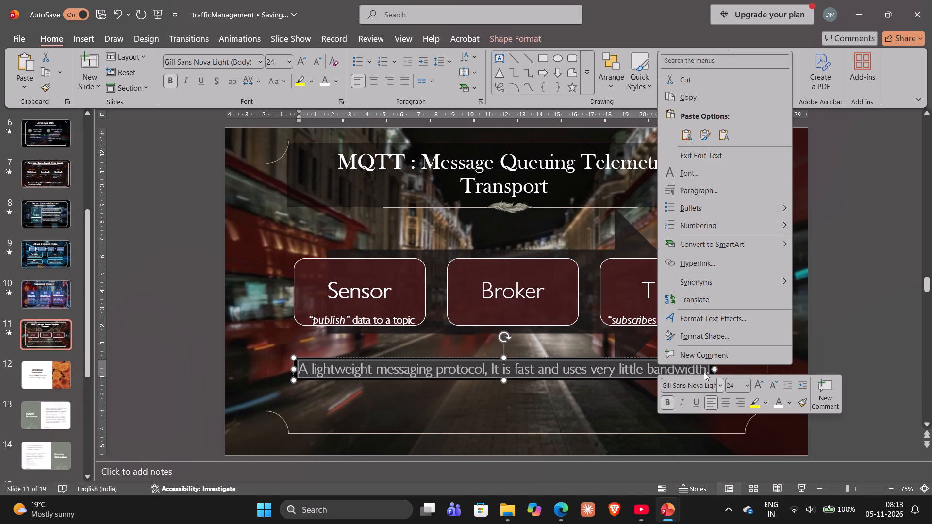
left_click(711, 341)
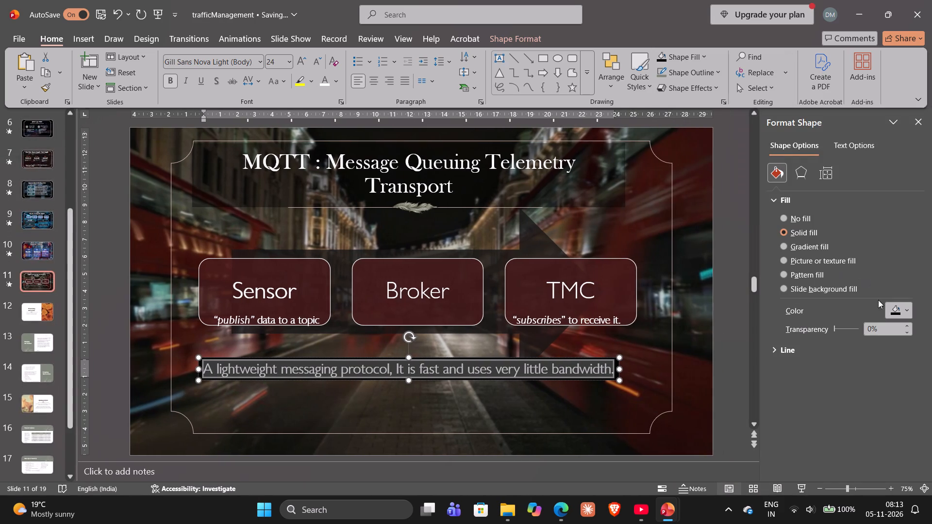
triple_click(907, 328)
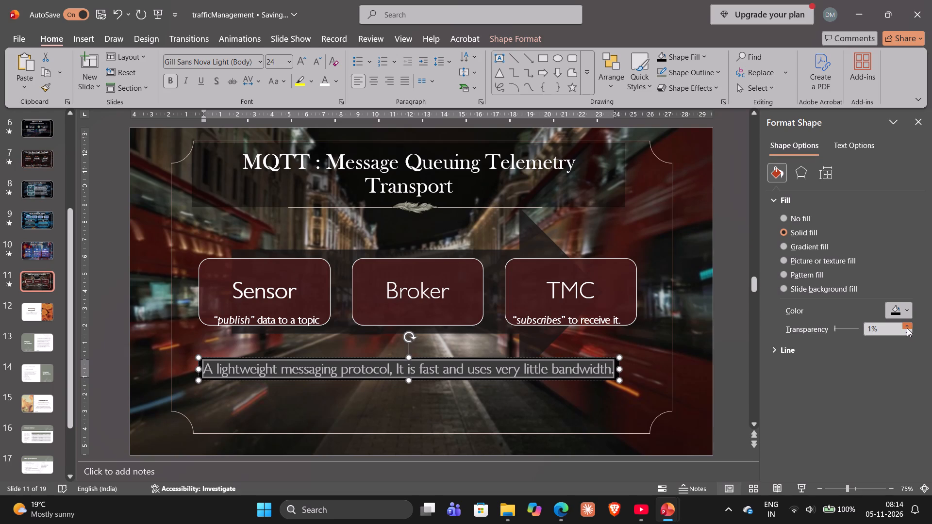
triple_click(907, 328)
triple_click(907, 328)
triple_click(907, 328)
triple_click(907, 328)
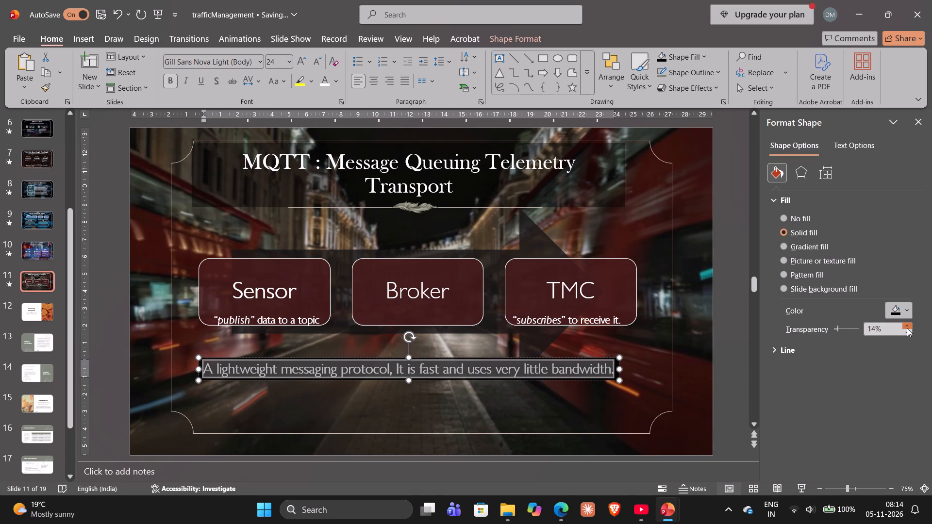
triple_click(907, 328)
triple_click(907, 328)
triple_click(907, 328)
triple_click(907, 328)
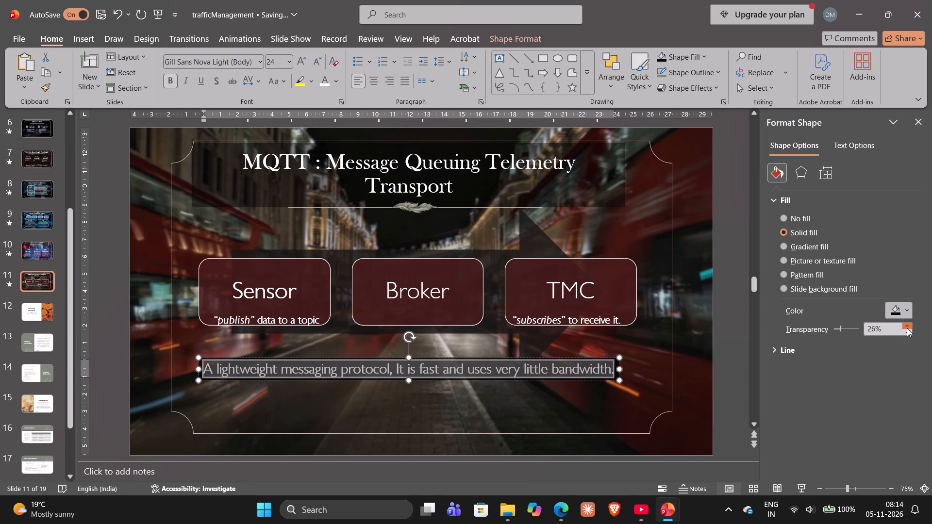
triple_click(907, 328)
double_click(907, 328)
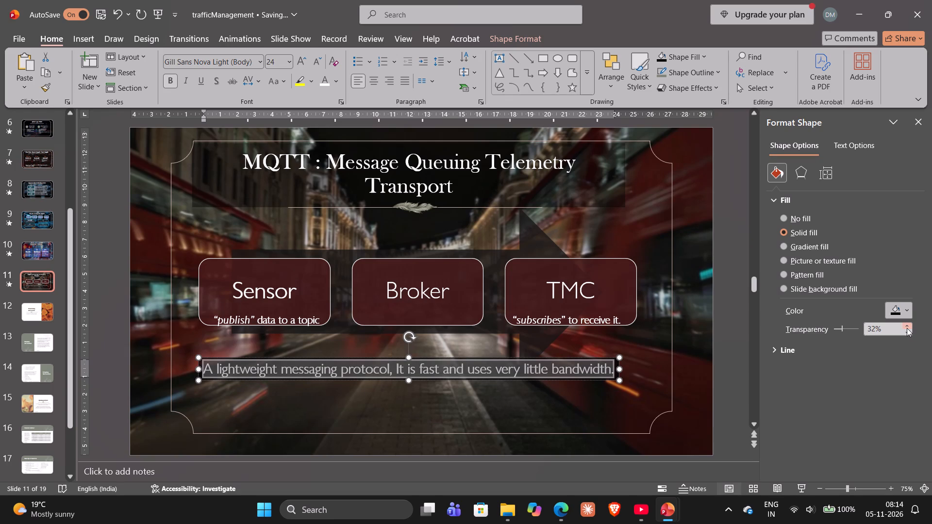
double_click(907, 328)
left_click(907, 328)
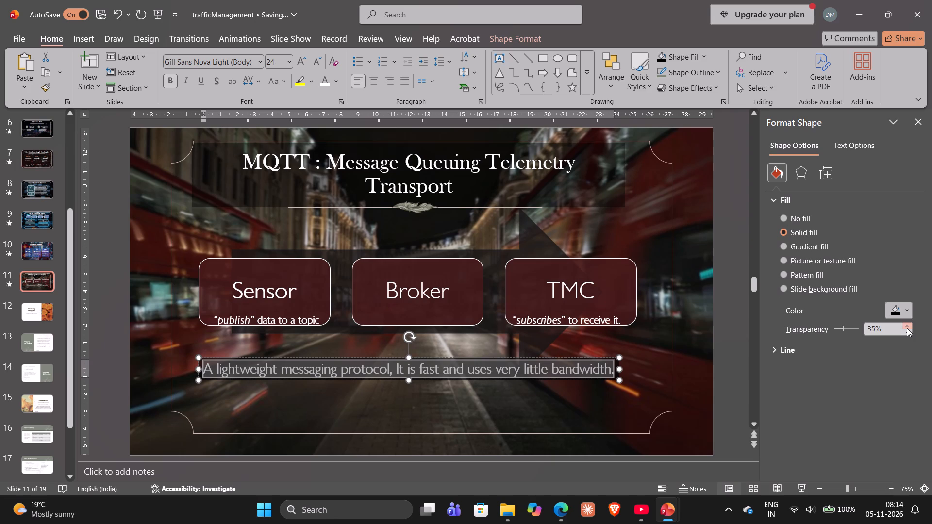
triple_click(907, 328)
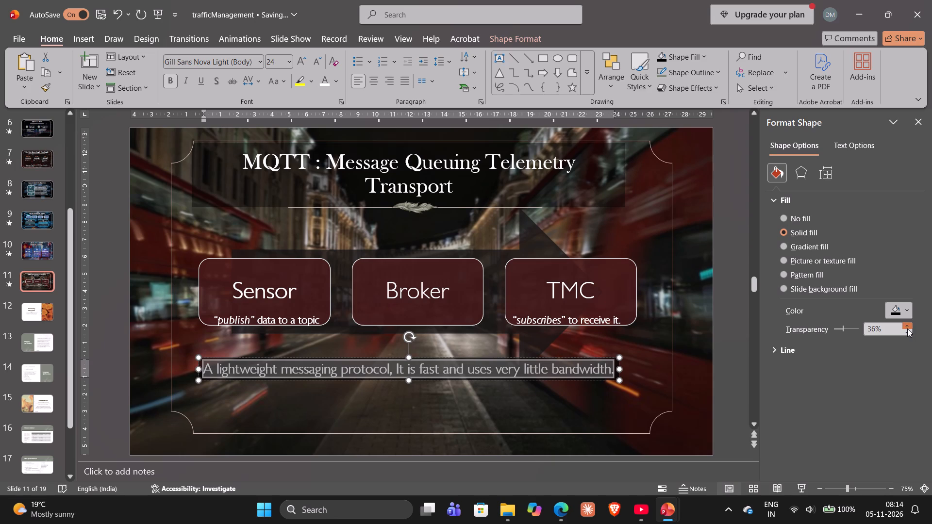
triple_click(907, 328)
double_click(907, 328)
double_click(907, 328)
left_click(917, 123)
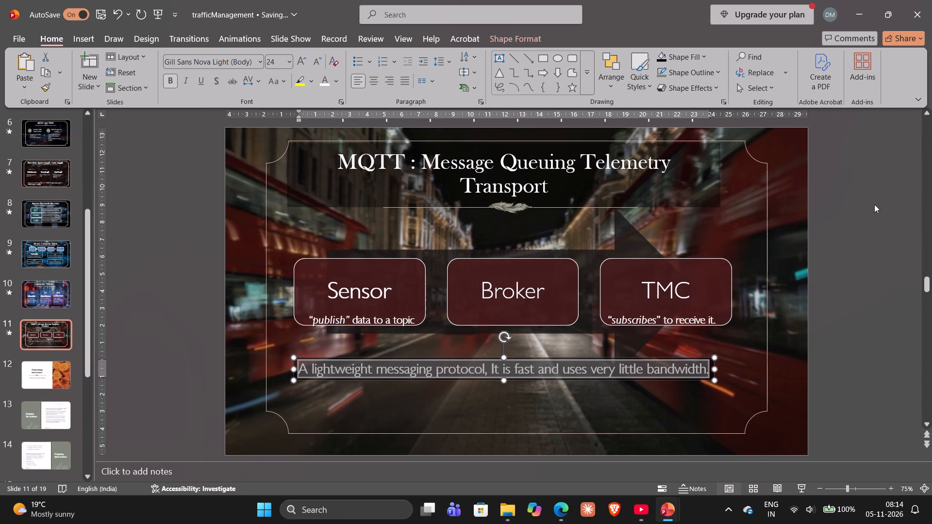
left_click(873, 222)
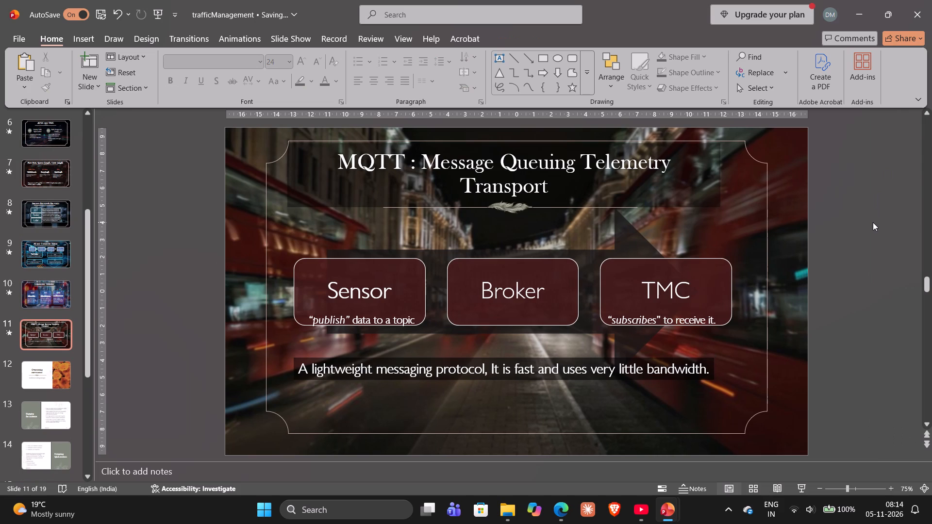
Move the messaging protocol text box down so it sits just below the arrow diagram's frame.
left_click(691, 376)
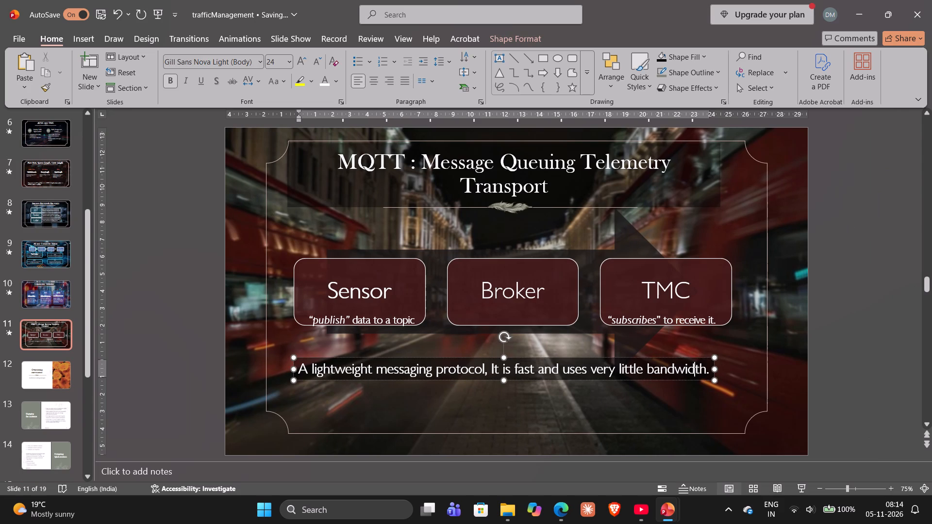
left_click_drag(683, 380, 683, 388)
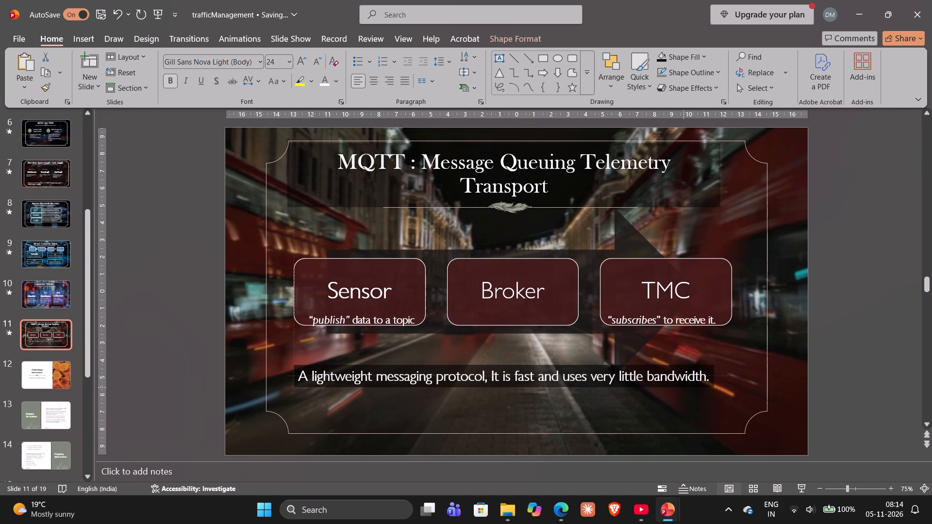
left_click_drag(683, 388, 684, 403)
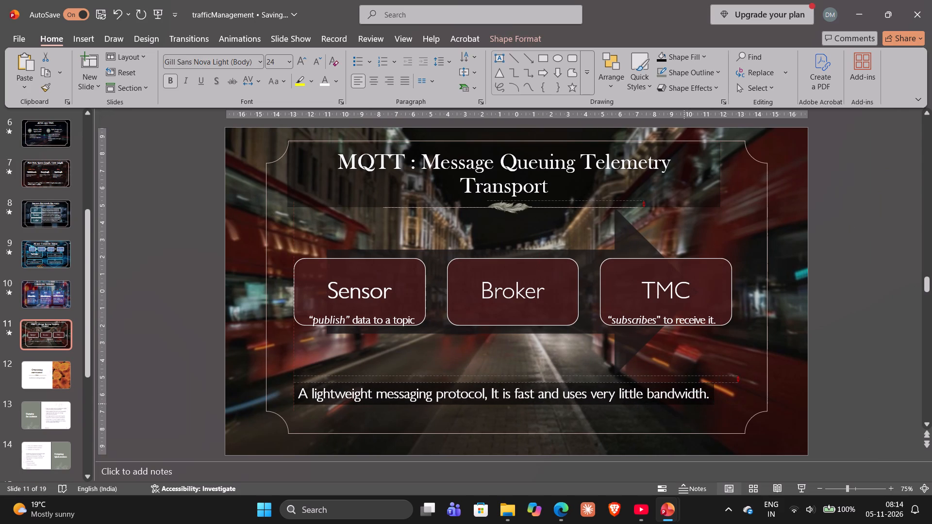
left_click_drag(684, 403, 682, 401)
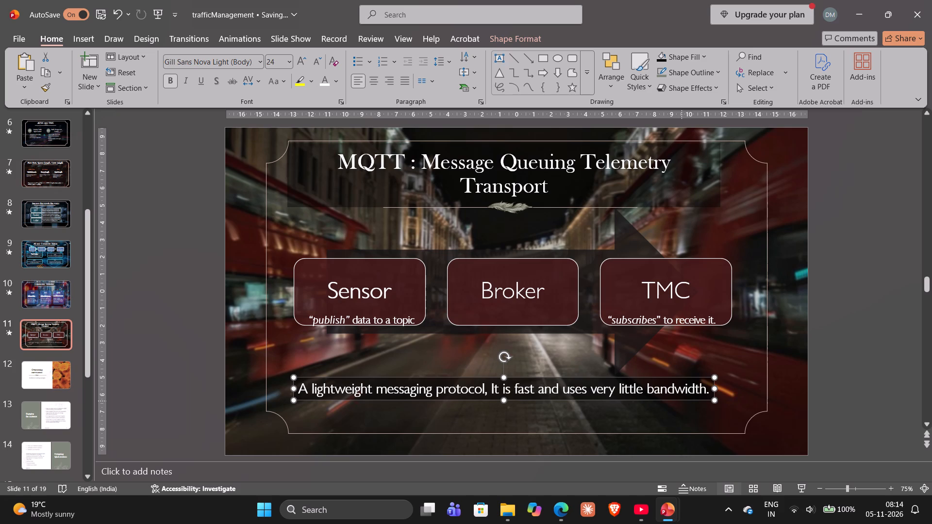
left_click(830, 315)
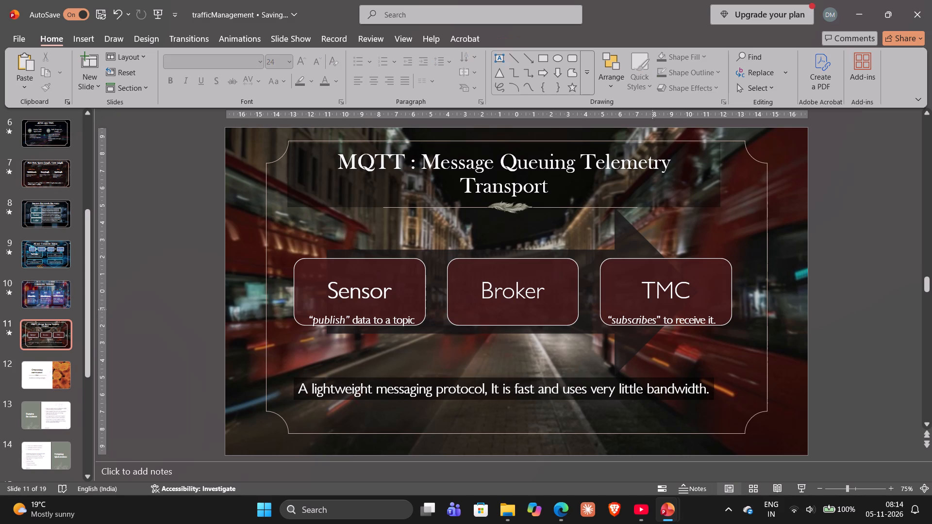
Set the fill transparency of the large arrow behind the Sensor, Broker and TMC blocks to 10%.
left_click(629, 250)
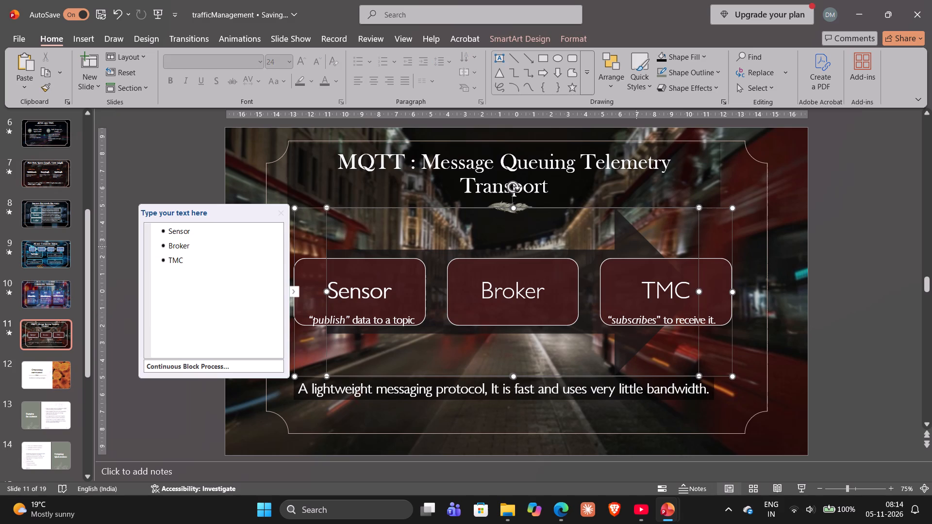
right_click(637, 246)
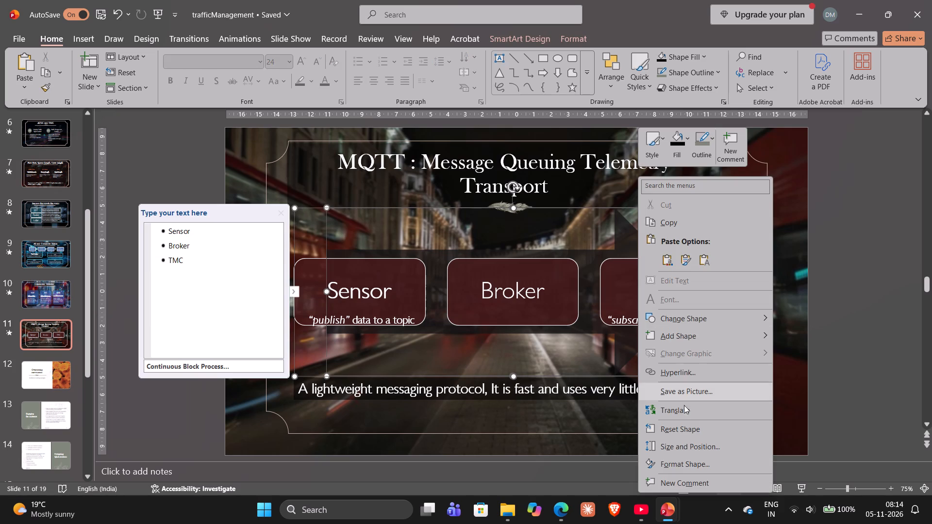
left_click(675, 472)
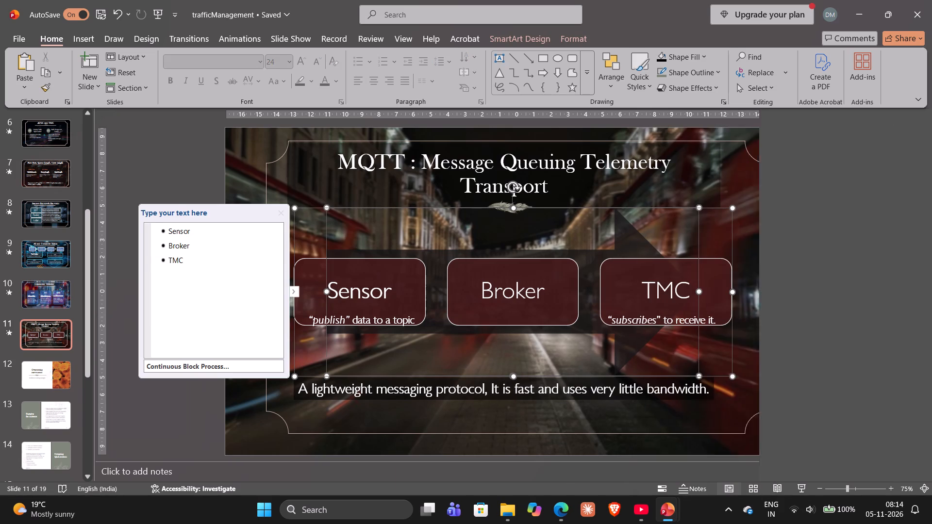
triple_click(908, 304)
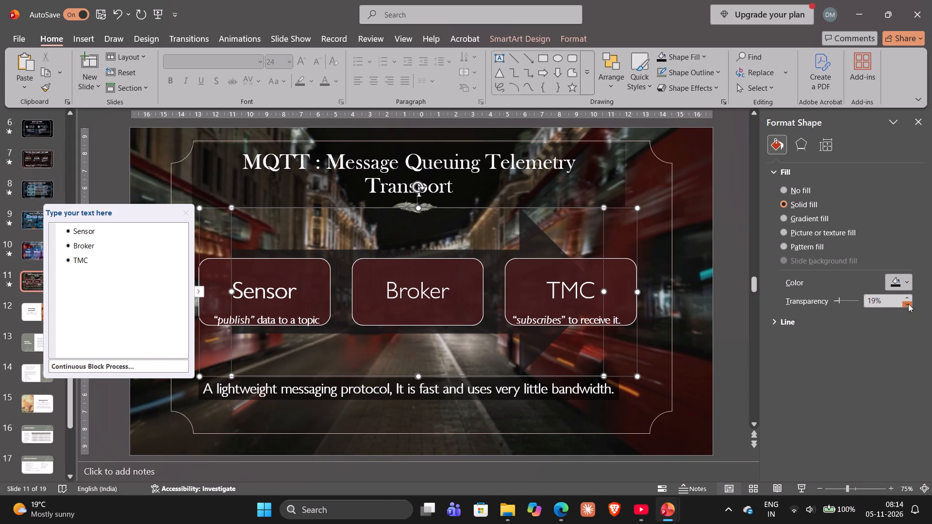
triple_click(908, 304)
triple_click(908, 304)
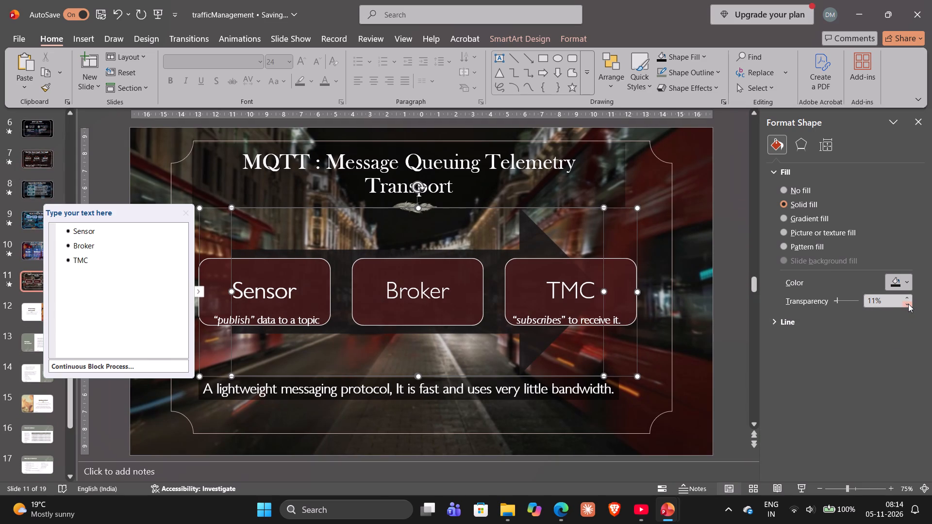
left_click(908, 304)
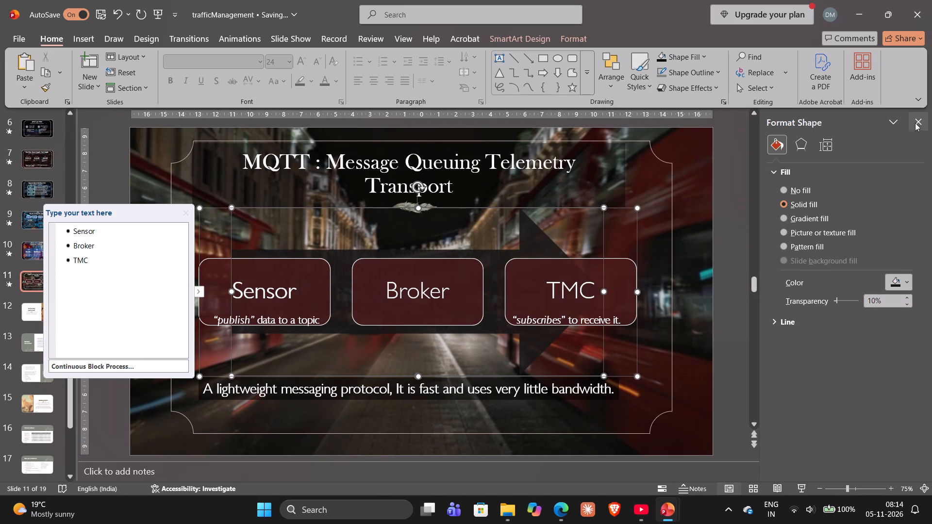
left_click(915, 122)
left_click(852, 257)
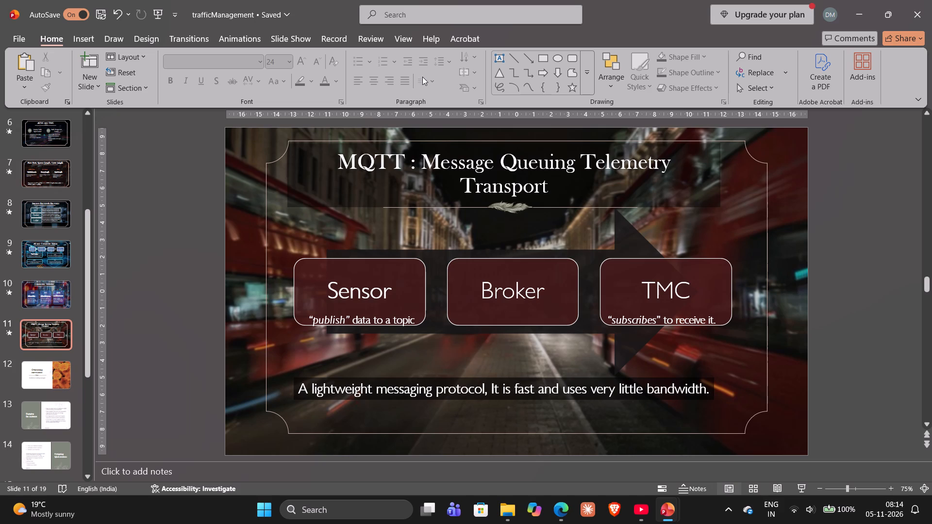
Apply a Fade animation with a duration of 01.00 to the slide title, the feather ornament and the line beneath the title.
left_click(399, 176, "ctrl")
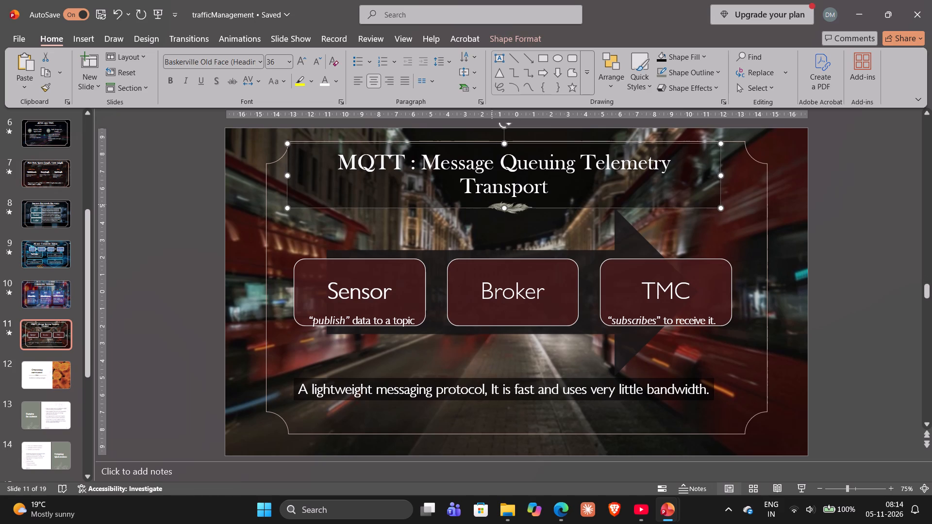
left_click(494, 203, "ctrl")
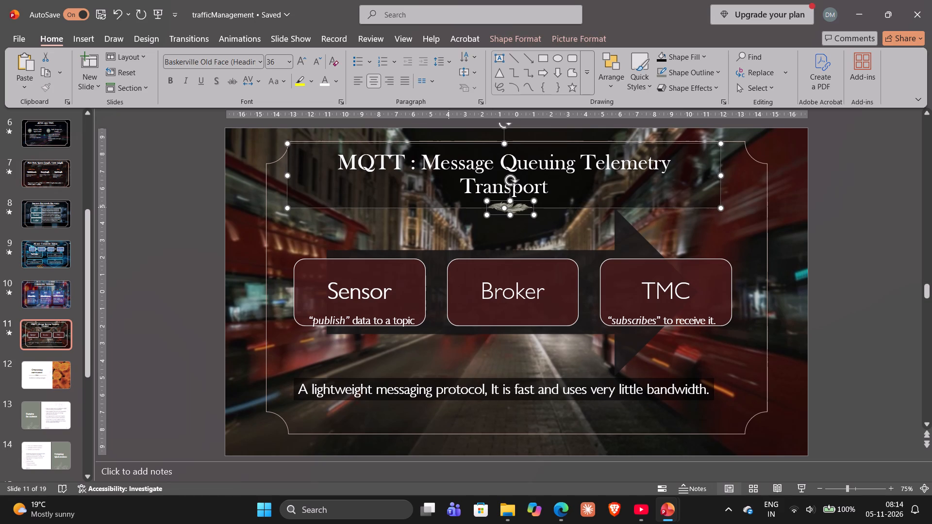
left_click(449, 207, "ctrl")
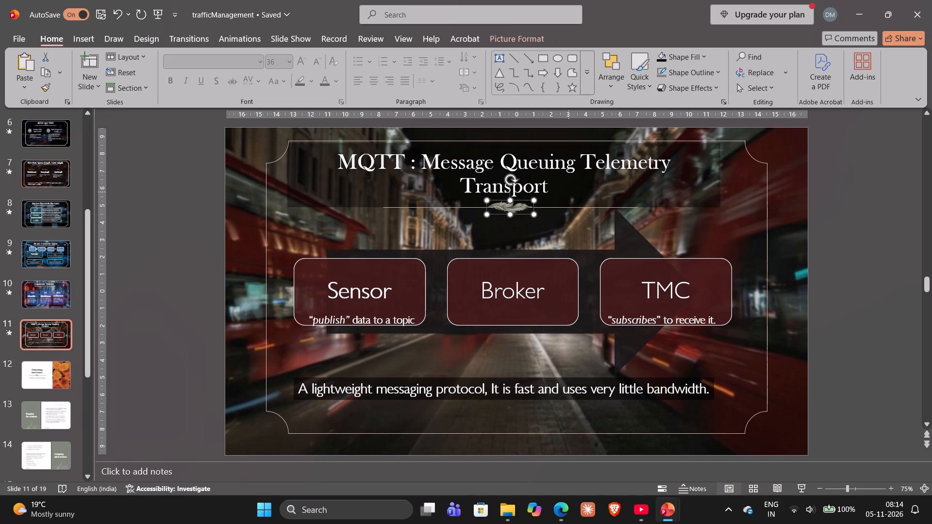
left_click(572, 206, "ctrl")
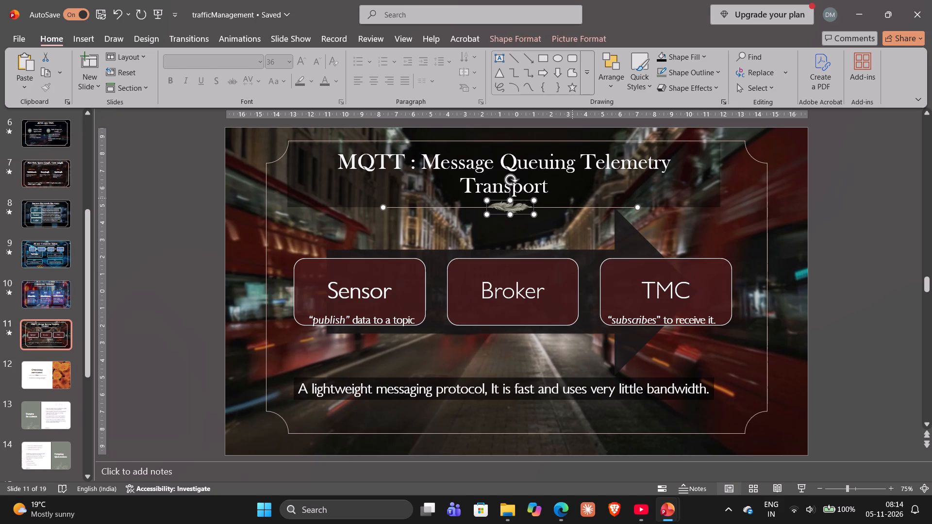
left_click(572, 197, "ctrl")
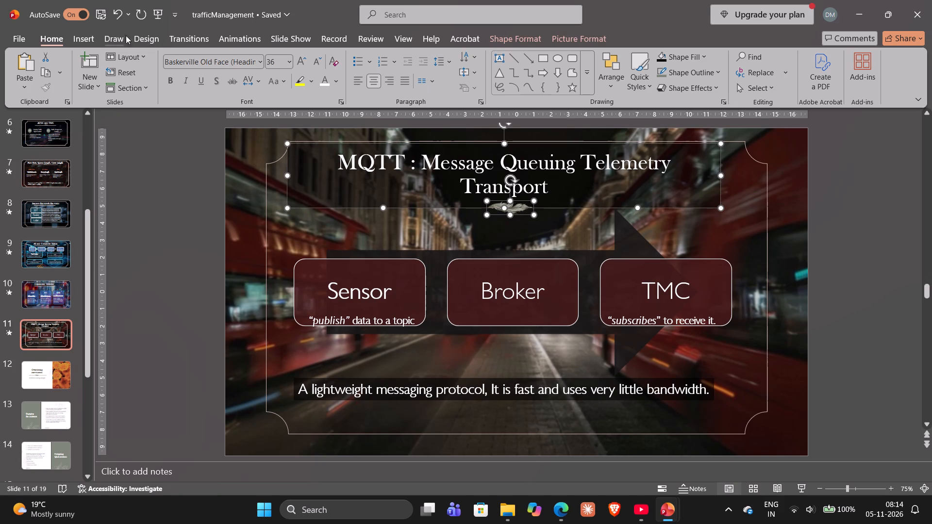
left_click(230, 40)
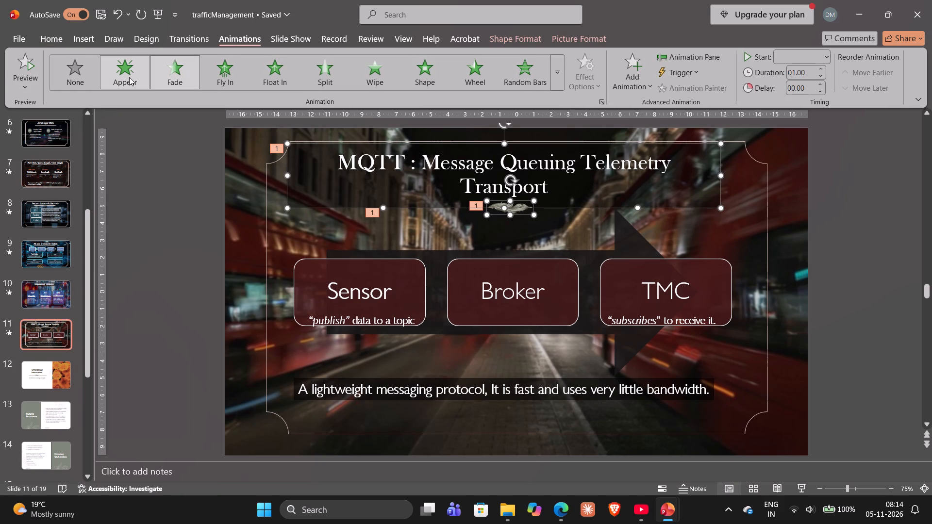
left_click(174, 77)
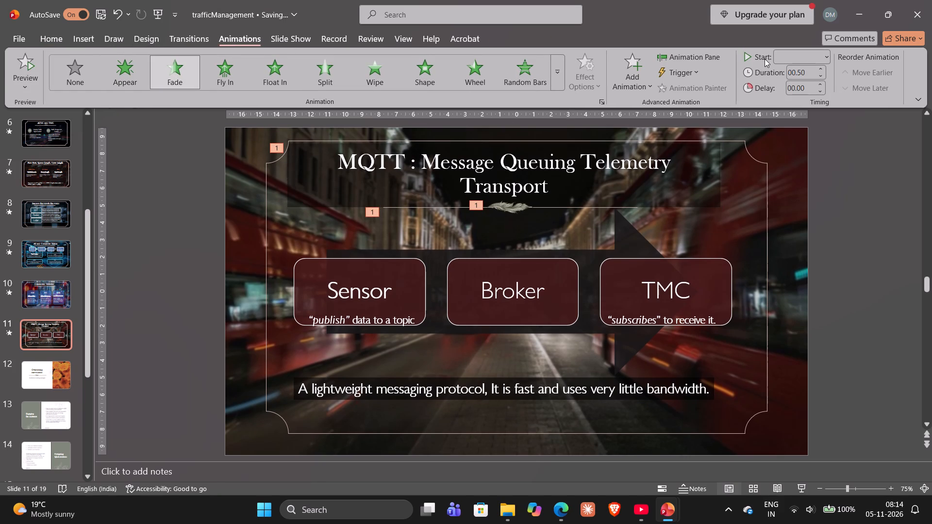
left_click(821, 68)
left_click(821, 68)
left_click(831, 174)
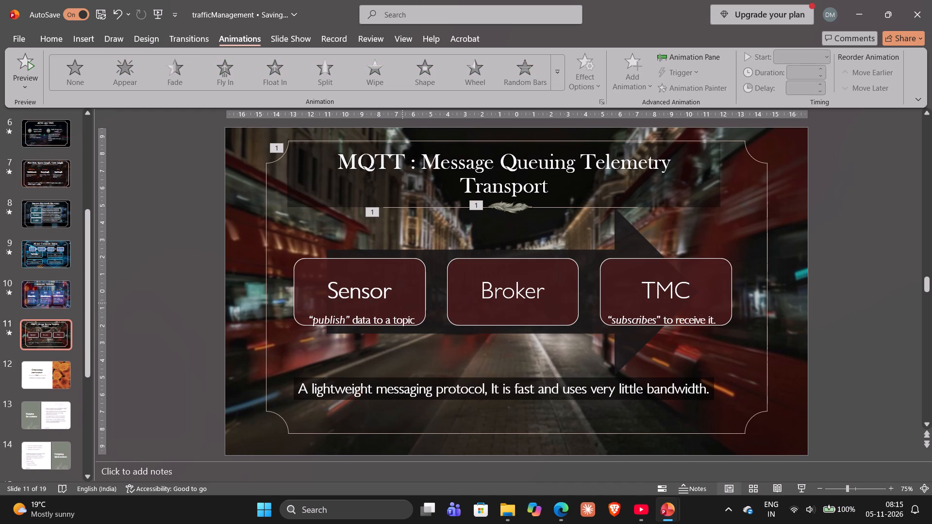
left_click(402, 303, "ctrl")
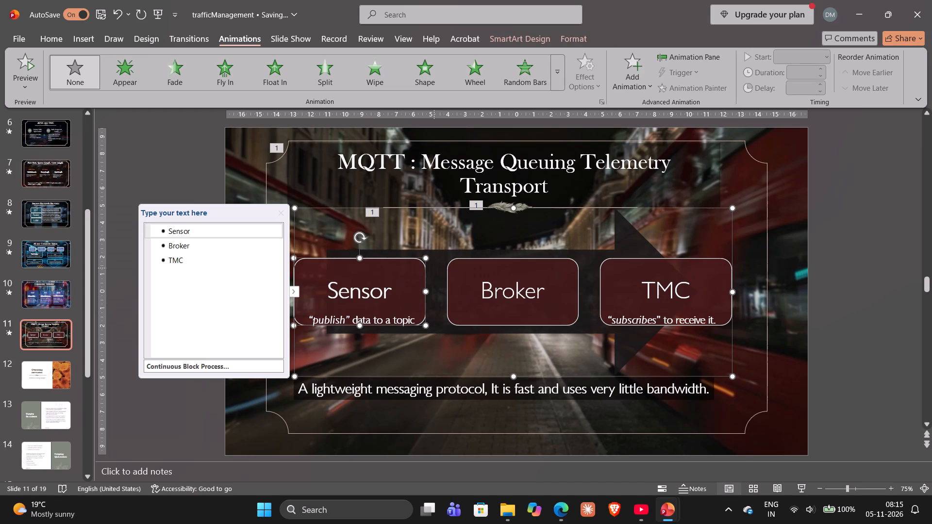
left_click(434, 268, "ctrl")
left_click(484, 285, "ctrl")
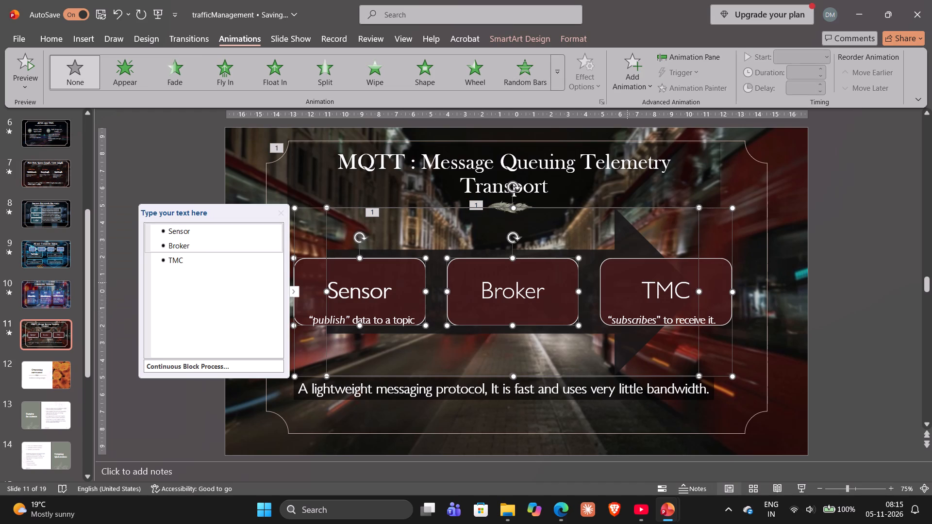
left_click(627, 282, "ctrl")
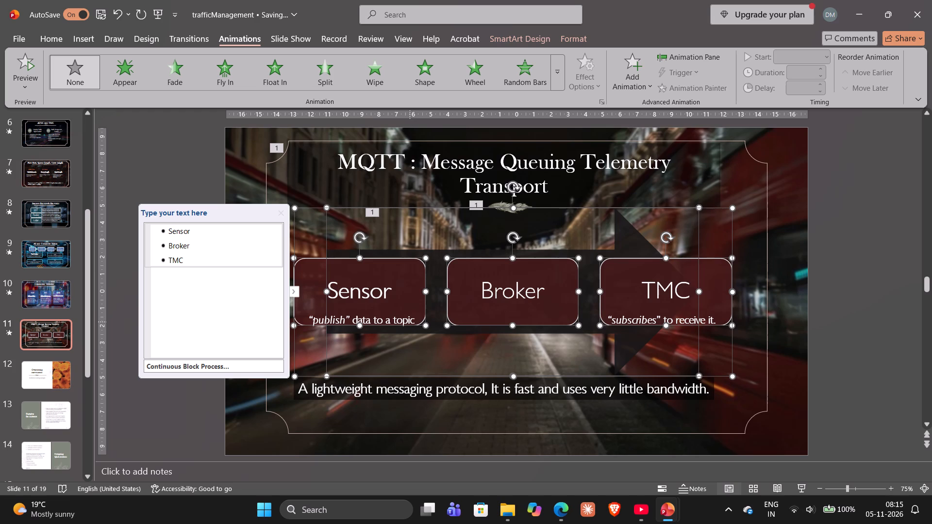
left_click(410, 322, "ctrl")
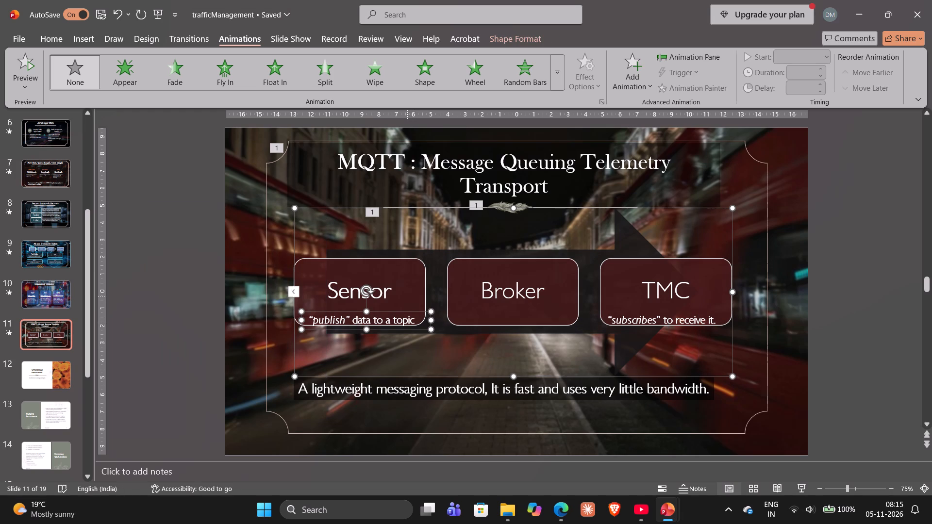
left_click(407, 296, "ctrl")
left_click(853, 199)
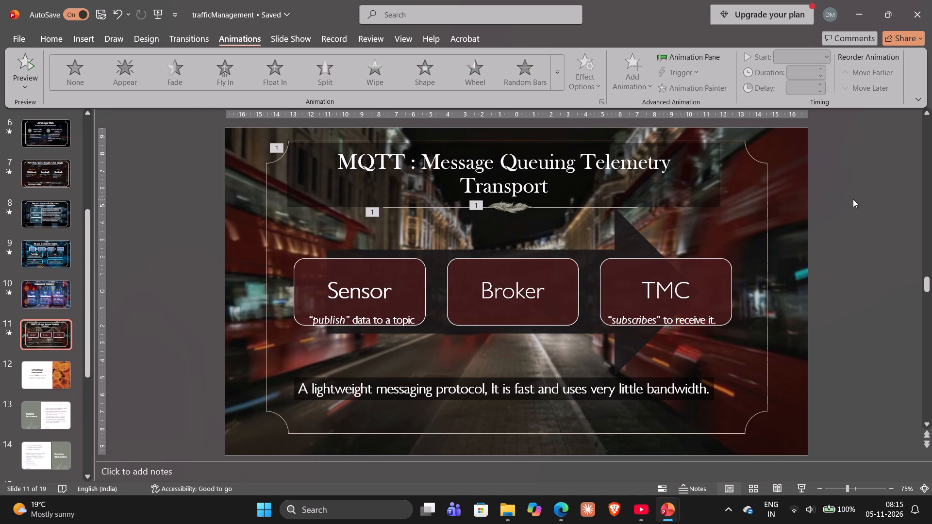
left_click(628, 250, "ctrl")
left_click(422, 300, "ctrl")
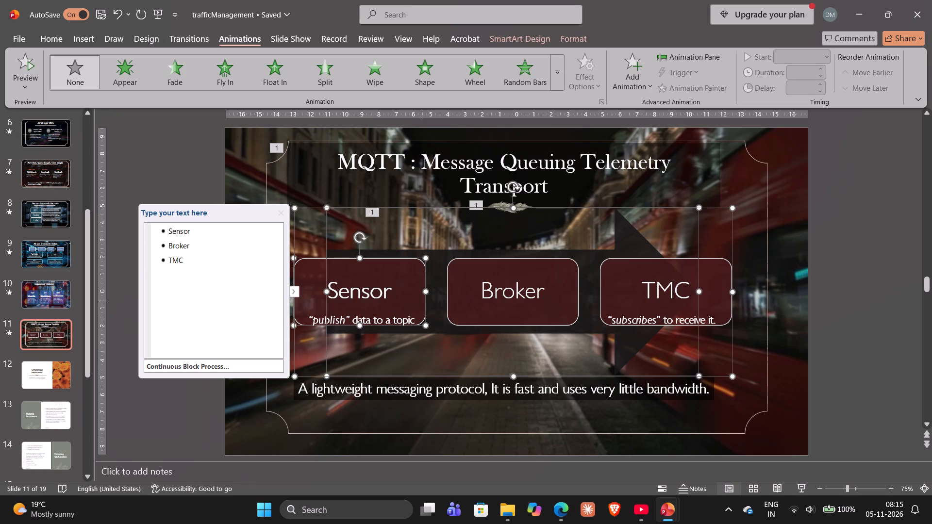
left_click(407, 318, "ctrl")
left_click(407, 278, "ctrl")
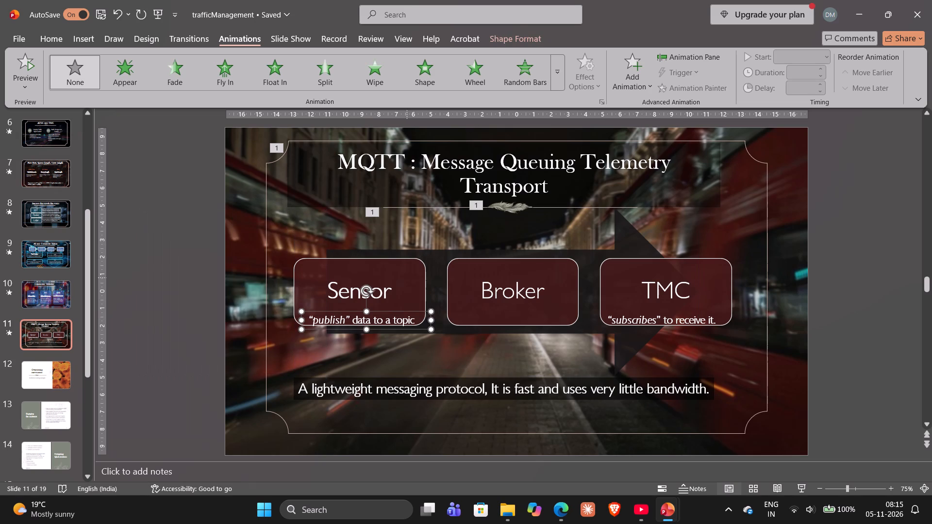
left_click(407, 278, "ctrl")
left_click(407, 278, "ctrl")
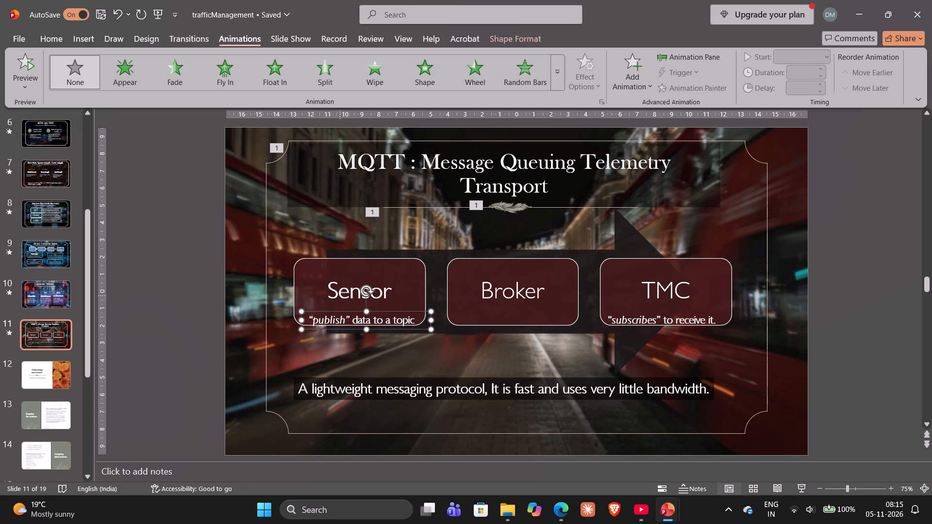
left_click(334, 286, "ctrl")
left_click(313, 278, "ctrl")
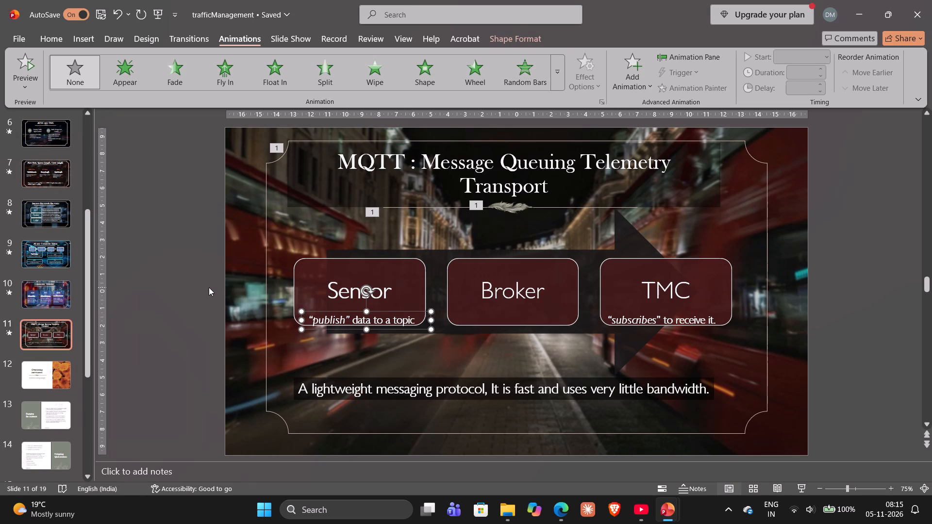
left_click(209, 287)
Apply an Appear animation with a duration of 00.25 to the Sensor, Broker and TMC diagram, including its background arrow.
left_click(305, 310, "ctrl")
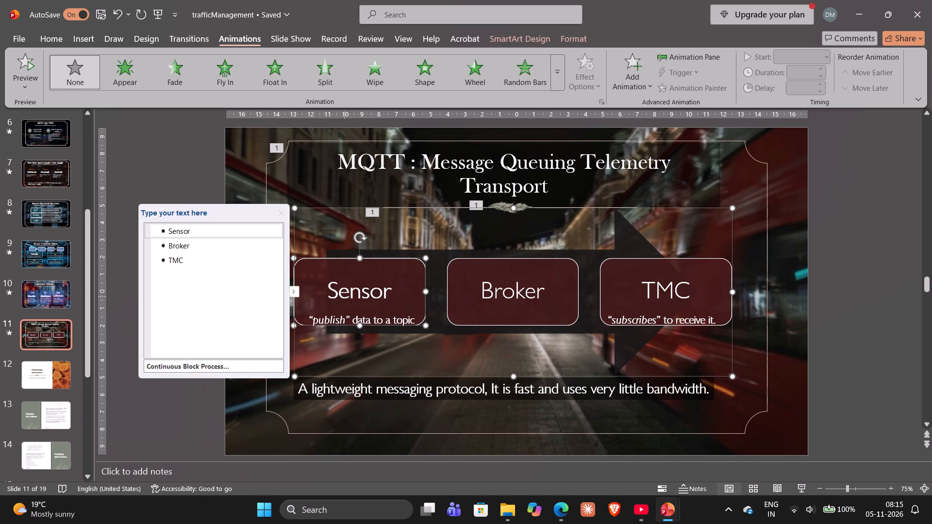
left_click(459, 274, "ctrl")
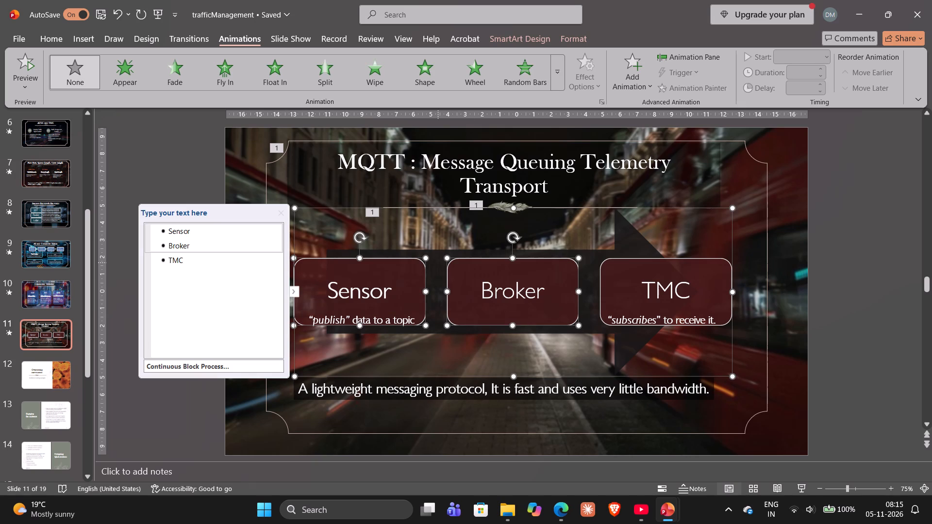
left_click(438, 262, "ctrl")
left_click(632, 268, "ctrl")
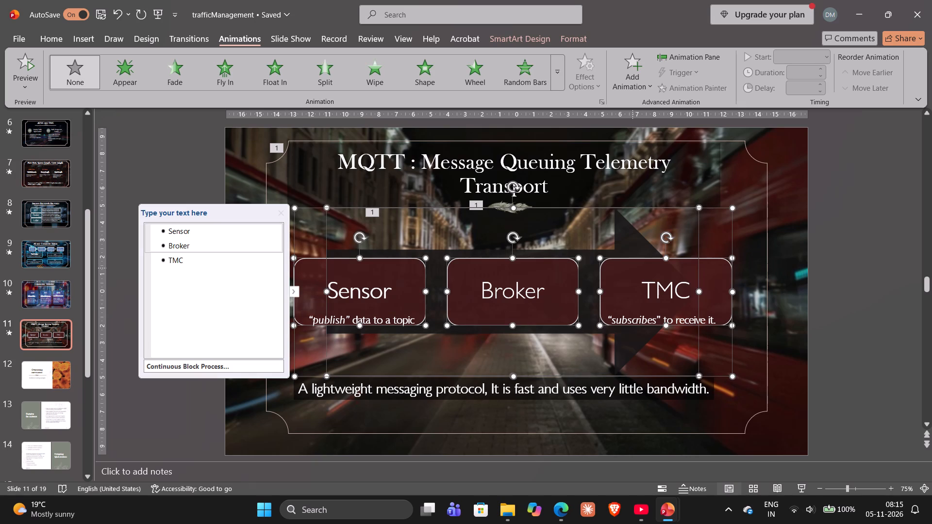
left_click(127, 63)
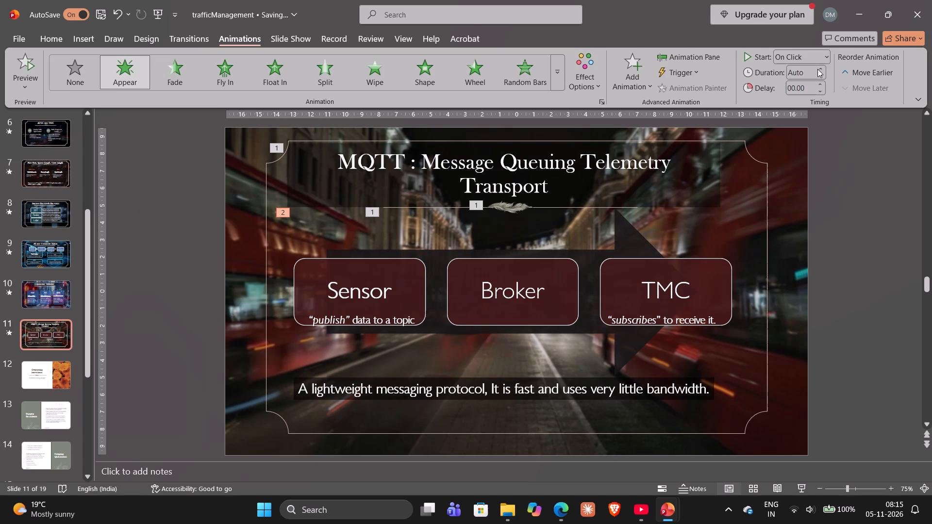
double_click(817, 69)
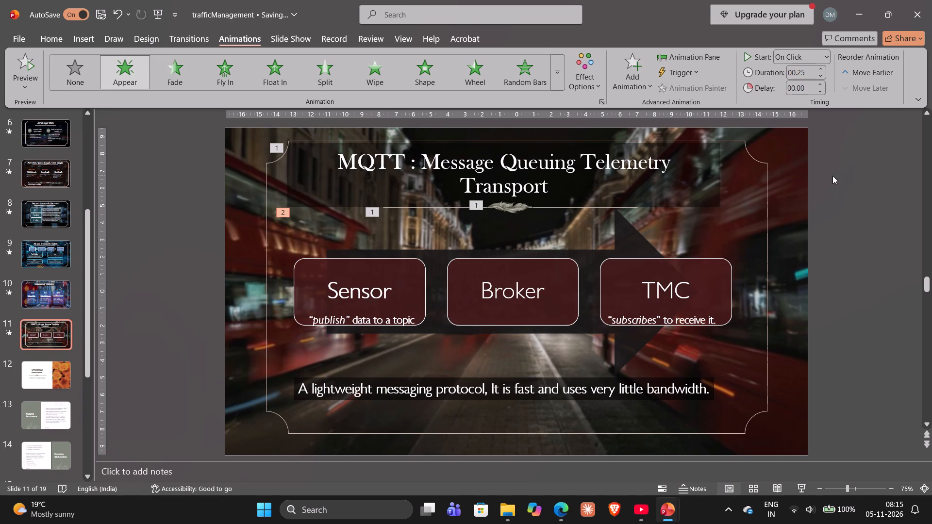
Apply a Split animation to the messaging protocol text box below the Sensor, Broker and TMC diagram.
left_click(832, 176)
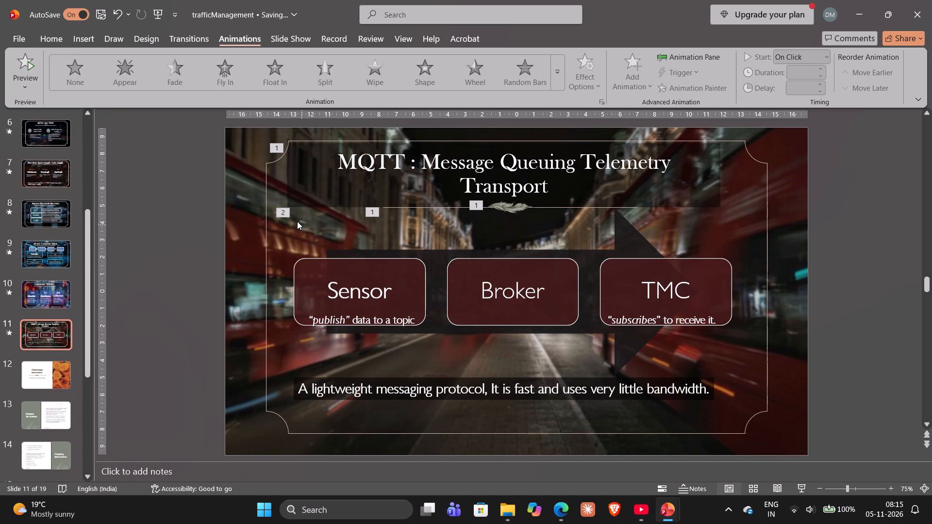
left_click(286, 215)
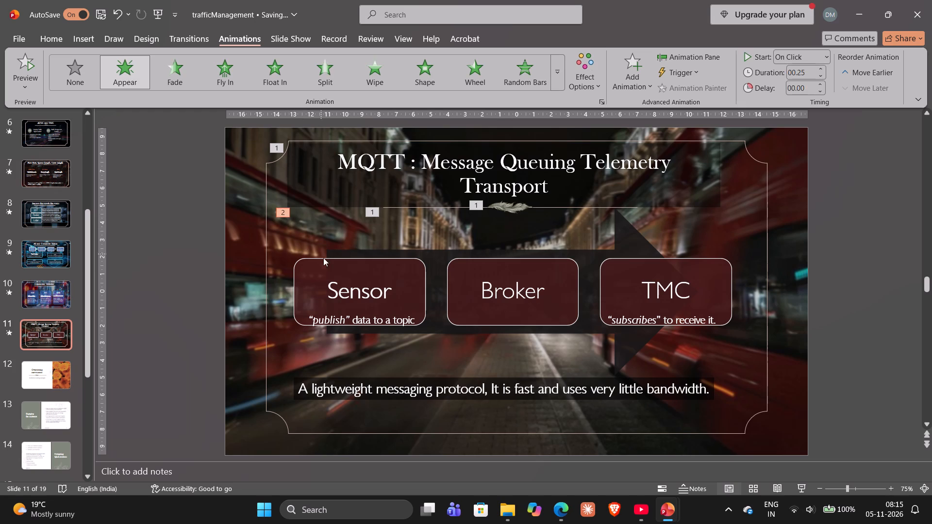
left_click(387, 383, "ctrl")
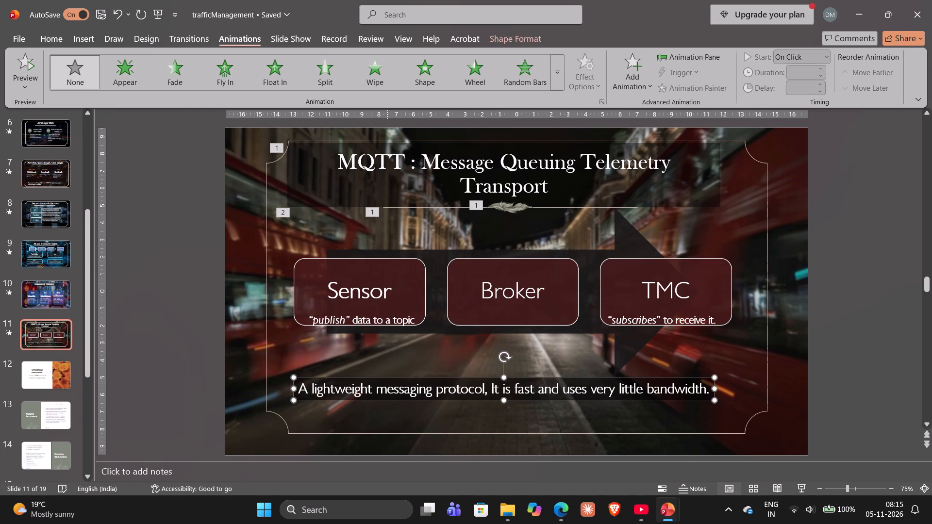
left_click(323, 71)
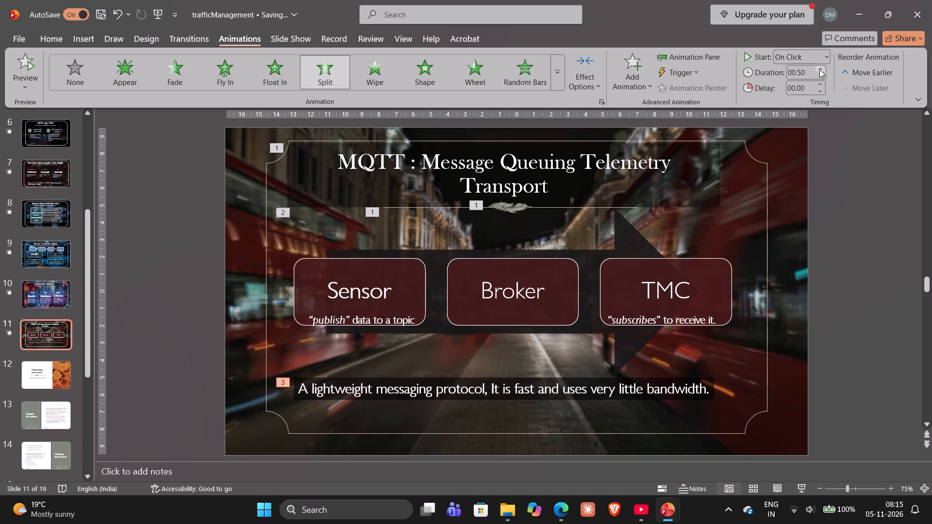
left_click(824, 66)
left_click(836, 204)
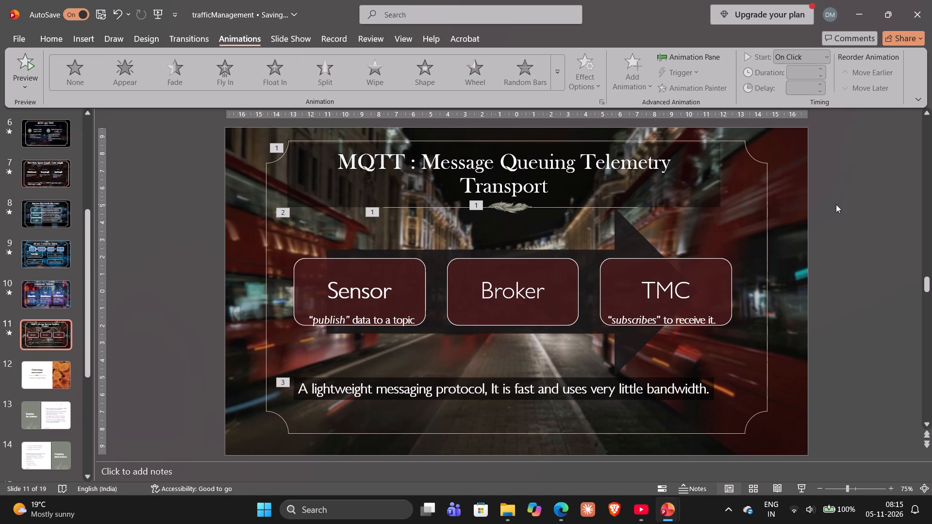
Preview slide 11 as a slide show to check which elements are on screen before the animations start.
left_click(727, 230)
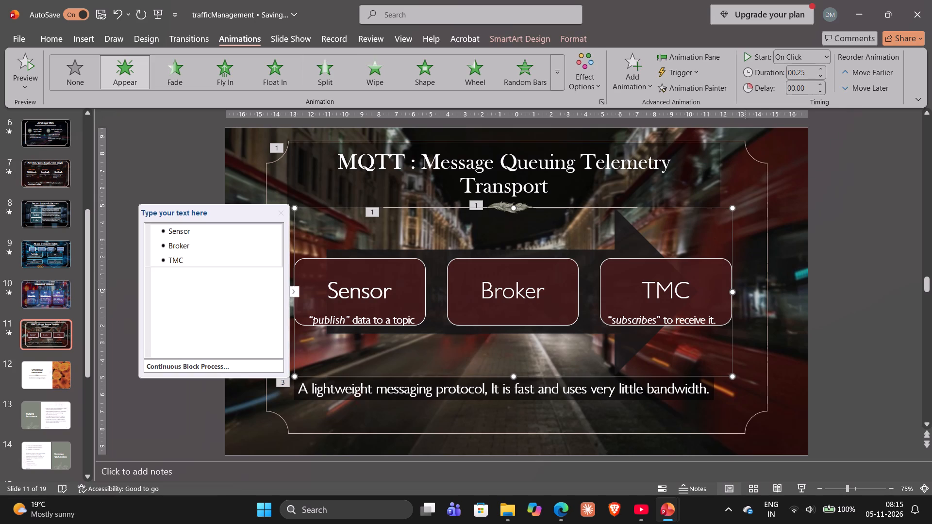
left_click(806, 491)
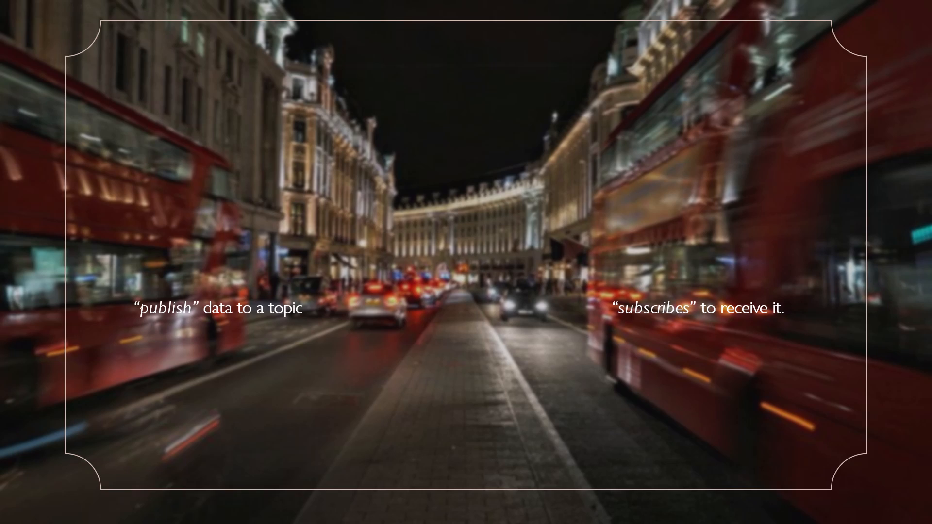
key("alt+Tab")
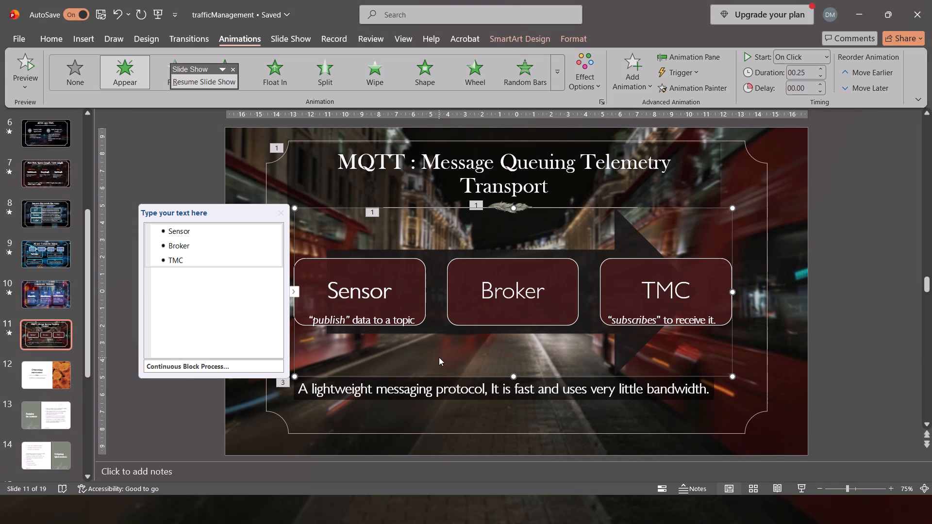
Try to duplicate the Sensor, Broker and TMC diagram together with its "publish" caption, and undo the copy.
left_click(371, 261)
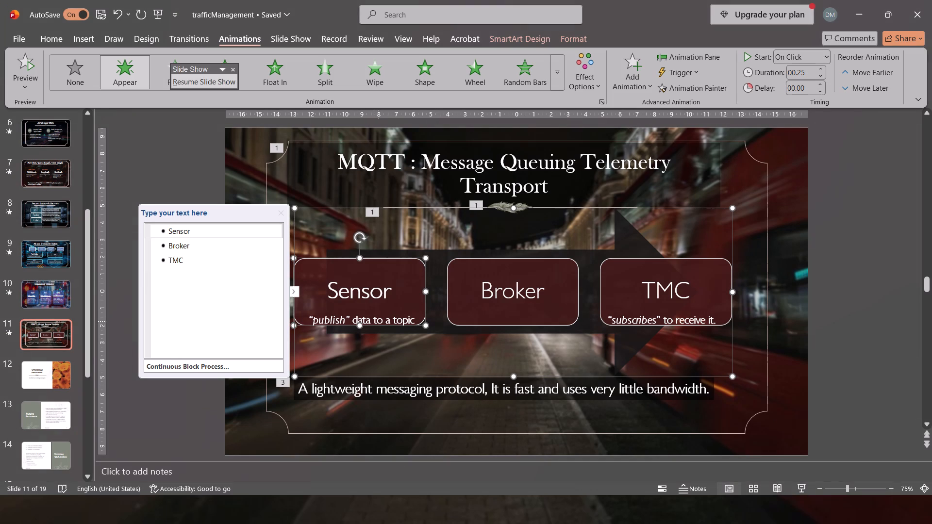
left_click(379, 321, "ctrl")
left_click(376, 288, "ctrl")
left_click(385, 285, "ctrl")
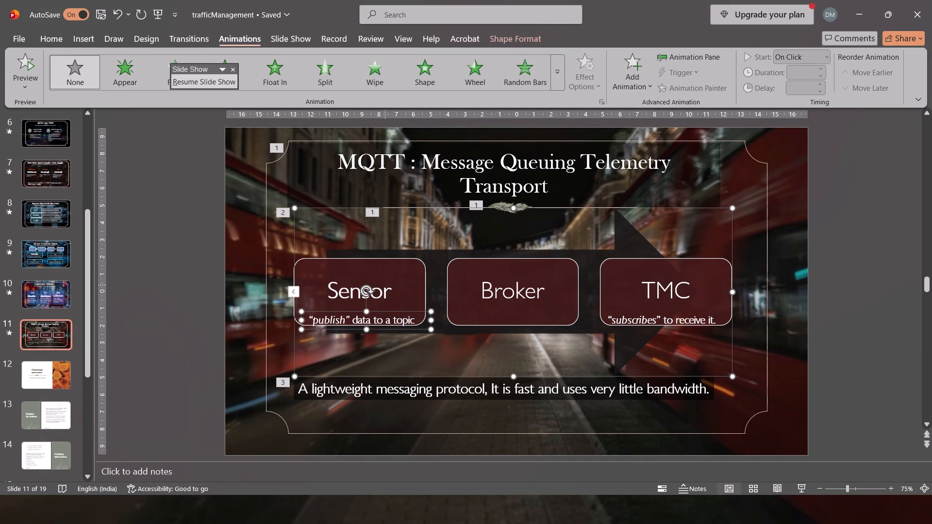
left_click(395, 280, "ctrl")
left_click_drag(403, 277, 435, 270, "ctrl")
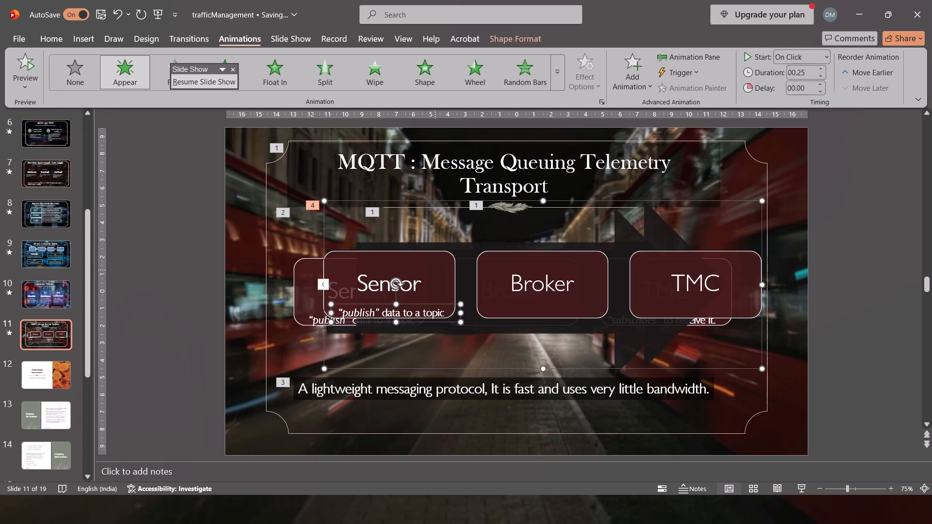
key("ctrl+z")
Select the Sensor block within the animated diagram.
left_click(432, 265, "ctrl")
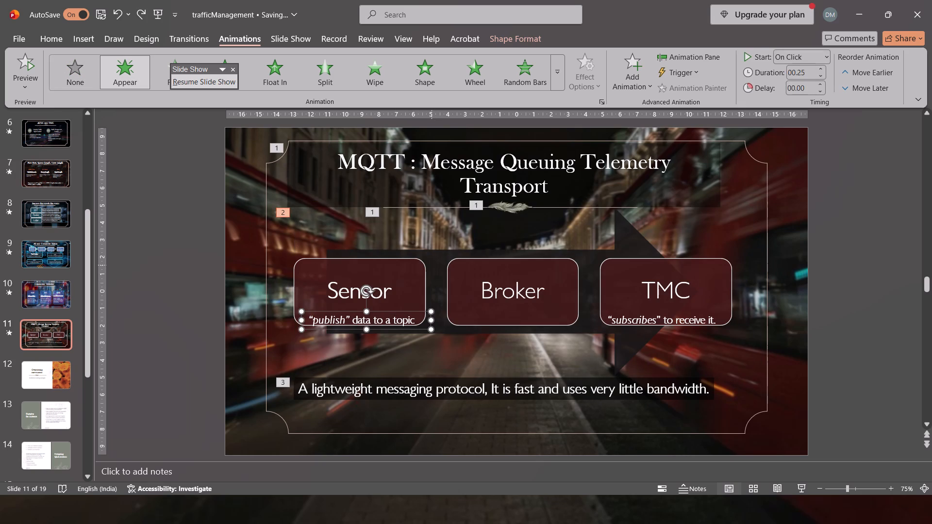
left_click(282, 212)
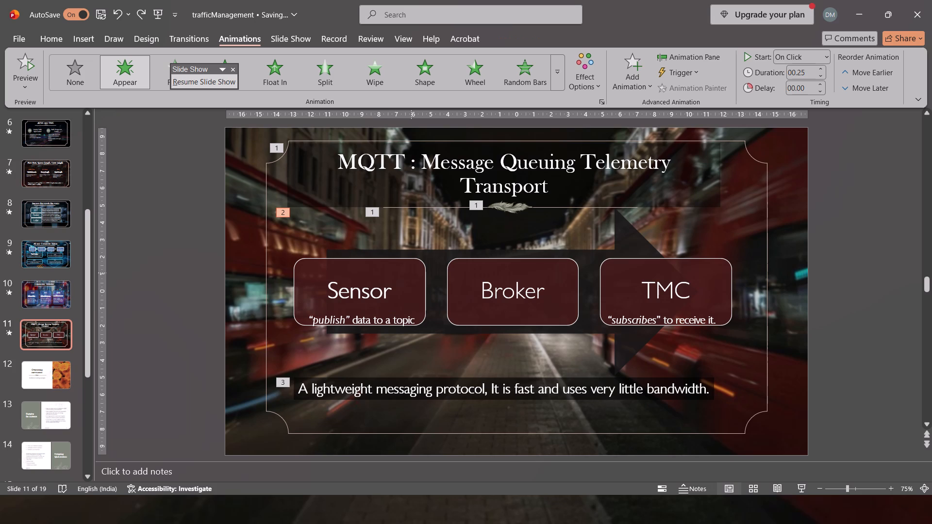
left_click(378, 268, "ctrl")
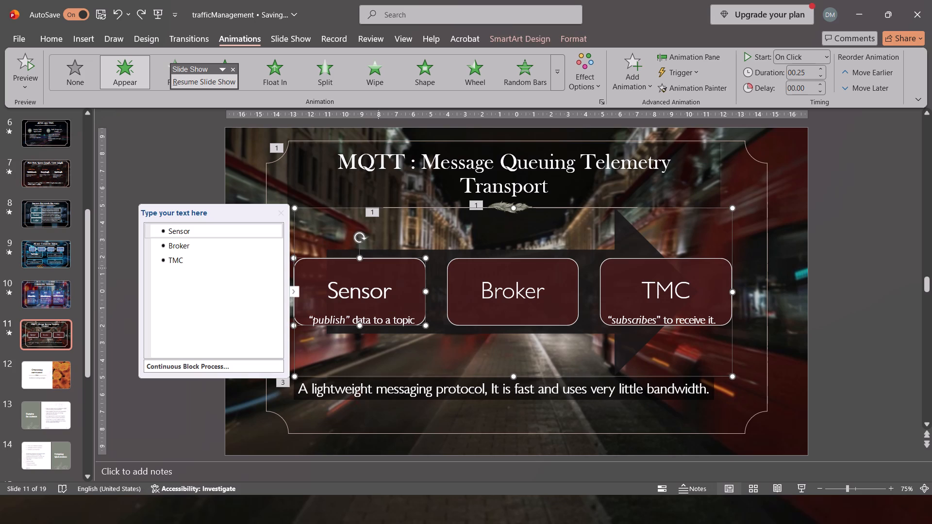
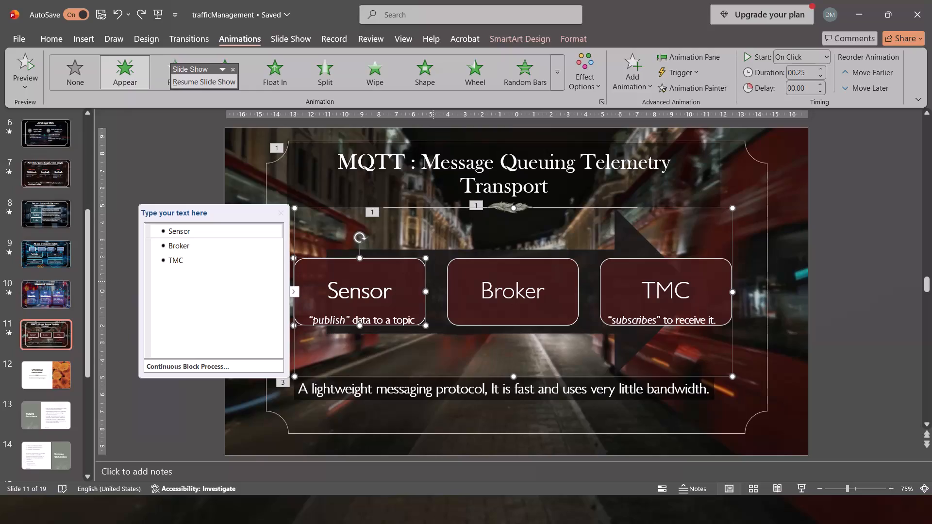
Apply the Appear animation to both the “publish” caption under Sensor and the “subscribes” caption under TMC.
left_click(433, 281, "ctrl")
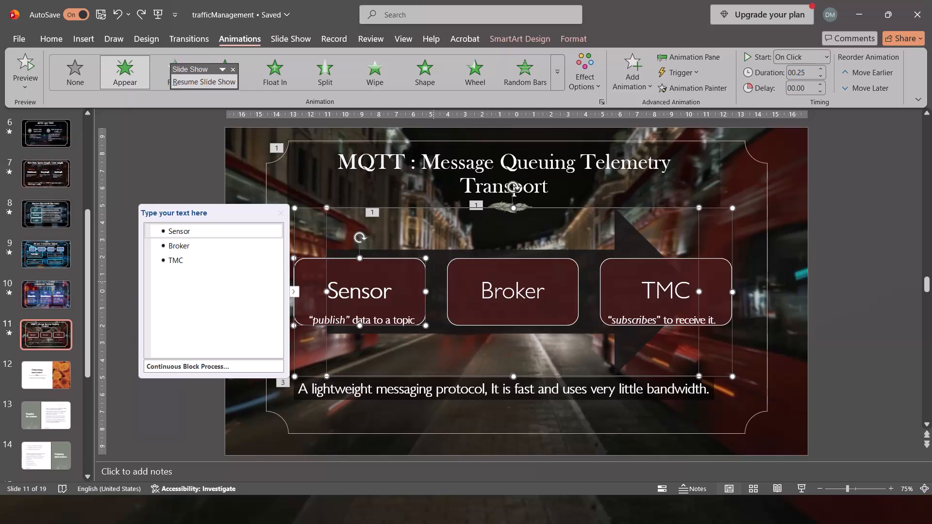
left_click(468, 284, "ctrl")
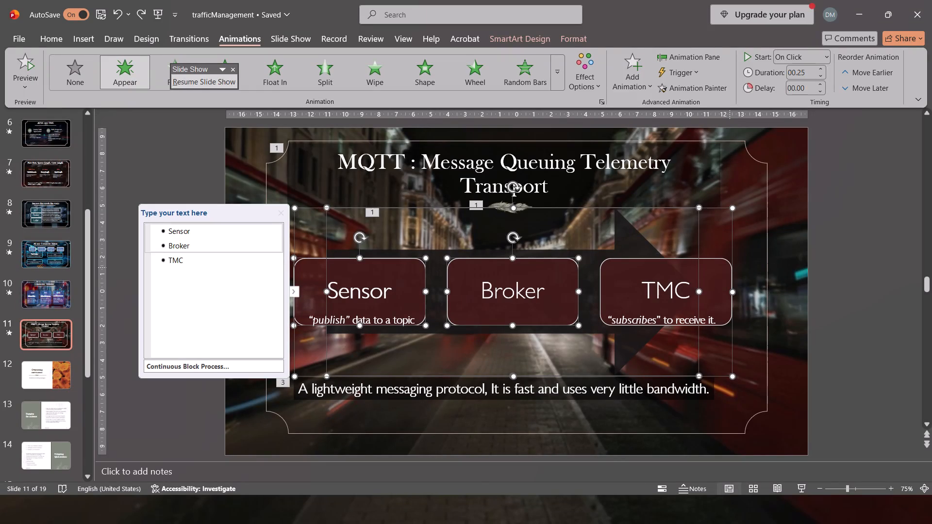
left_click(617, 298, "ctrl")
left_click(629, 316, "ctrl")
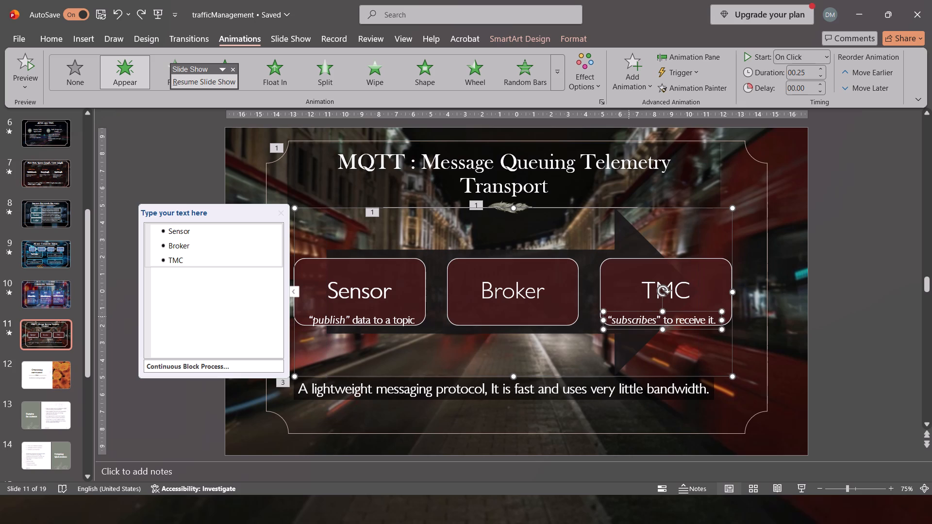
left_click(370, 321, "ctrl")
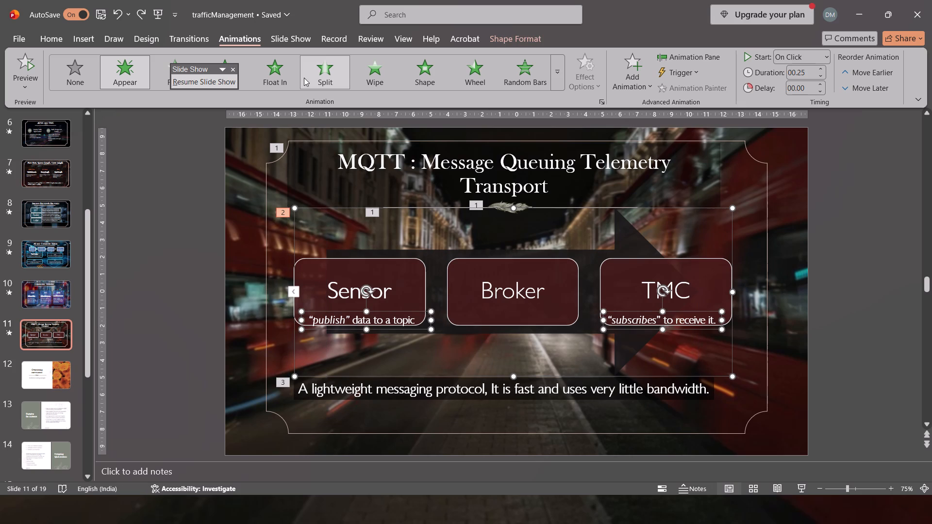
left_click(133, 75)
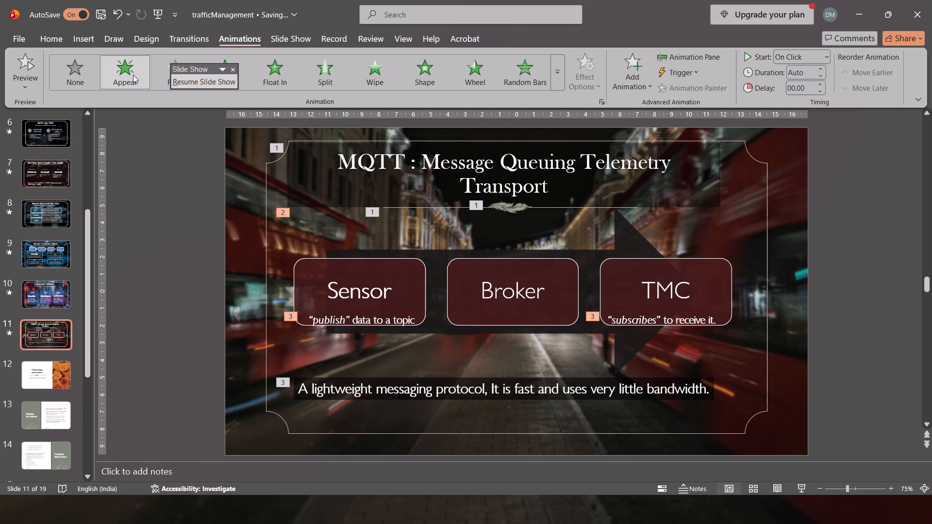
Preview the animations in the slide show, including the Connected Vehicles slide and the full MQTT sequence through the protocol text.
left_click(190, 77)
key("Return")
key("Return")
key("Return")
key("Return")
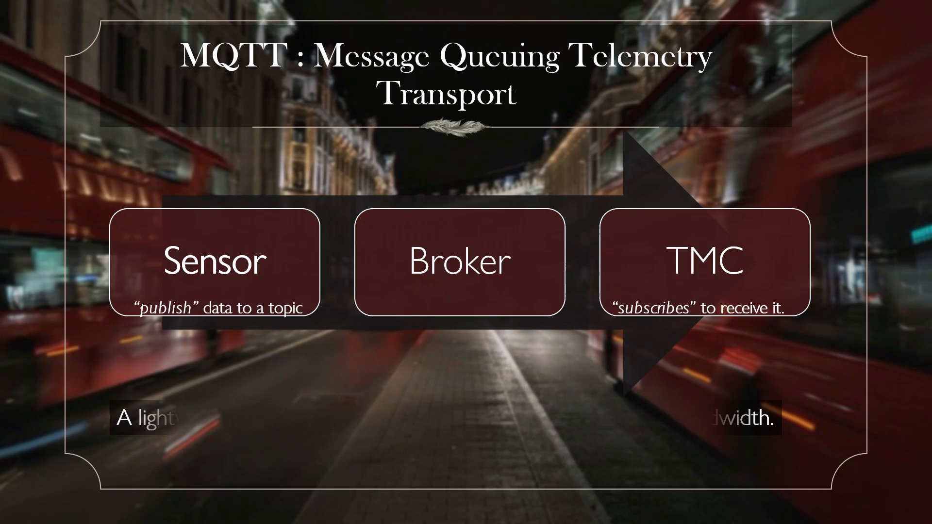
key("Left")
key("Left")
key("Left")
key("Left")
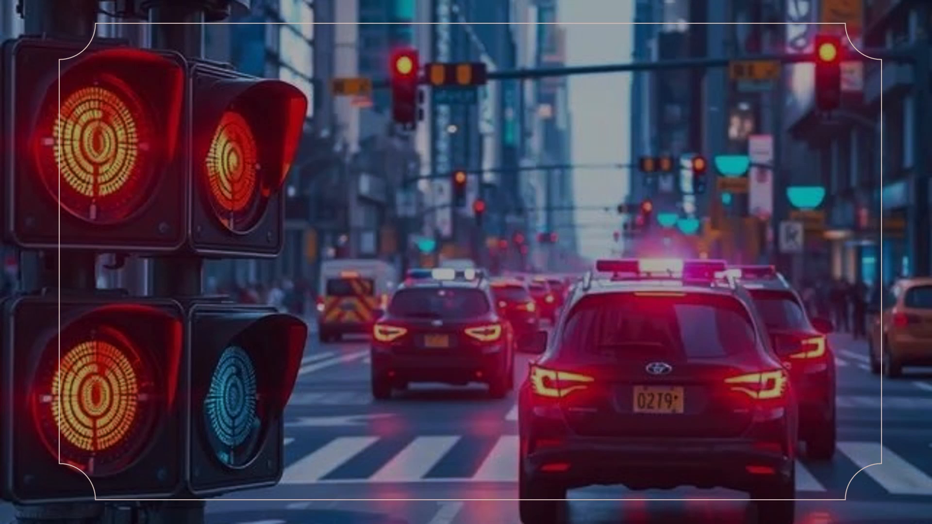
key("Right")
key("Right")
key("Right")
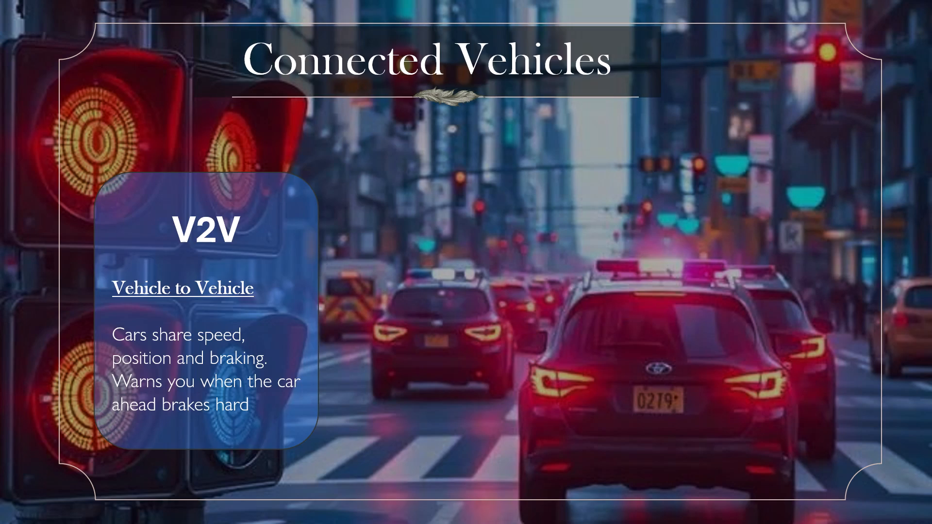
key("Right")
key("Right")
key("Right")
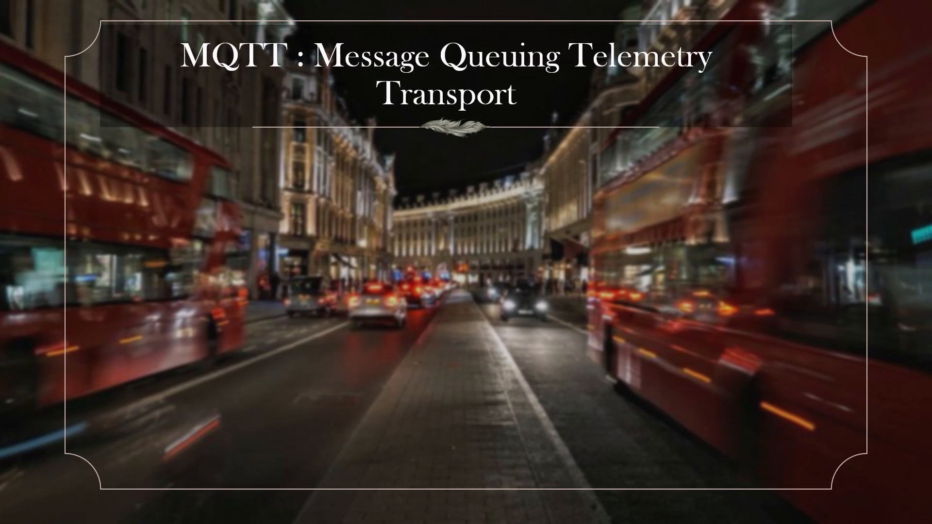
key("Right")
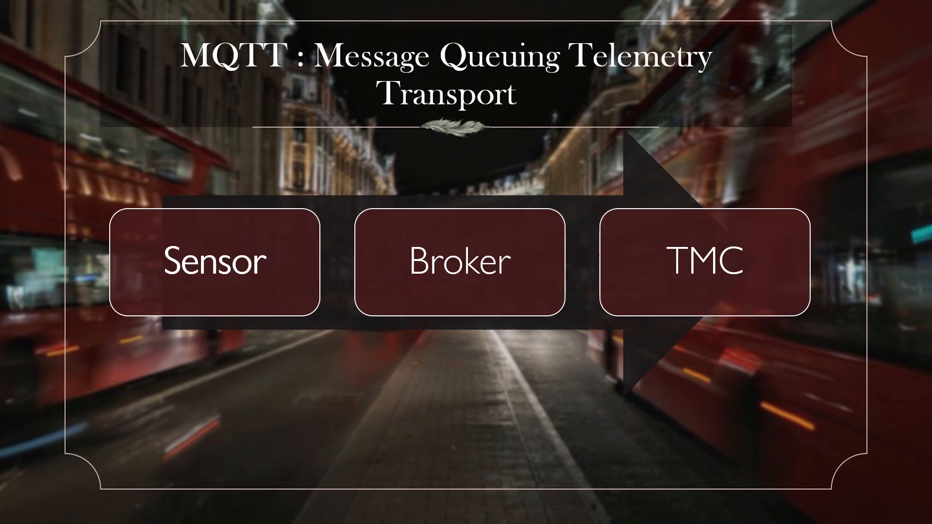
key("Right")
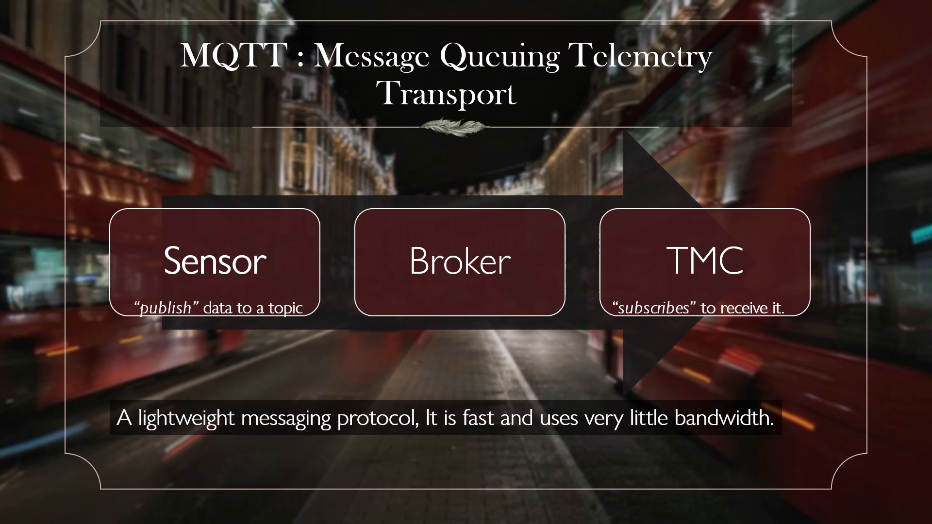
key("Escape")
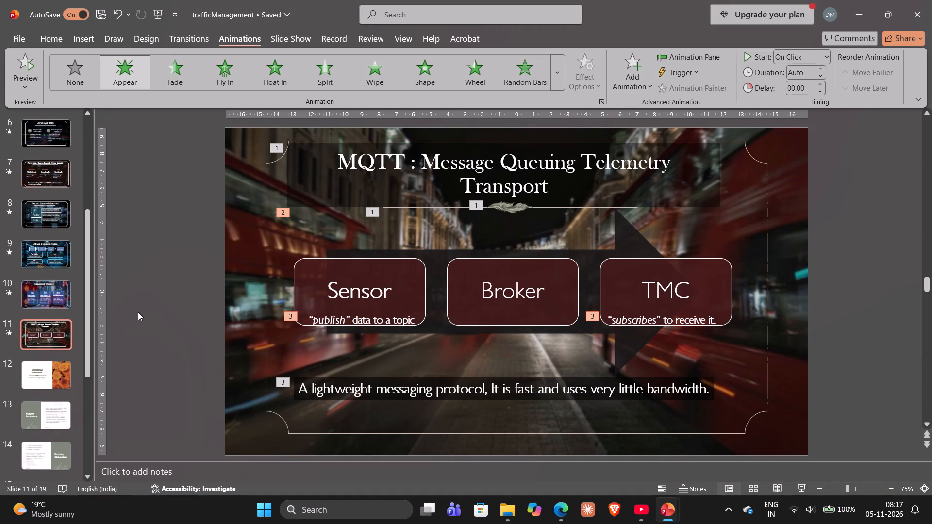
left_click(138, 312)
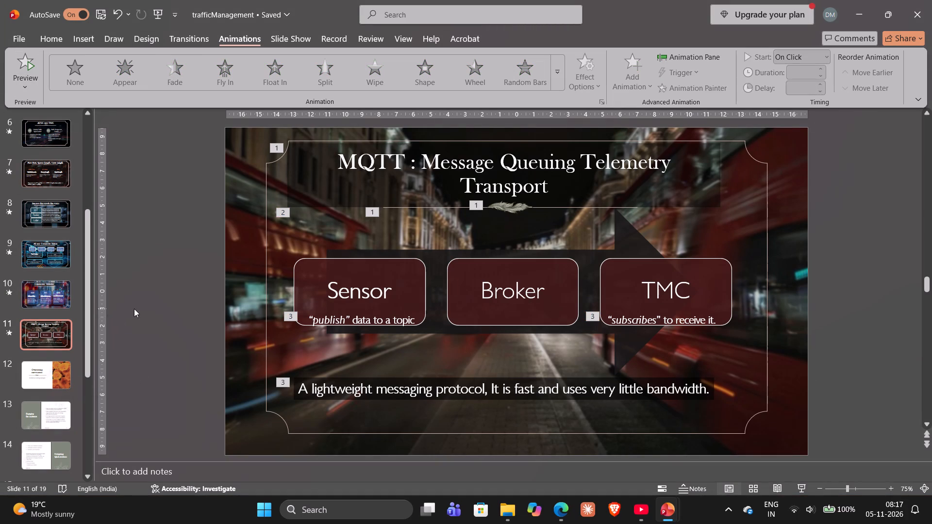
left_click(156, 309)
Switch to the smart-city-traffic-management presentation to check slide 11, "Modern computing behind it", and return to trafficManagement.
left_click(616, 481)
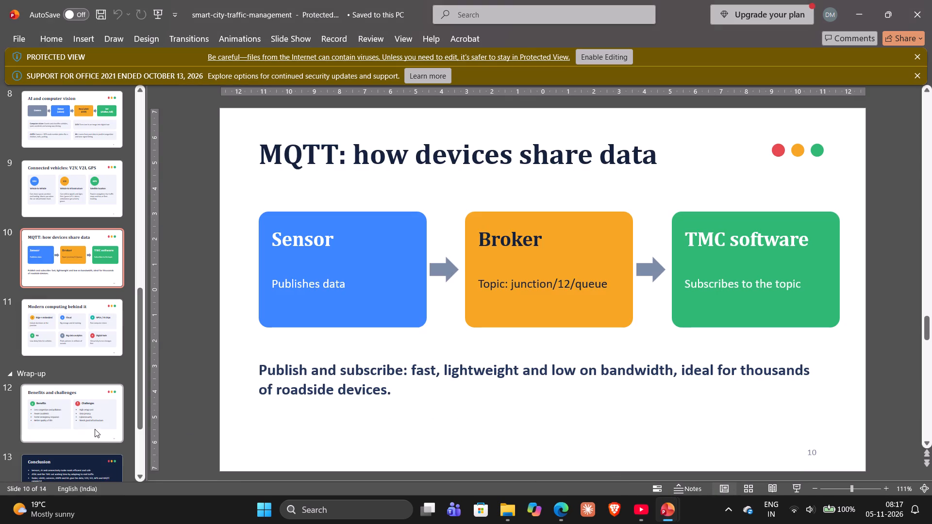
left_click(61, 320)
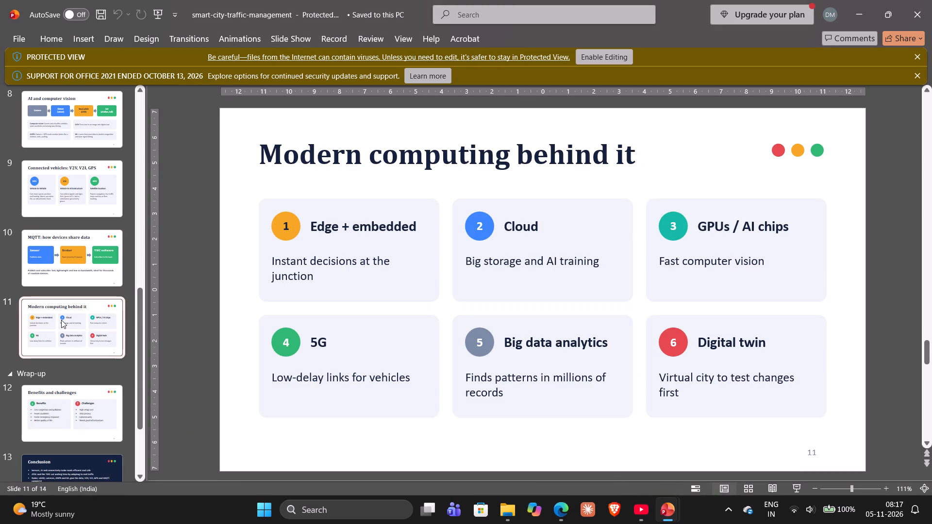
key("alt+Tab")
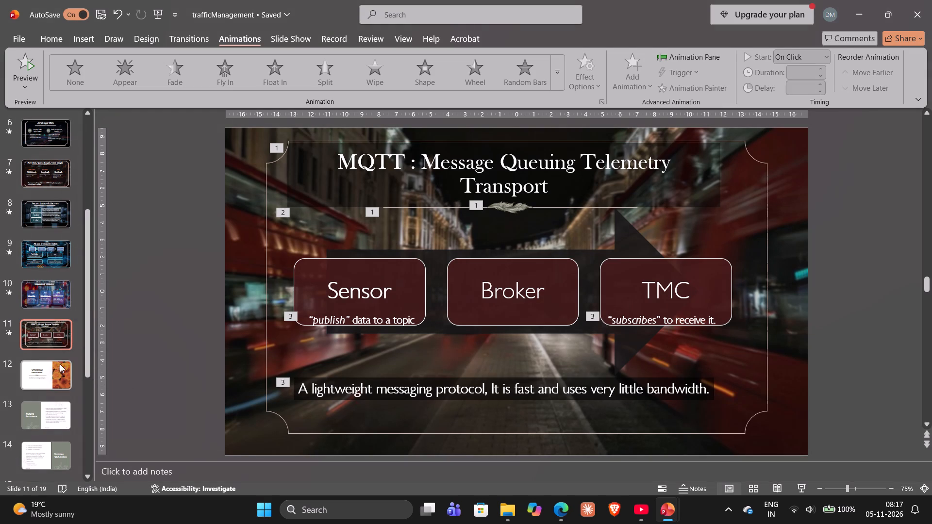
Copy slide 8, "Sensors that watch the roads", and place the copy as slide 12, ahead of the "Overcoming nervousness" slide.
scroll(37, 268, "up", 1)
scroll(37, 268, "down", 1)
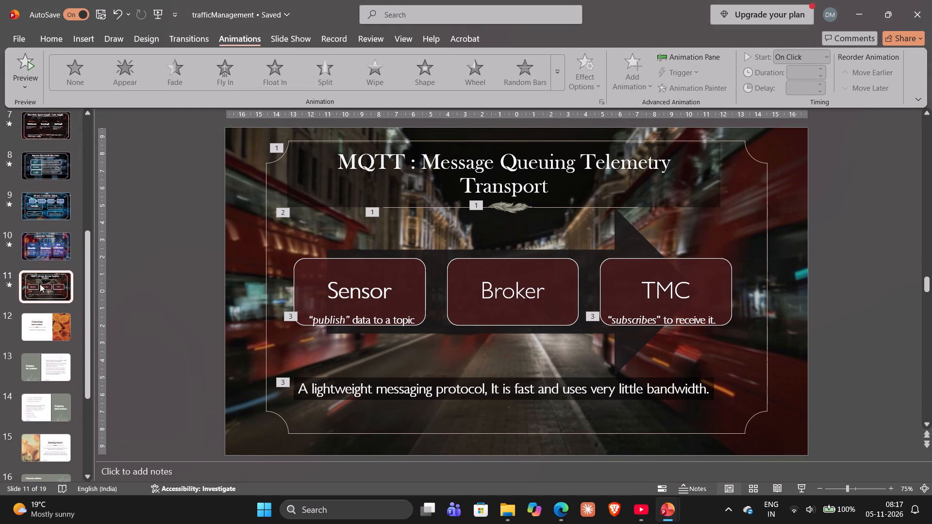
scroll(40, 284, "up", 1)
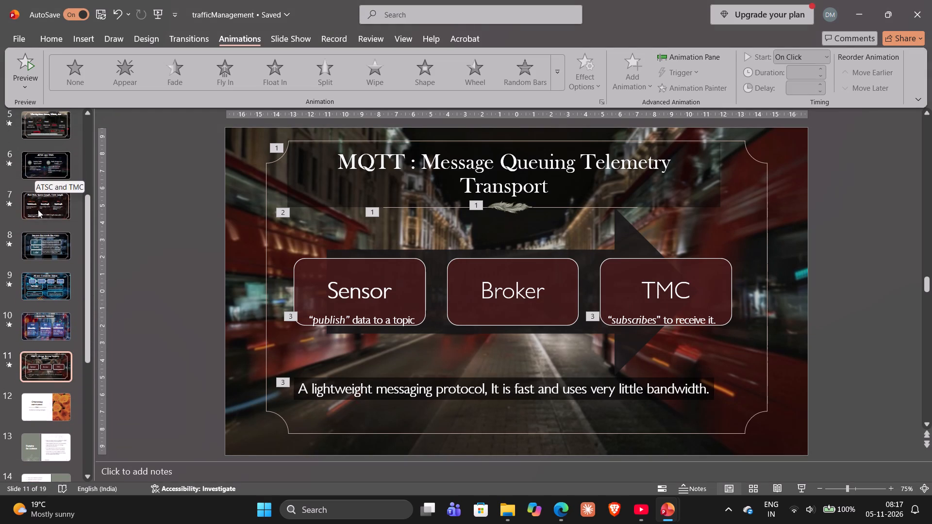
left_click(39, 249)
left_click(39, 249)
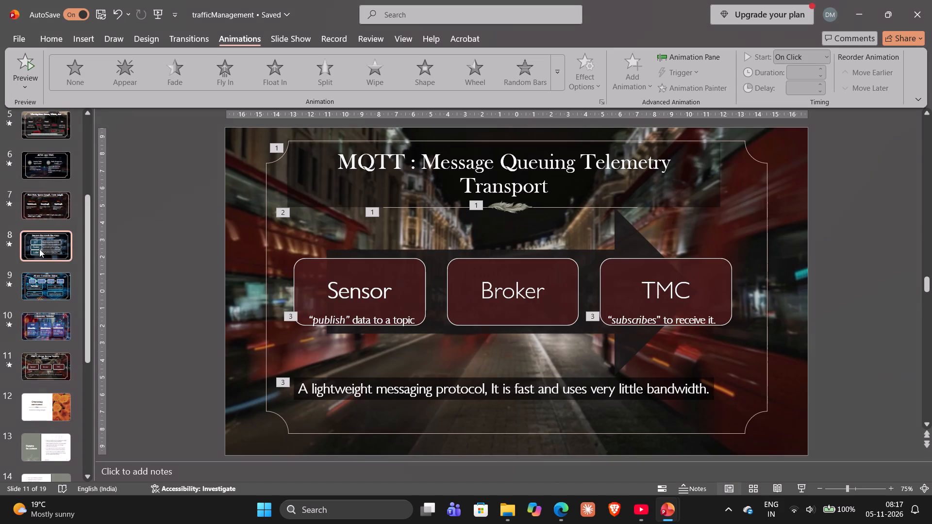
key("ctrl+c")
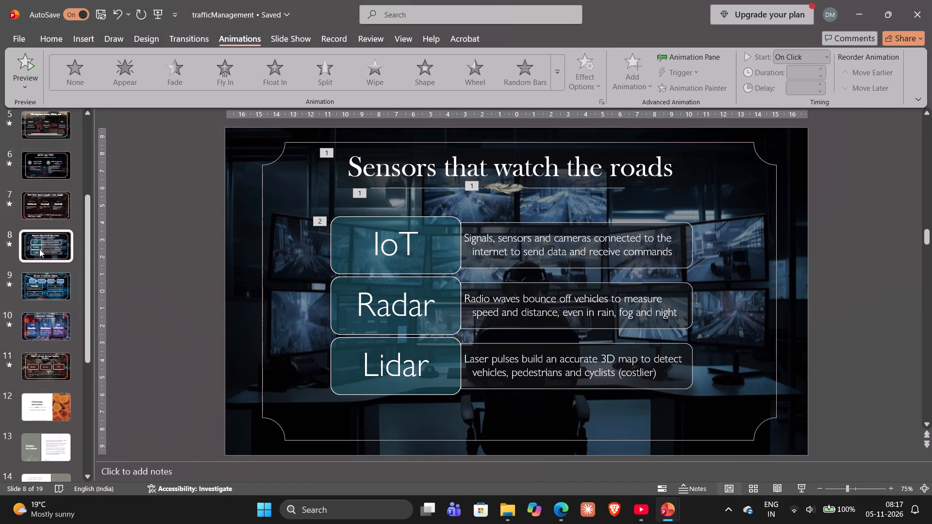
left_click(46, 399)
key("ctrl+v")
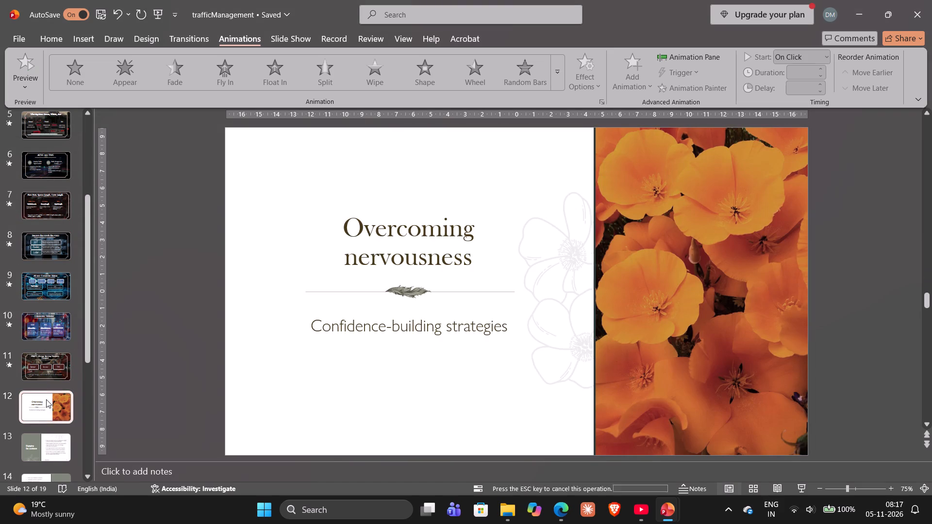
left_click(46, 399)
left_click_drag(46, 399, 55, 449)
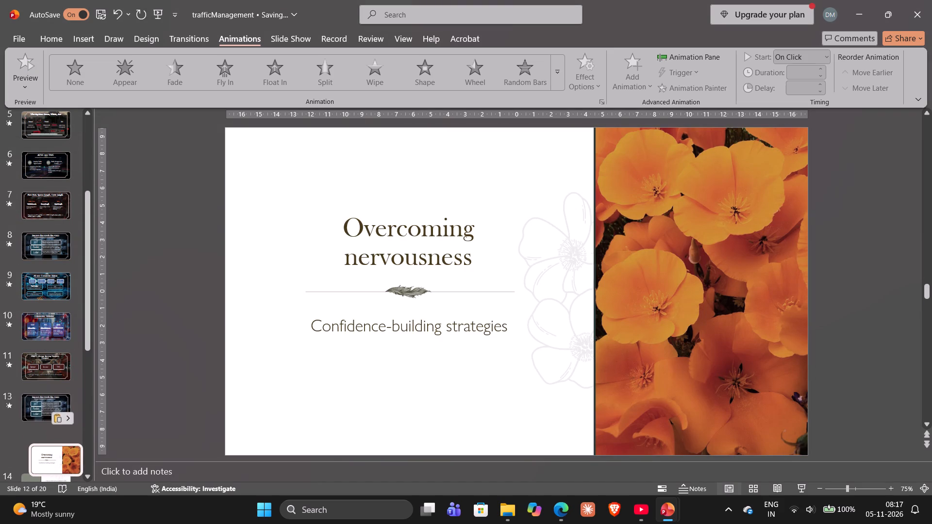
left_click_drag(55, 449, 50, 450)
left_click(51, 415)
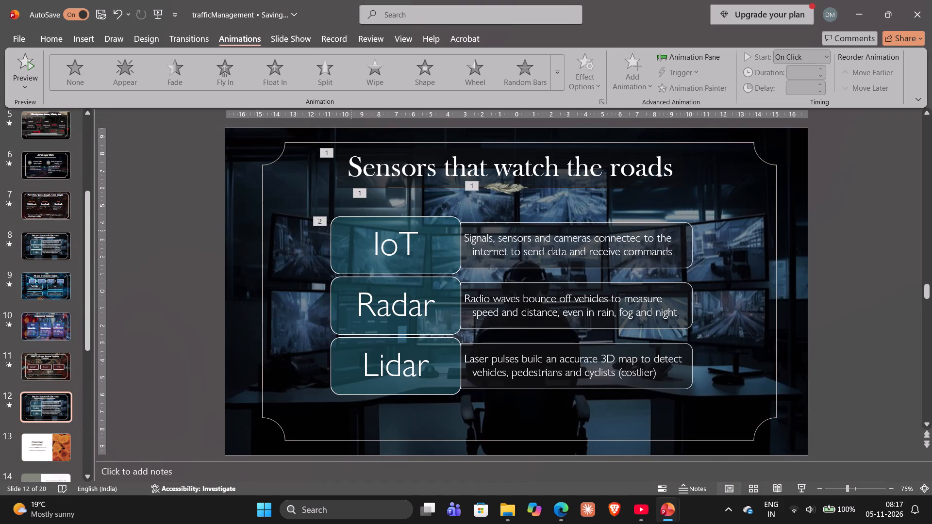
Replace the title of the copied slide 12 with "Modern Computing".
left_click(668, 172)
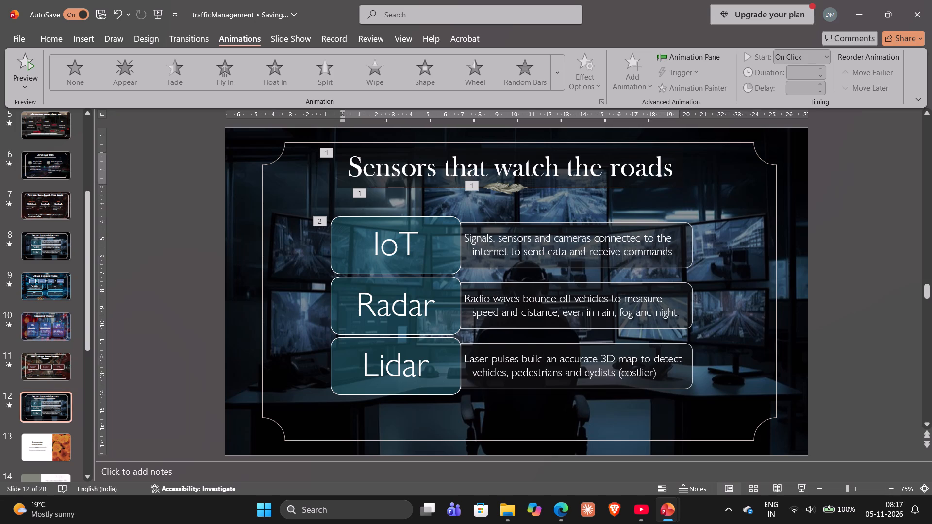
key("Right")
key("BackSpace")
key("BackSpace")
key("BackSpace")
key("BackSpace")
key("BackSpace")
key("BackSpace")
key("BackSpace")
key("BackSpace")
key("BackSpace")
key("BackSpace")
key("BackSpace")
key("BackSpace")
key("BackSpace")
key("BackSpace")
key("BackSpace")
key("BackSpace")
key("BackSpace")
key("BackSpace")
key("BackSpace")
key("BackSpace")
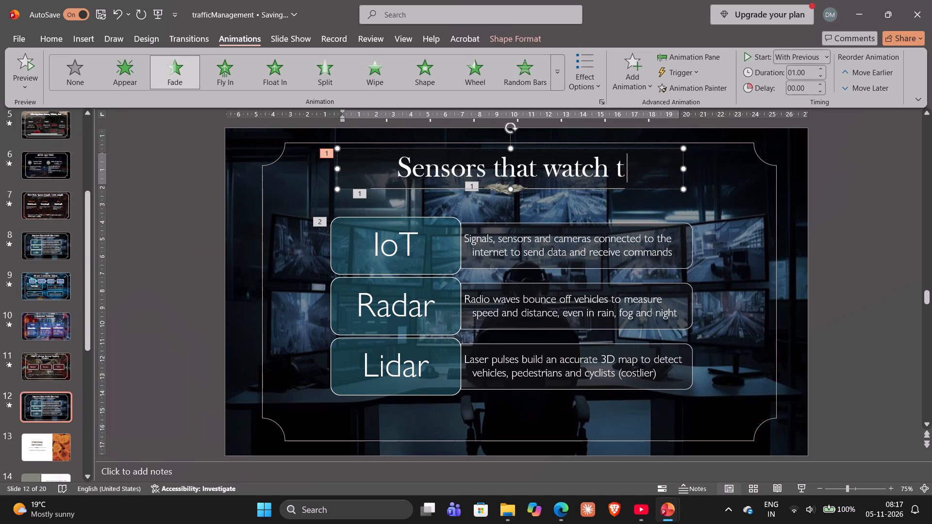
key("BackSpace")
key("BackSpace")
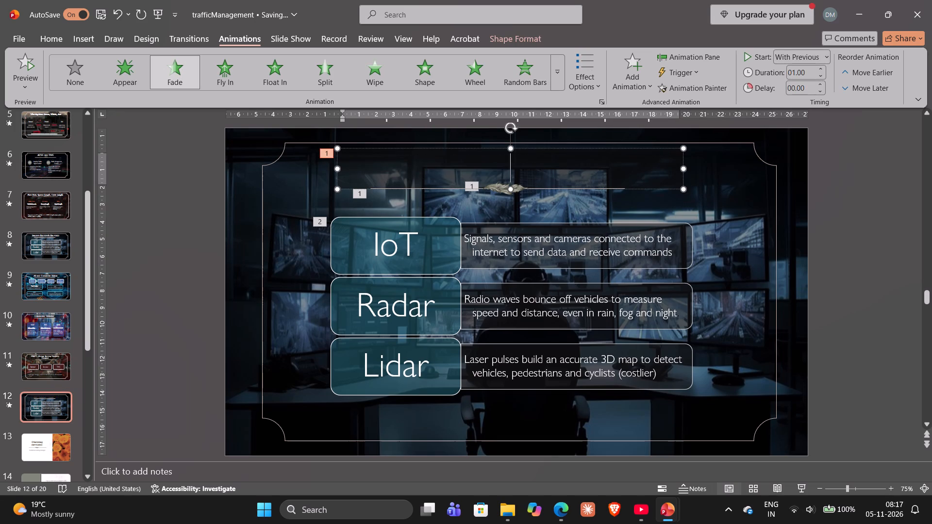
type("Moder")
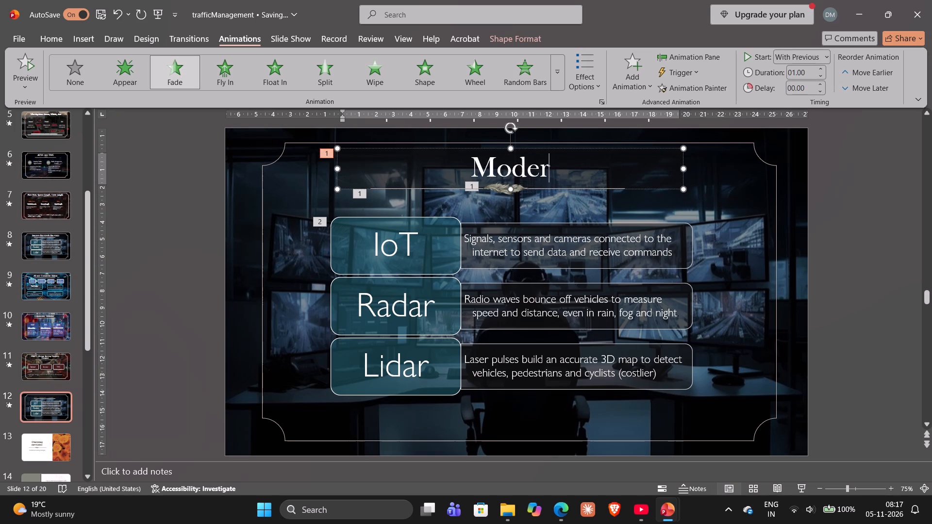
type("n Computing")
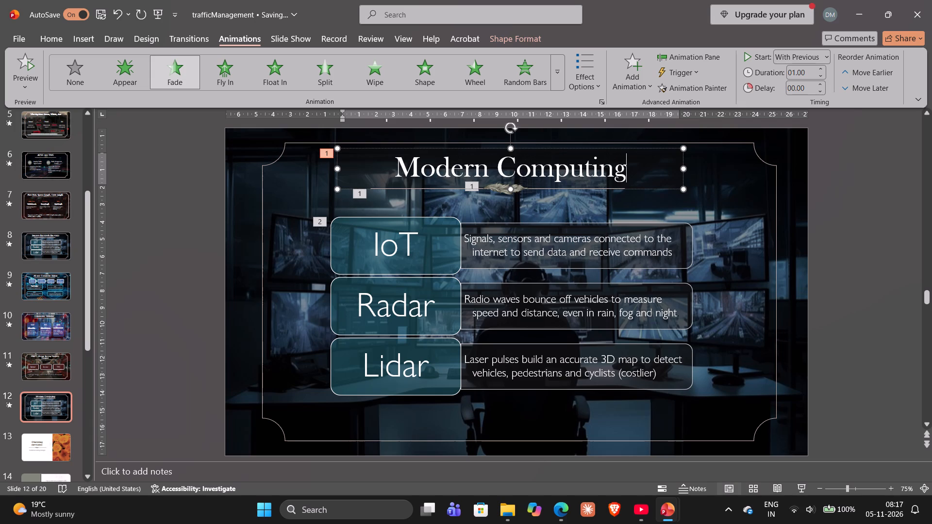
Delete the IoT, Radar and Lidar block list from slide 12.
left_click(667, 252)
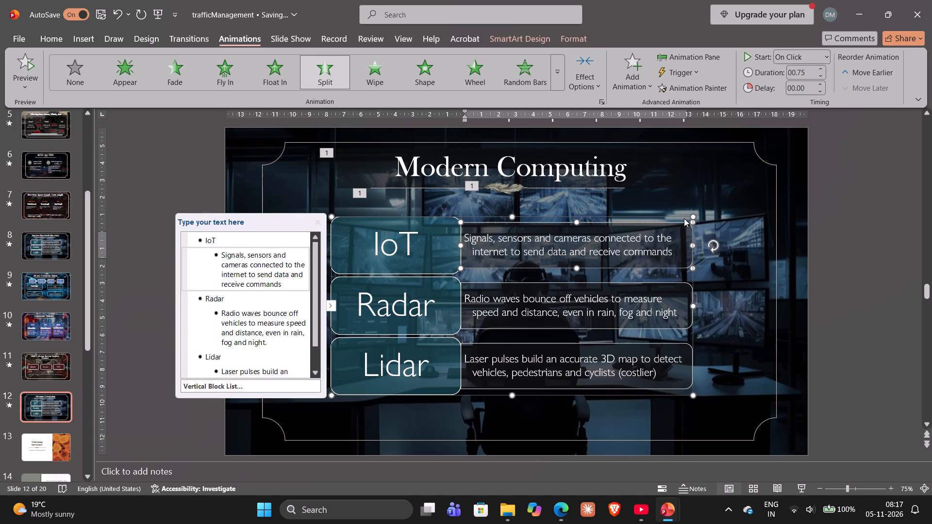
left_click(682, 216)
key("Delete")
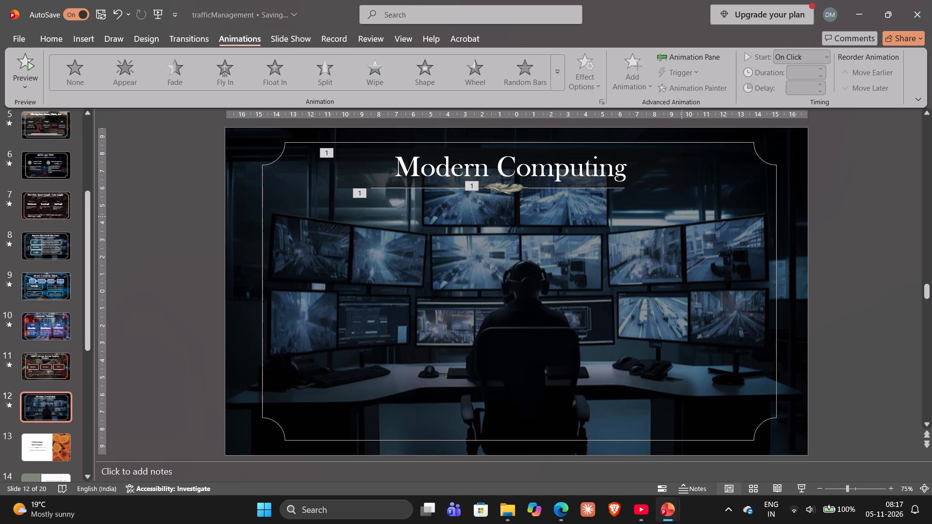
Replace slide 12's control-room background picture with the "Global Cybersecurity Operations" image from the Downloads folder.
left_click(707, 230)
left_click(593, 297)
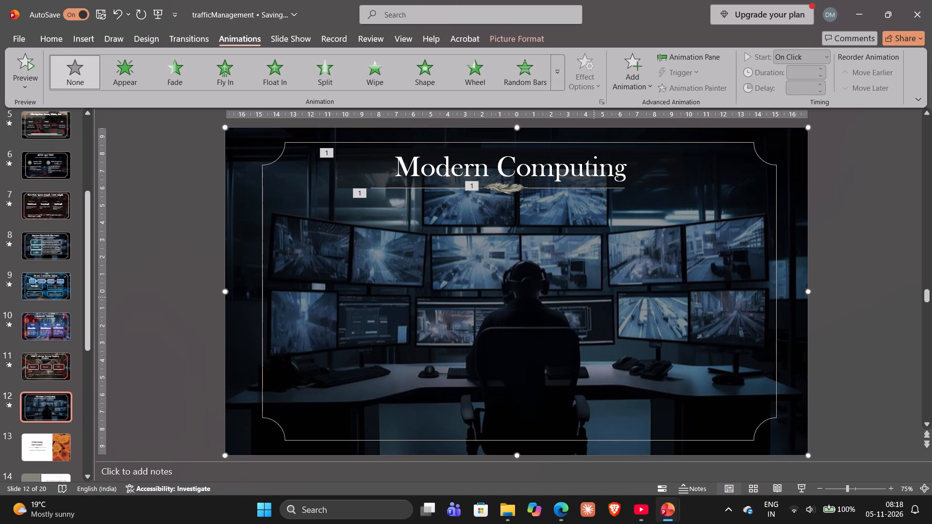
key("Delete")
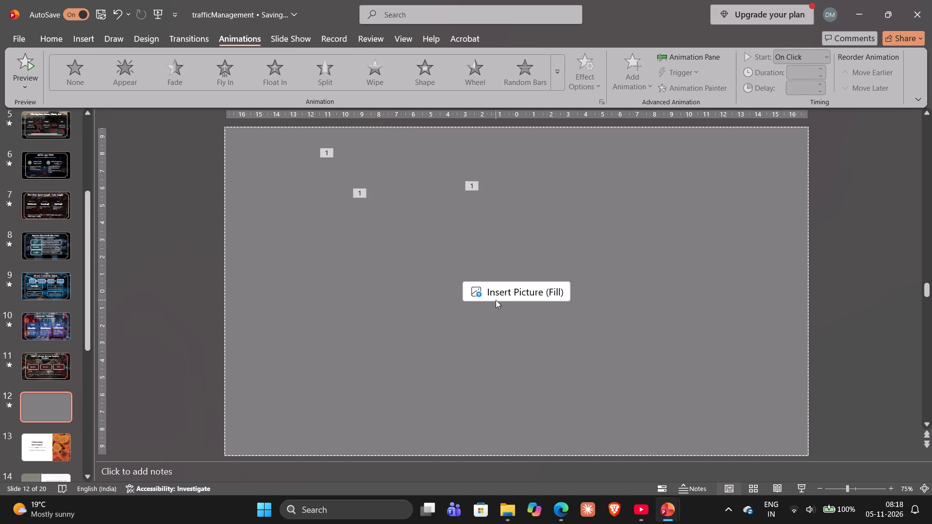
left_click(489, 291)
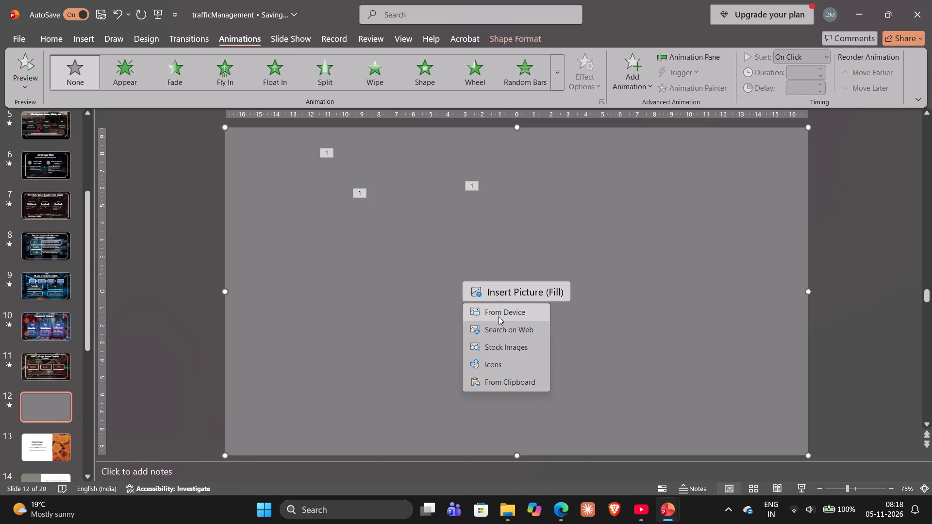
left_click(499, 316)
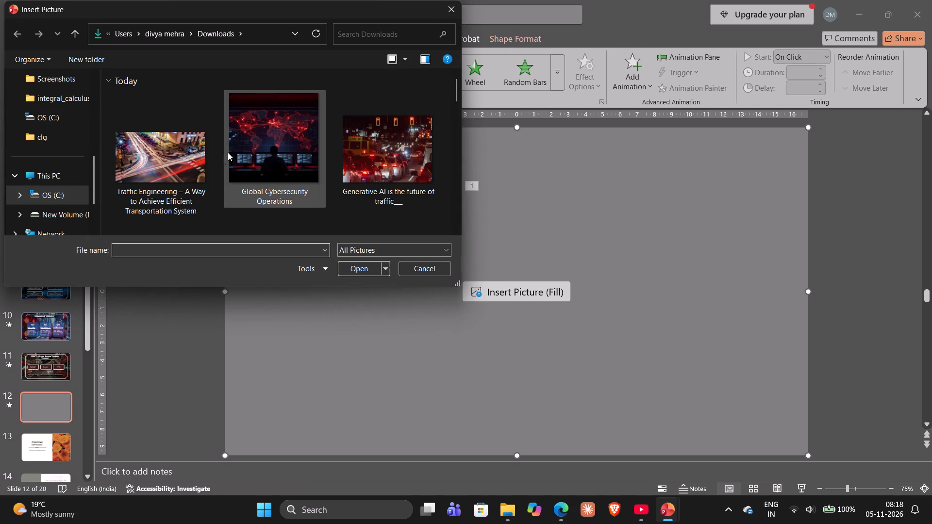
double_click(257, 142)
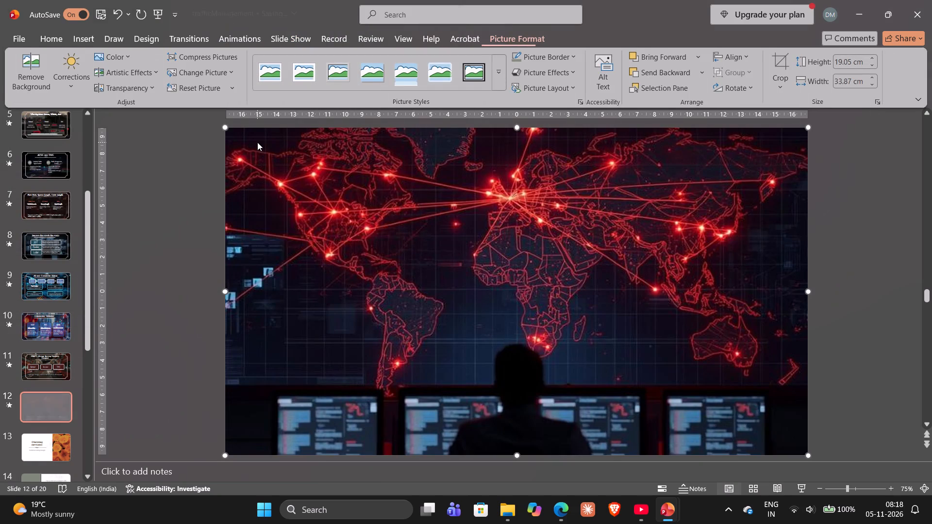
Send the new world-map picture backward behind the "Modern Computing" title, its divider and the decorative frame.
triple_click(651, 68)
triple_click(651, 68)
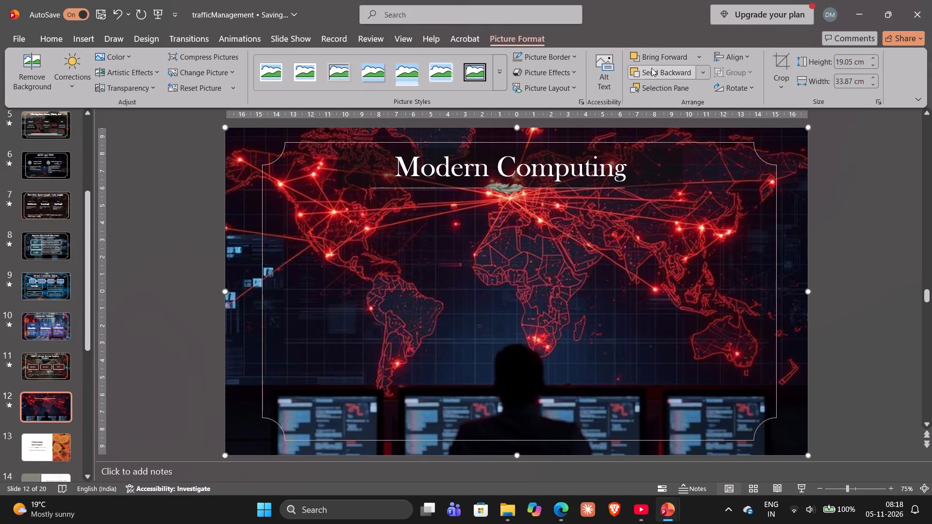
triple_click(651, 68)
double_click(651, 68)
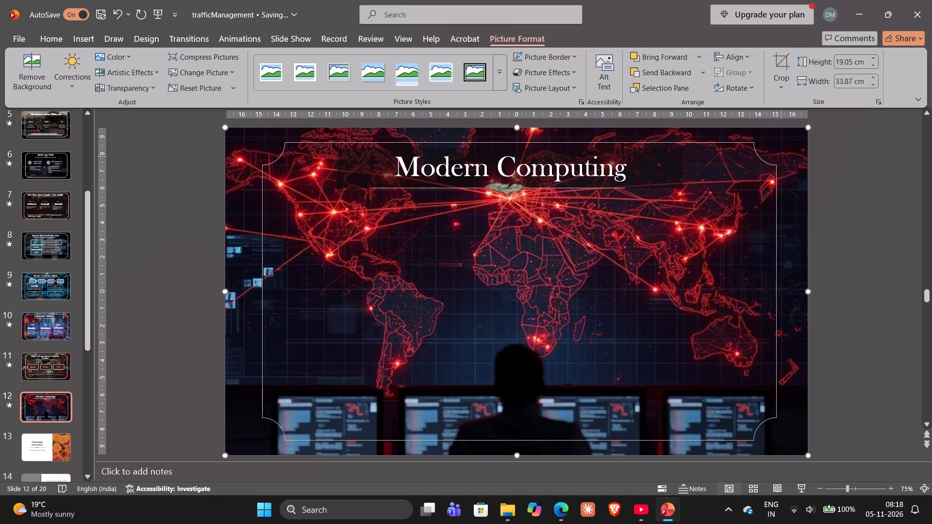
Darken slide 12's background picture by setting its brightness to -40%.
right_click(781, 156)
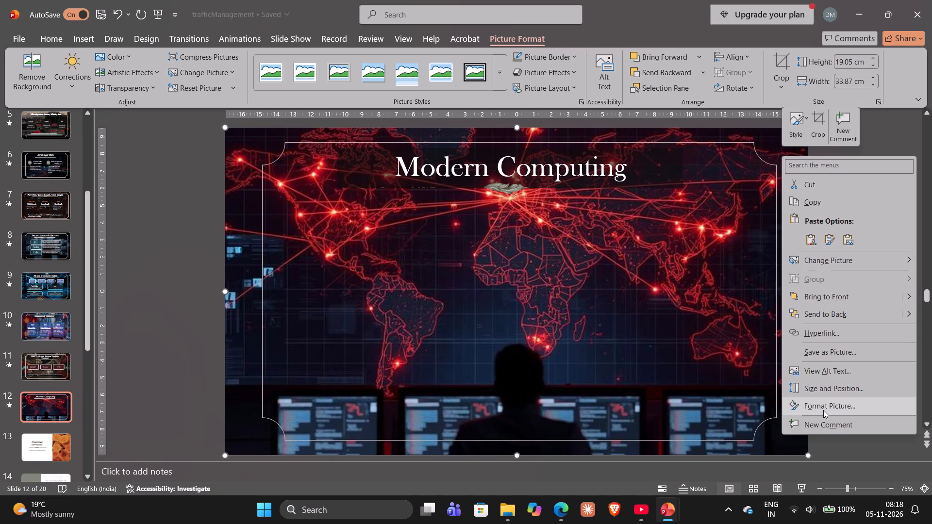
left_click(823, 410)
left_click(853, 147)
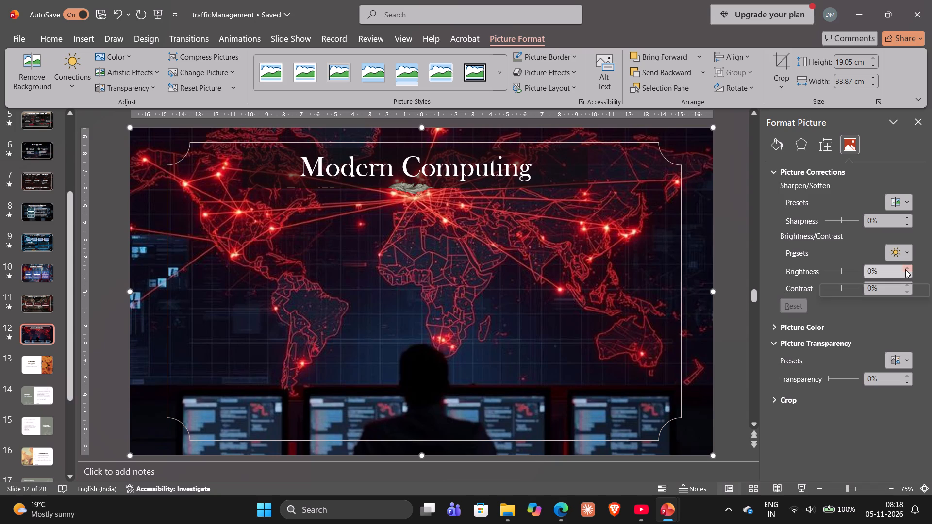
triple_click(905, 276)
triple_click(905, 276)
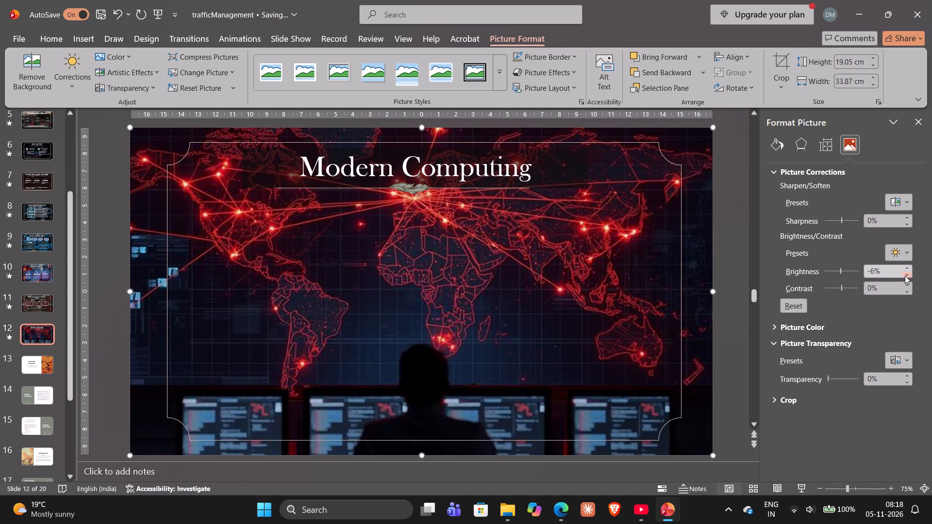
triple_click(905, 276)
triple_click(905, 276)
triple_click(905, 276)
triple_click(905, 276)
triple_click(905, 276)
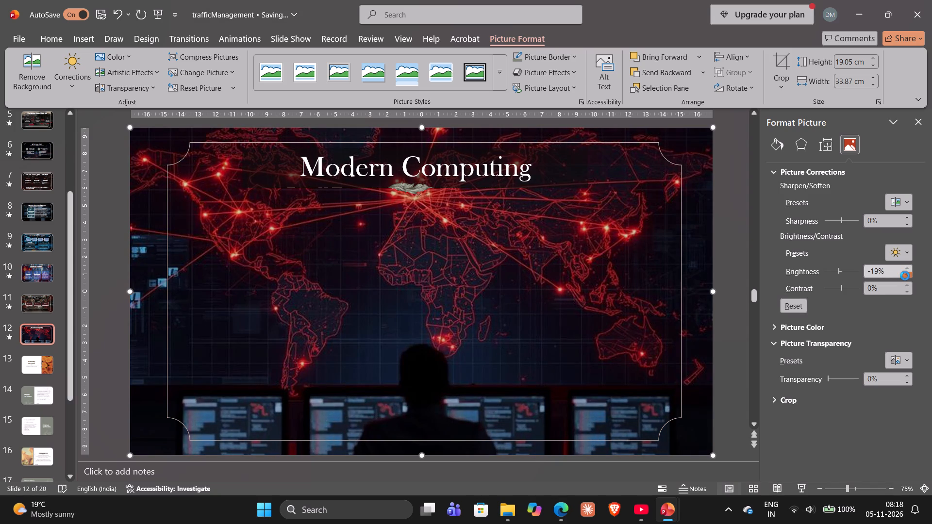
triple_click(905, 276)
triple_click(905, 276)
triple_click(905, 276)
triple_click(905, 276)
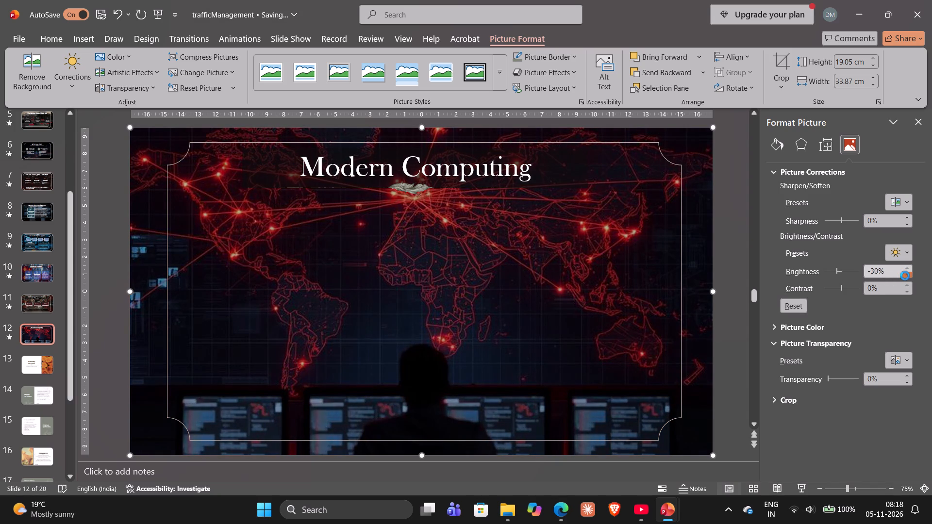
triple_click(905, 276)
triple_click(905, 276)
double_click(905, 276)
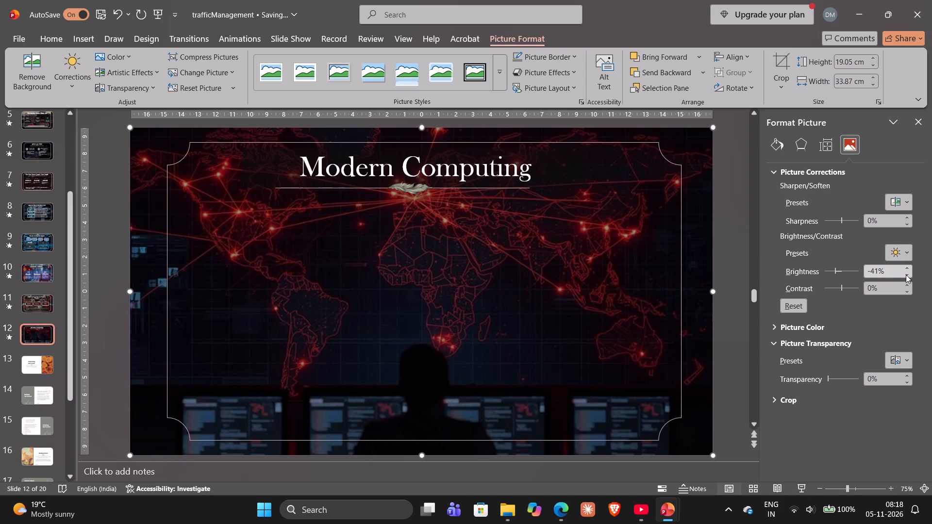
triple_click(906, 276)
triple_click(906, 276)
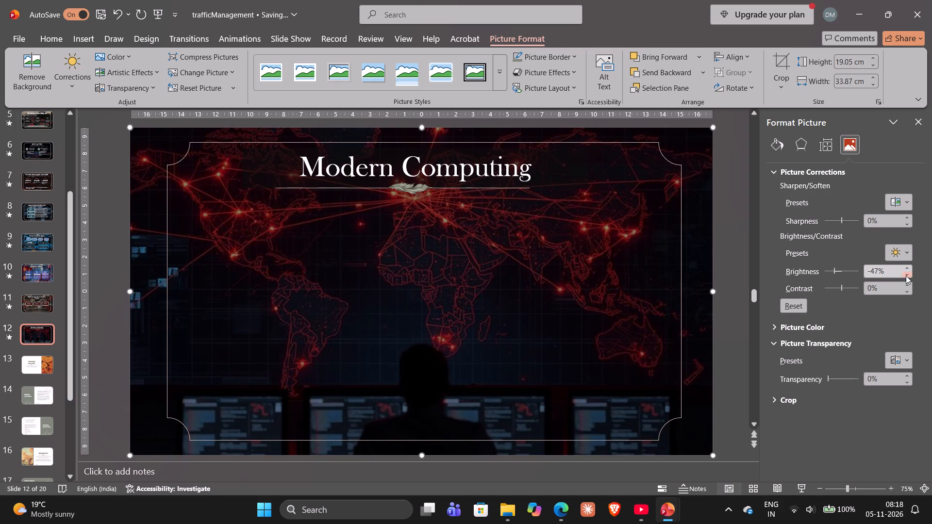
double_click(906, 276)
triple_click(906, 267)
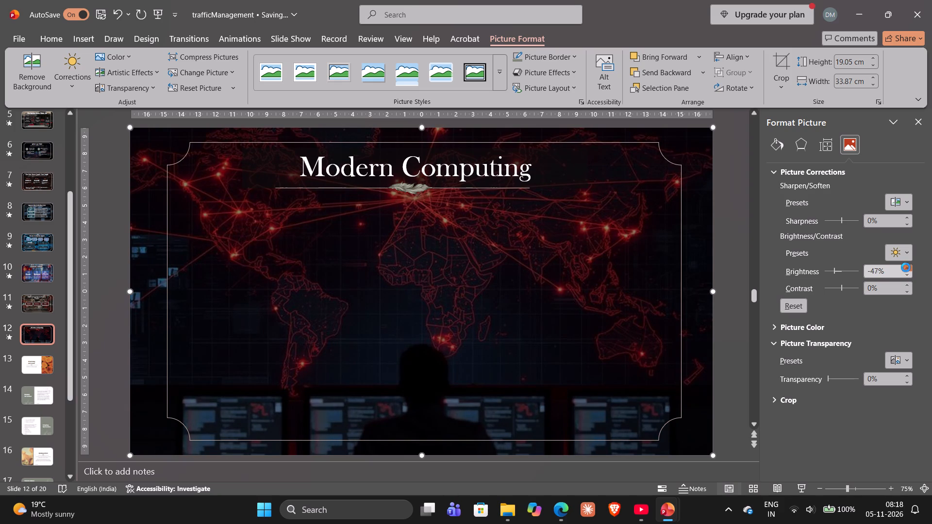
triple_click(906, 267)
double_click(906, 267)
left_click(906, 267)
Soften the background picture by setting its sharpness to -25%, and close the picture formatting options.
triple_click(905, 226)
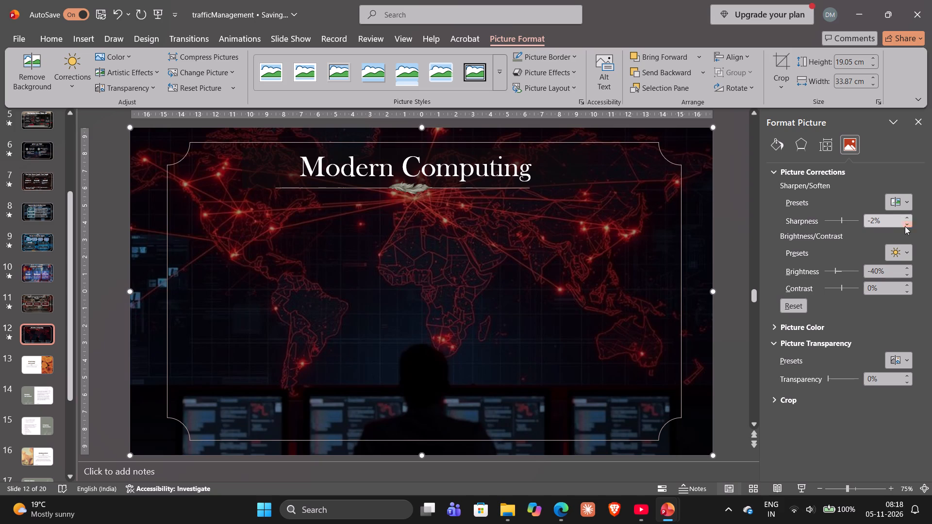
double_click(905, 226)
triple_click(905, 226)
triple_click(905, 226)
triple_click(905, 226)
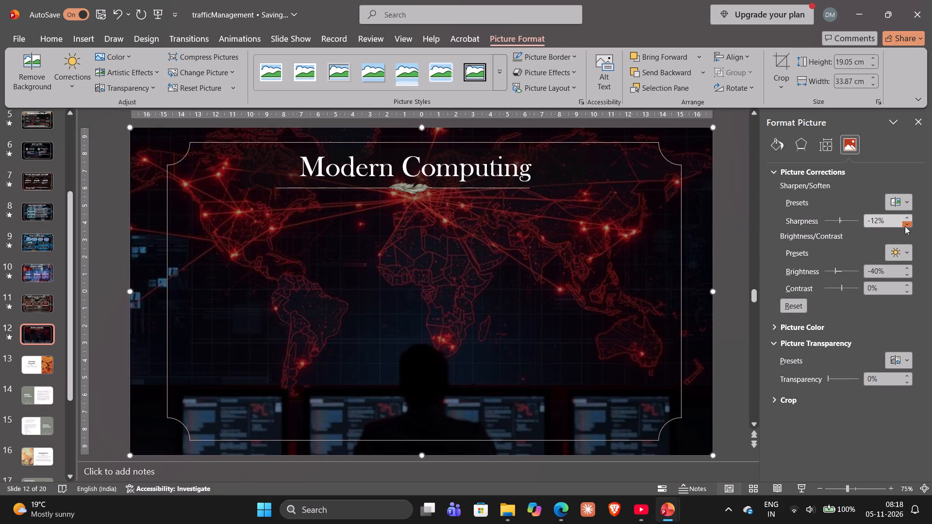
triple_click(905, 226)
triple_click(905, 226)
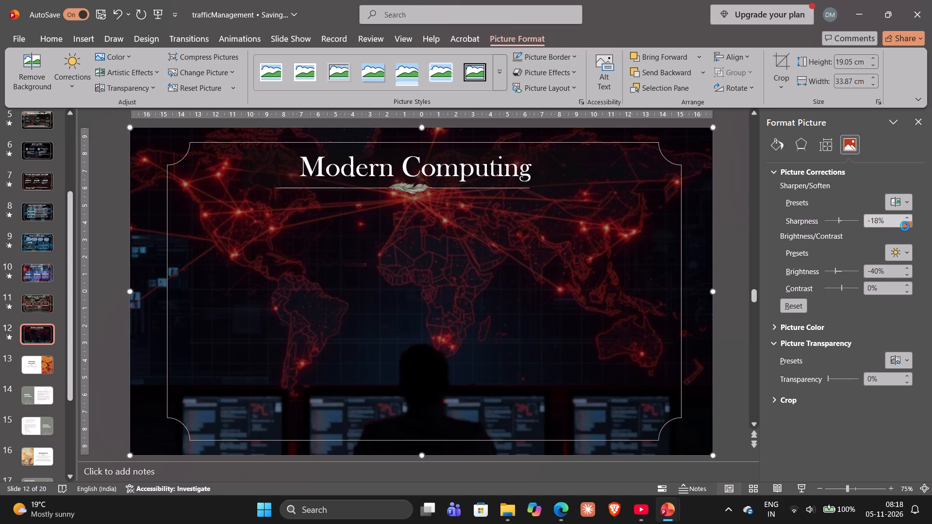
triple_click(905, 226)
triple_click(905, 226)
left_click_drag(905, 226, 909, 219)
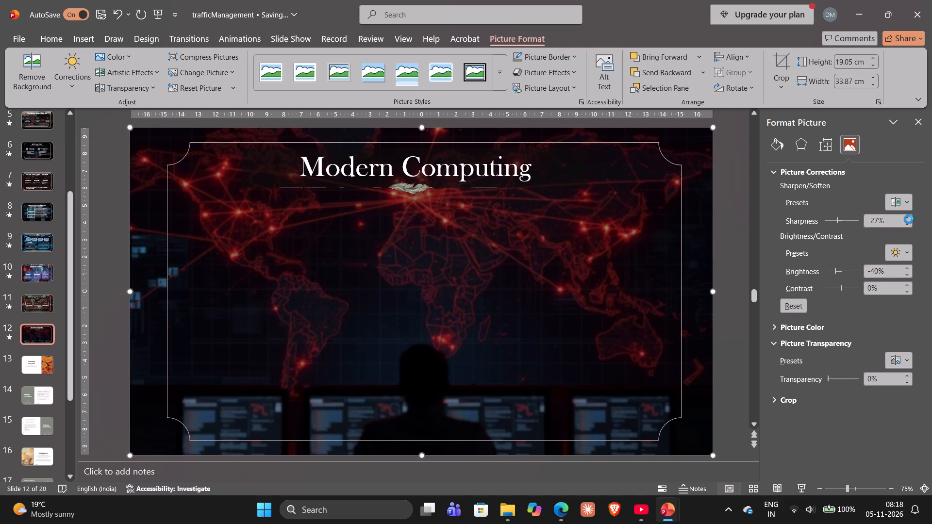
left_click_drag(909, 219, 909, 221)
left_click(909, 221)
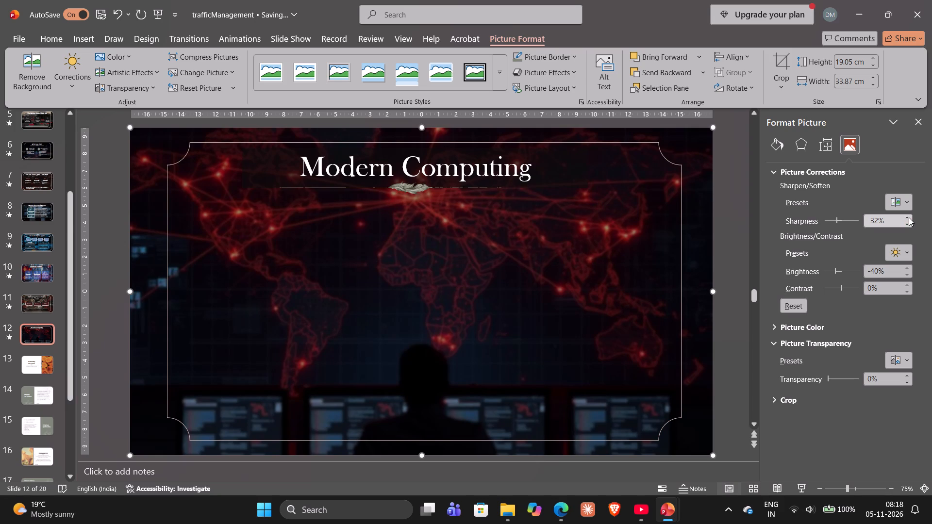
triple_click(909, 217)
triple_click(909, 217)
left_click(909, 217)
left_click(915, 120)
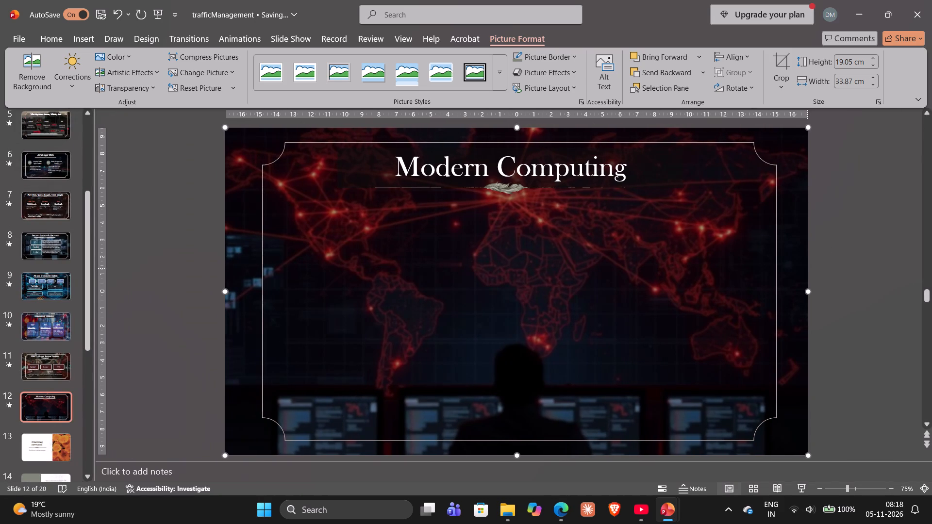
After checking the reference deck's "Modern computing behind it" cards, draw a rounded rectangle about 7.1 by 4.5 cm below and left of slide 12's title.
key("alt+Tab")
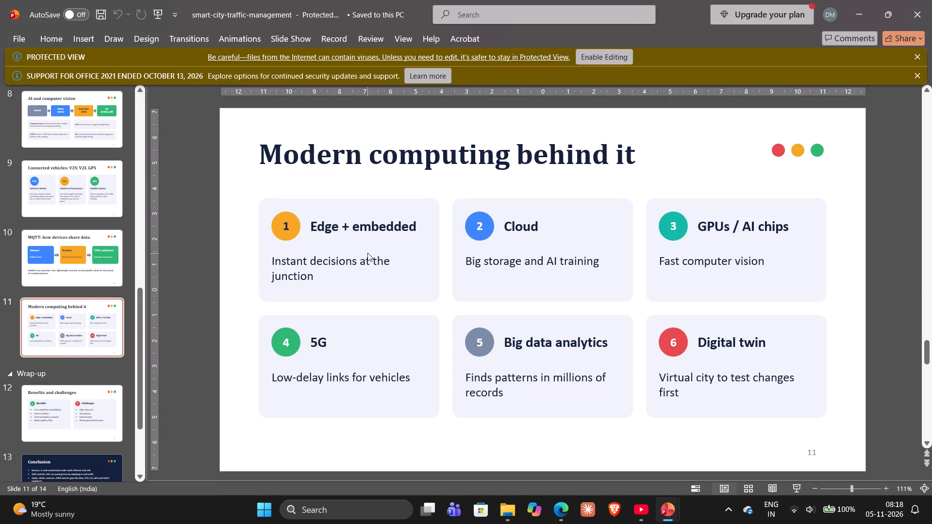
key("alt+Tab")
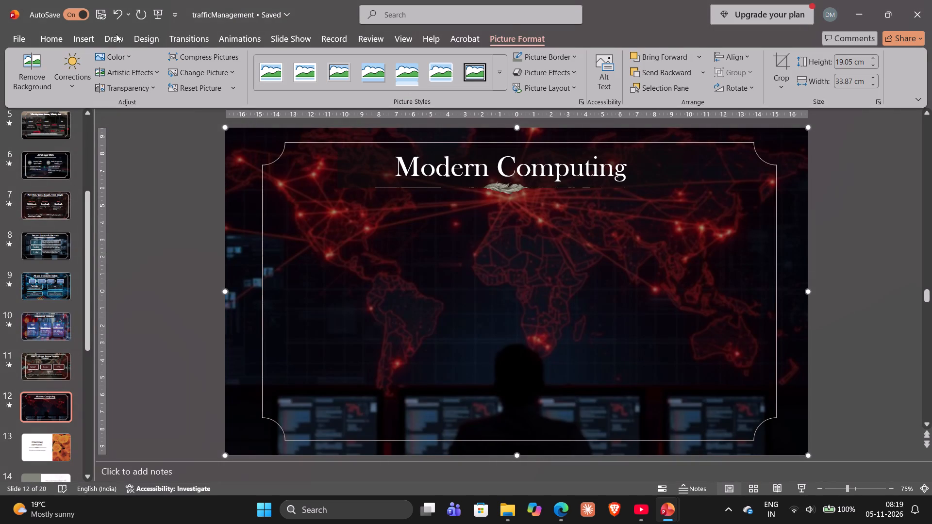
left_click(89, 38)
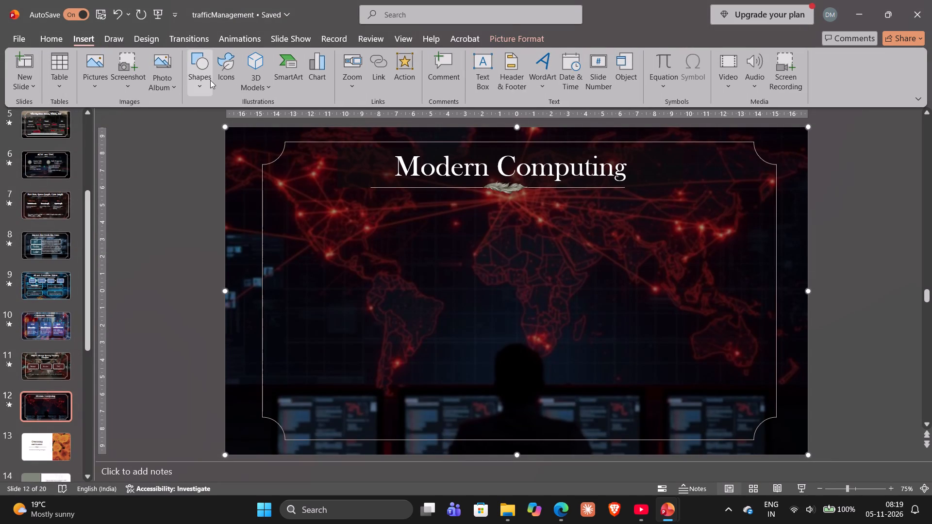
left_click(210, 80)
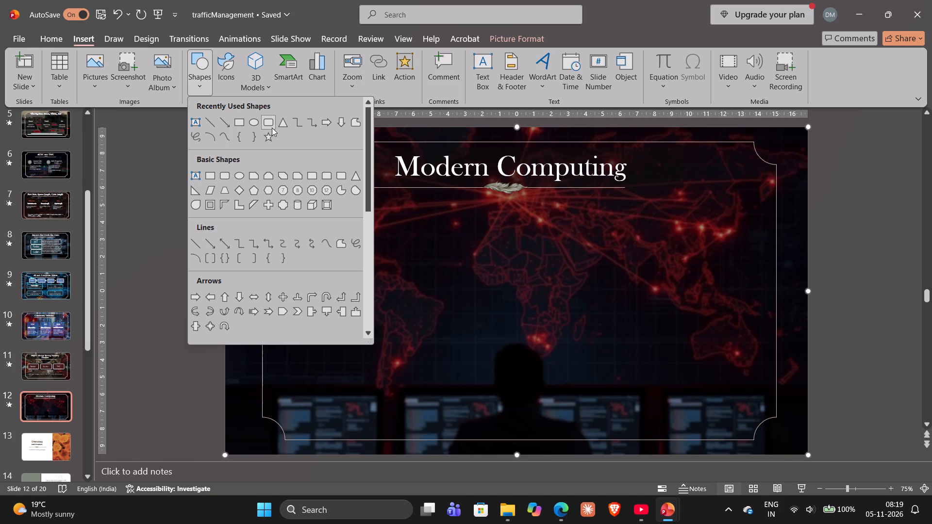
left_click(271, 127)
left_click_drag(295, 232, 417, 309)
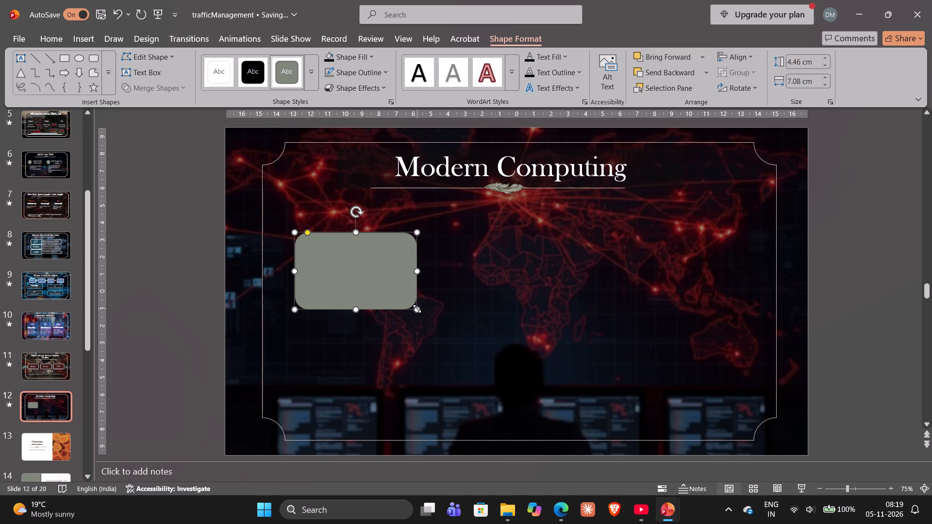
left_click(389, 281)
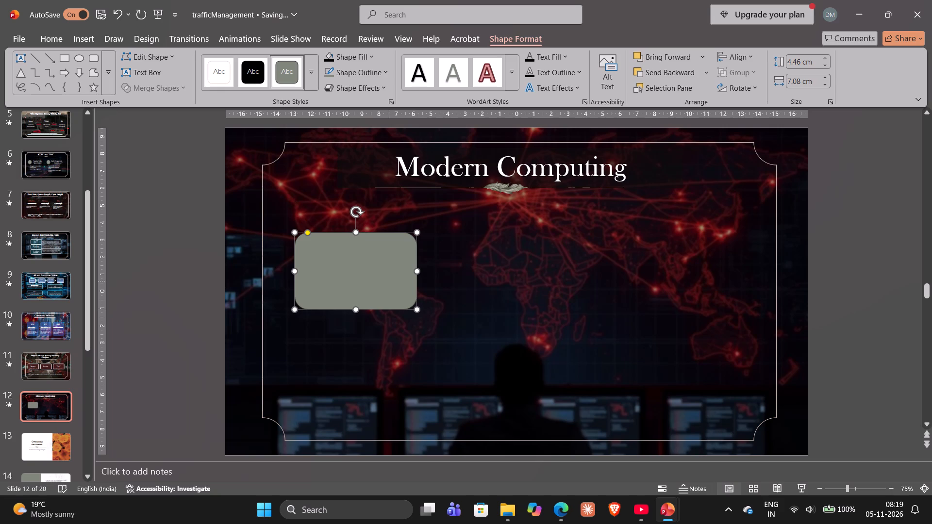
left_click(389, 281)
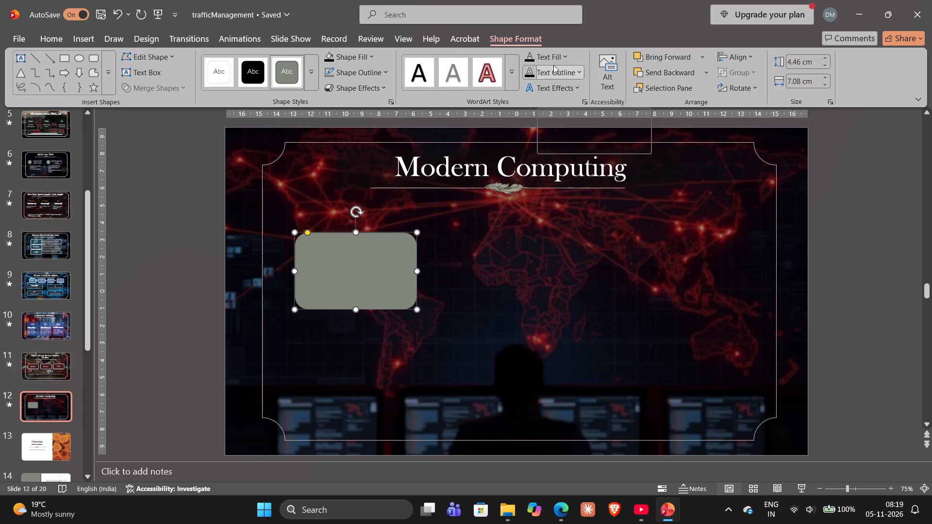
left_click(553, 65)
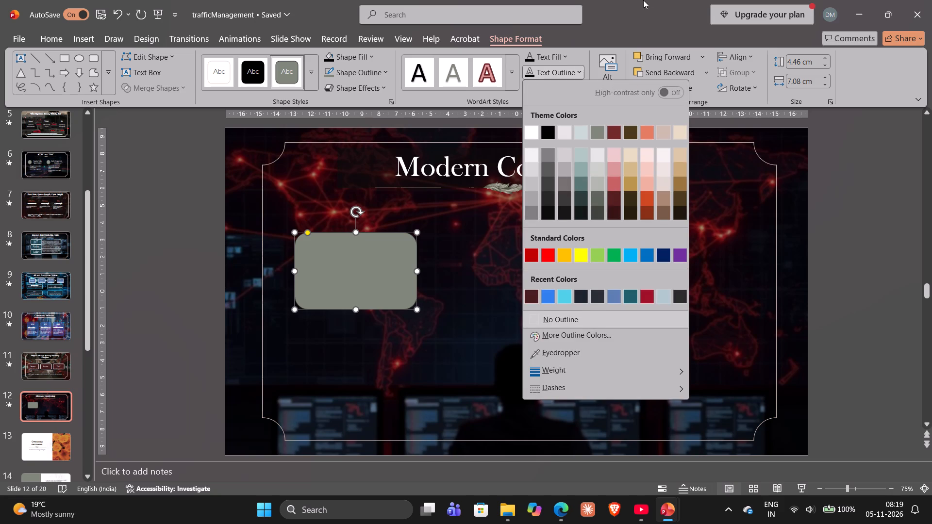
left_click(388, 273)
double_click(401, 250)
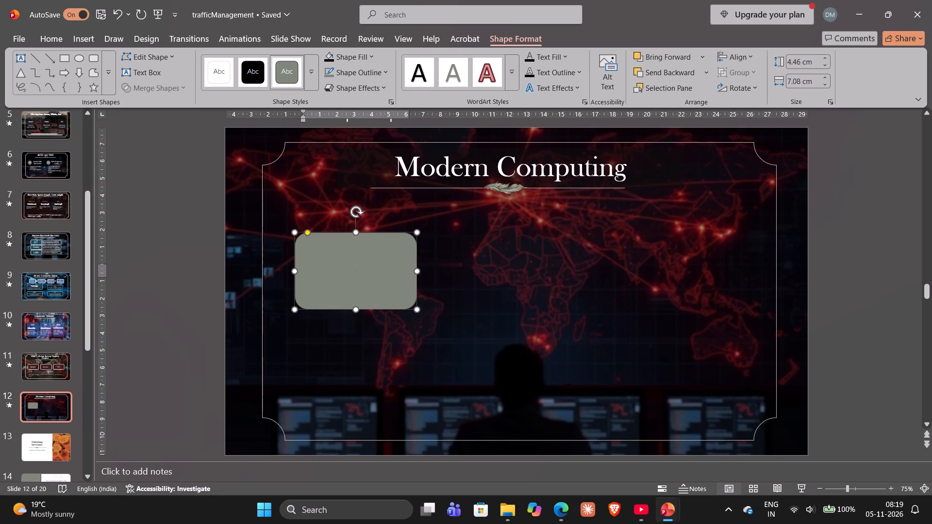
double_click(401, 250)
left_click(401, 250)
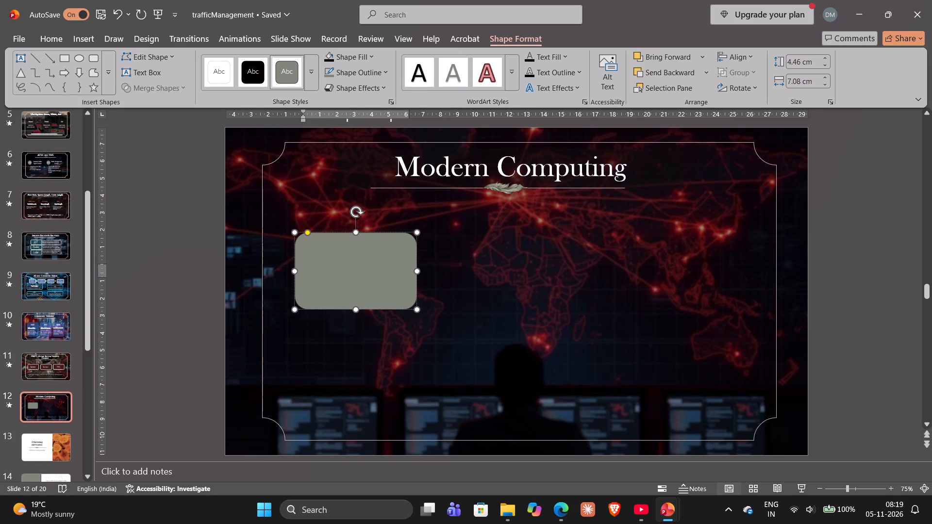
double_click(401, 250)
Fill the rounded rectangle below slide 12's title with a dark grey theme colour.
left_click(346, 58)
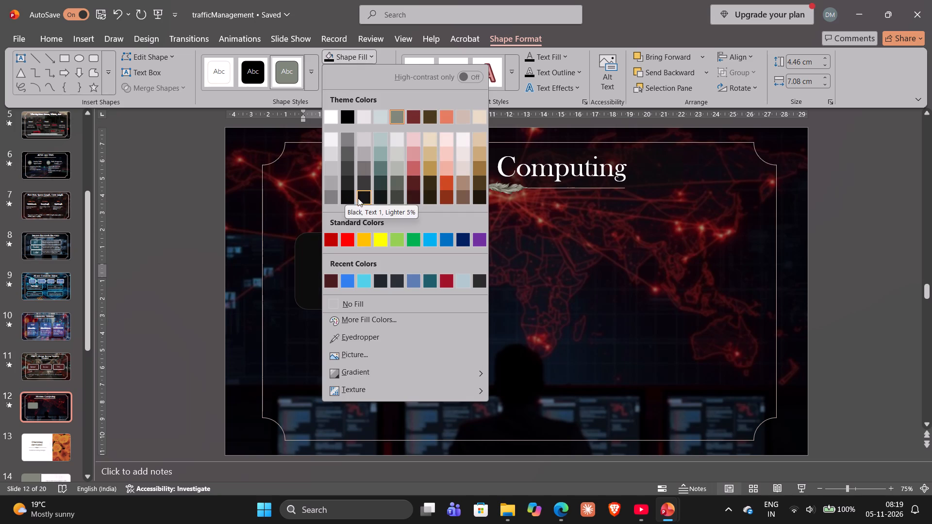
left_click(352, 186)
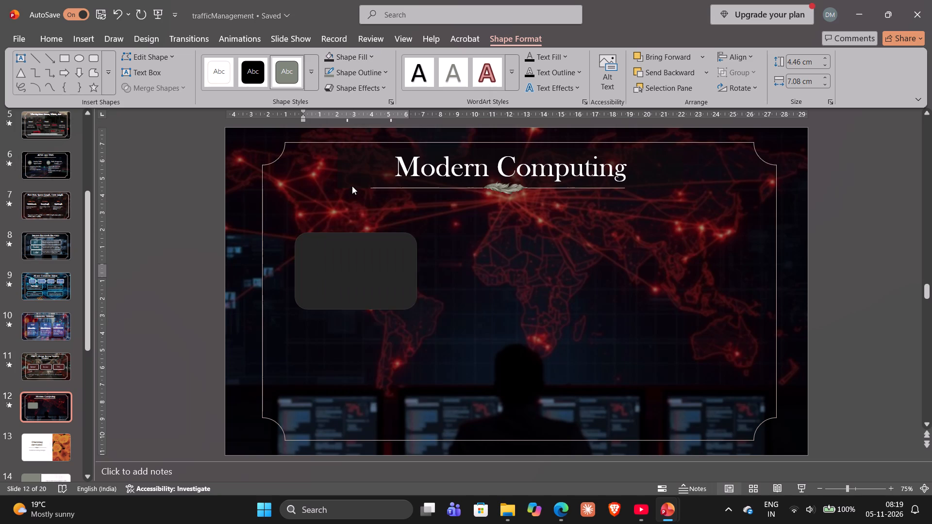
Set the rounded rectangle's fill transparency to 30% in the shape formatting options.
right_click(382, 262)
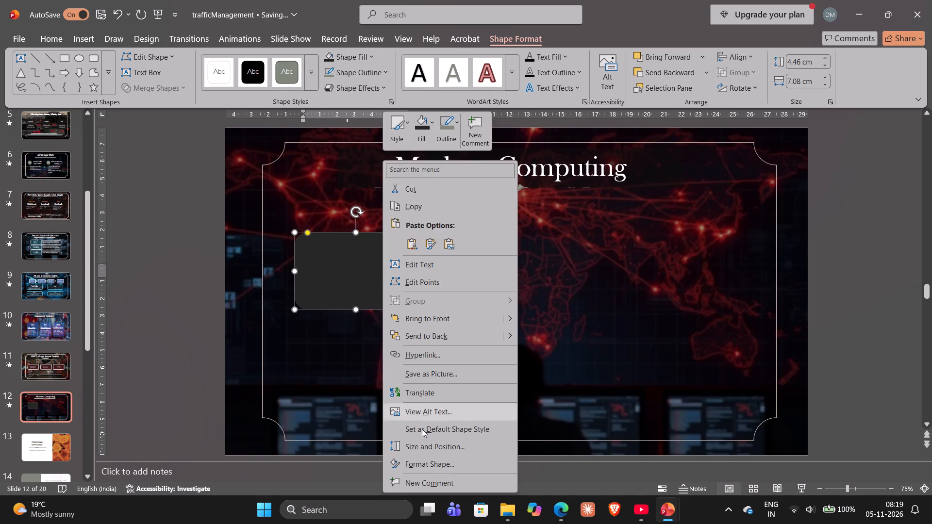
left_click(424, 459)
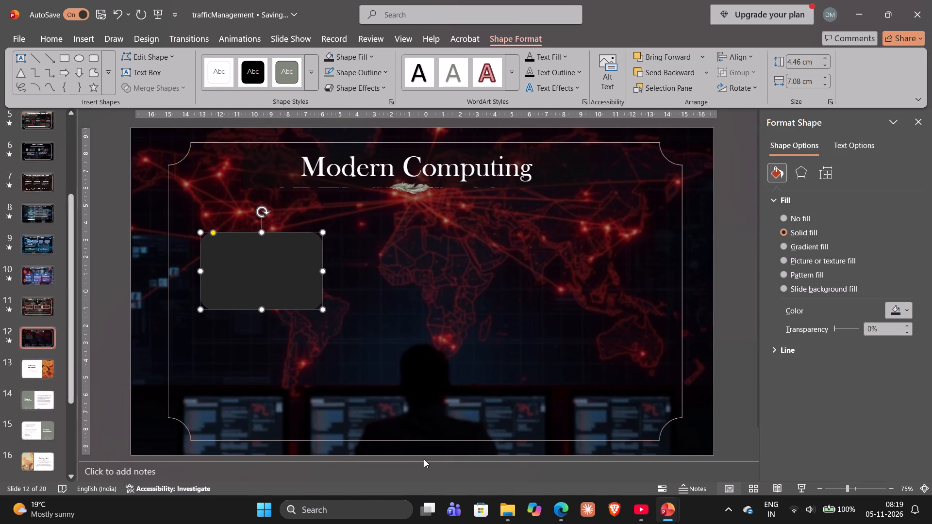
triple_click(906, 328)
triple_click(906, 328)
triple_click(906, 328)
triple_click(906, 328)
triple_click(906, 328)
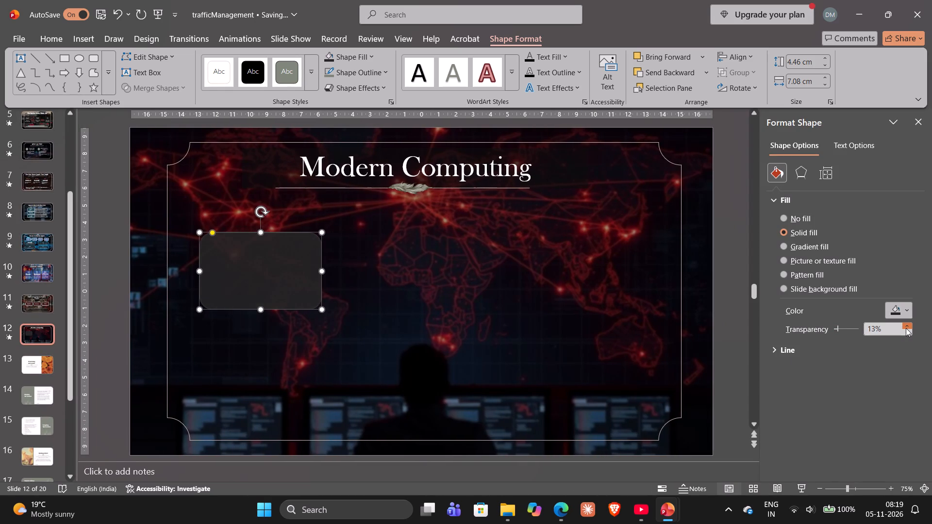
triple_click(906, 328)
triple_click(906, 328)
triple_click(906, 328)
triple_click(906, 328)
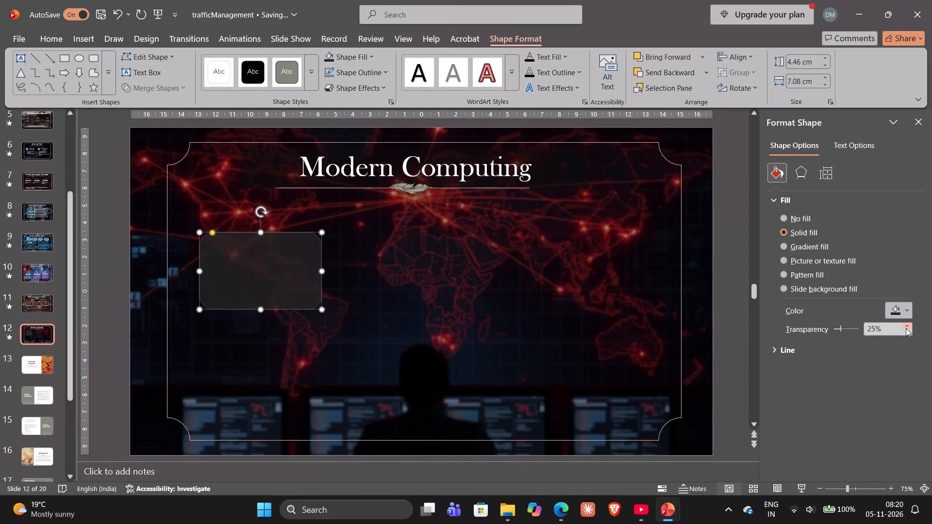
left_click(906, 328)
double_click(906, 328)
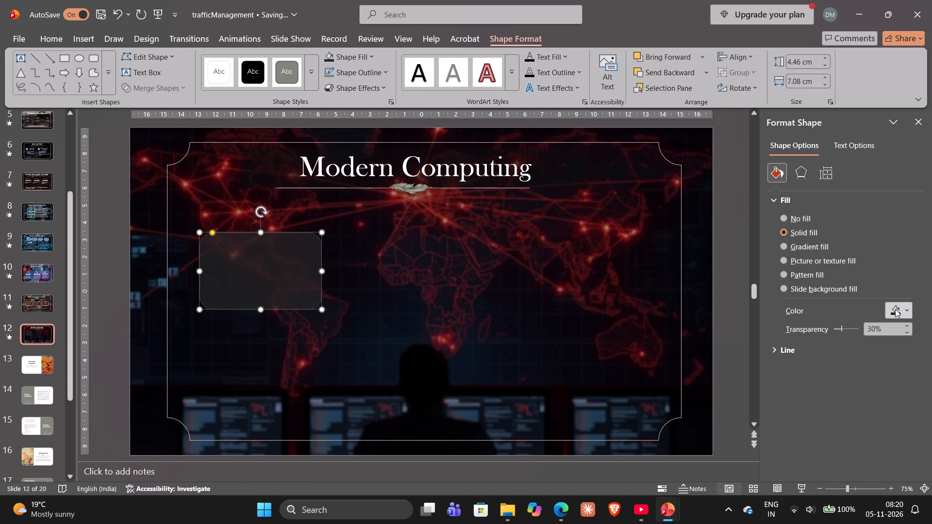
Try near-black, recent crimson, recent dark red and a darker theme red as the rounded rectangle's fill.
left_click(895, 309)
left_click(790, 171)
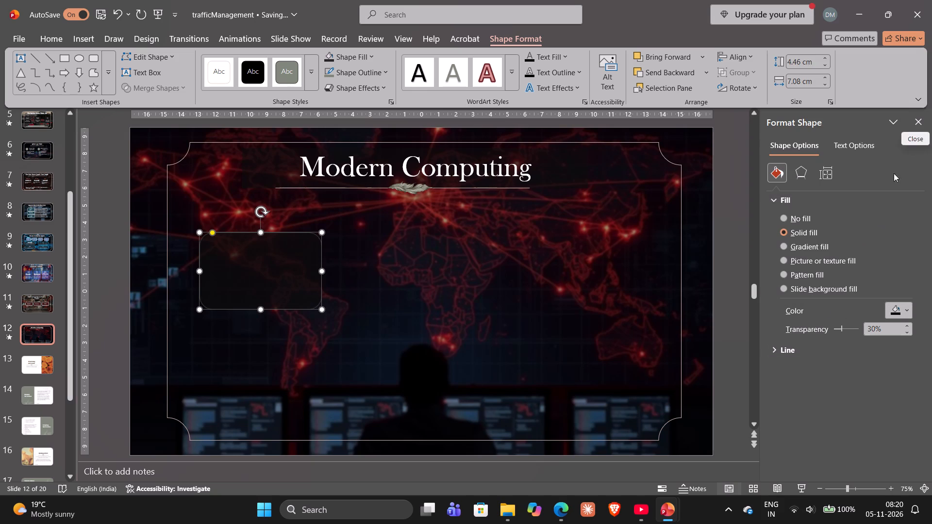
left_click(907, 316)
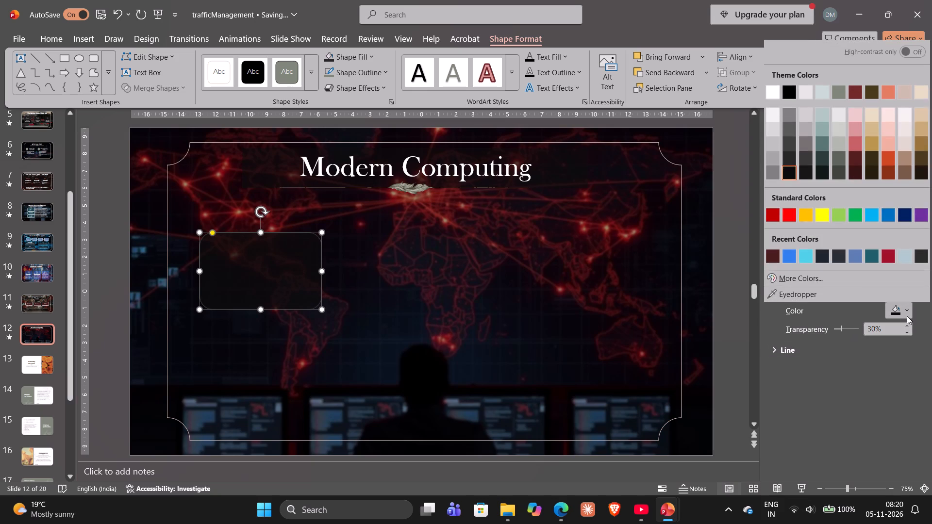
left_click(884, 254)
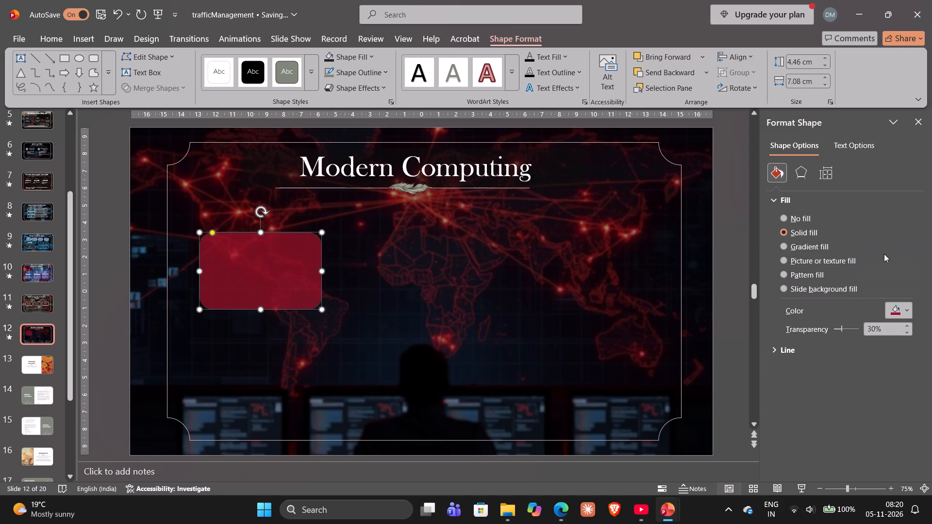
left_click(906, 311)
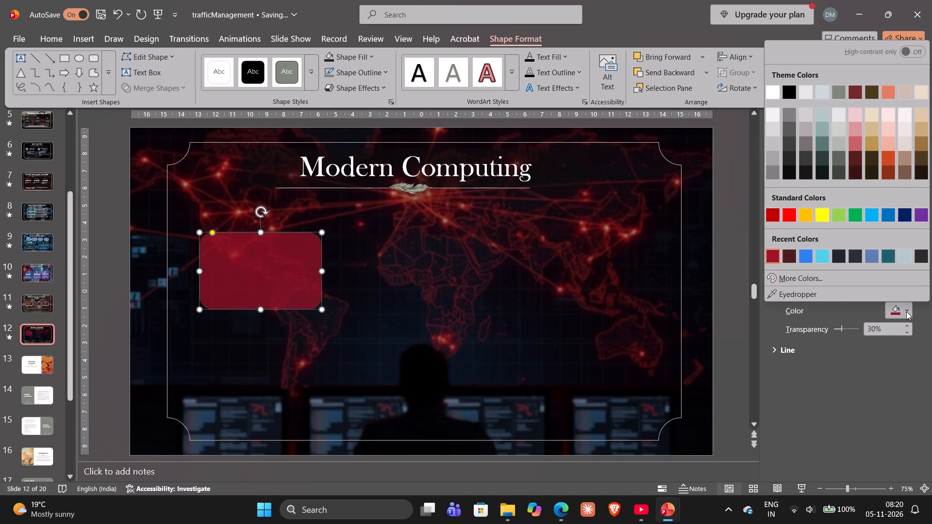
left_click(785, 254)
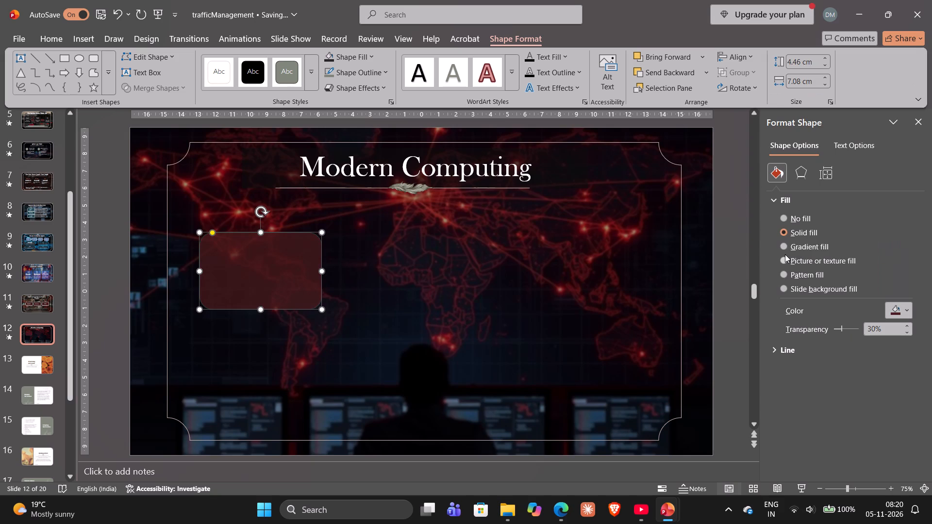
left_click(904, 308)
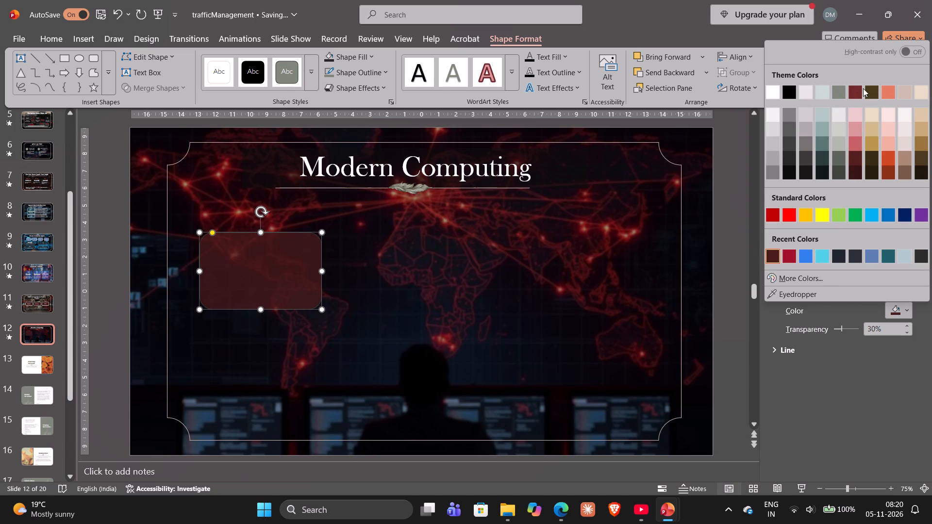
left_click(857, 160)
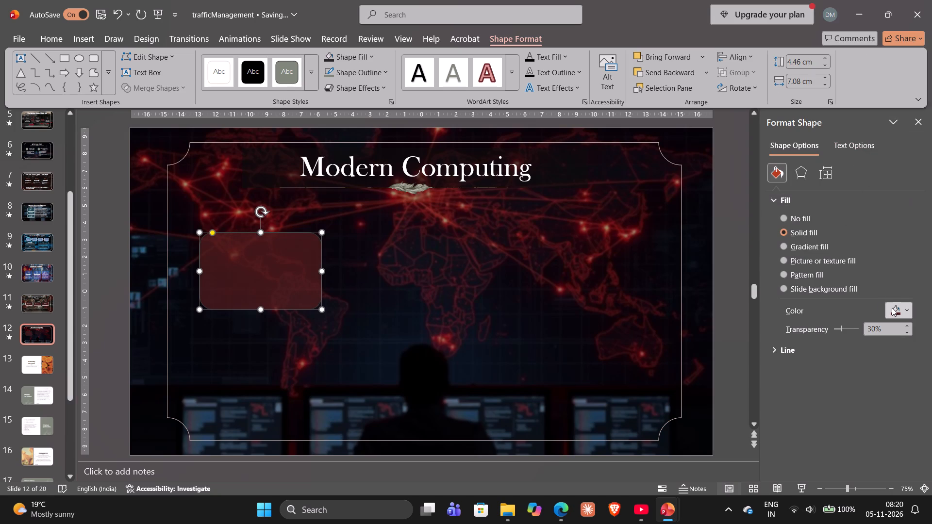
Fill the rounded rectangle with the darkest shade of the theme's red.
left_click(892, 308)
left_click(858, 172)
Move the dark red card down toward the frame's left edge and enlarge it to about 8.3 by 5.4 cm.
left_click_drag(246, 281, 226, 295)
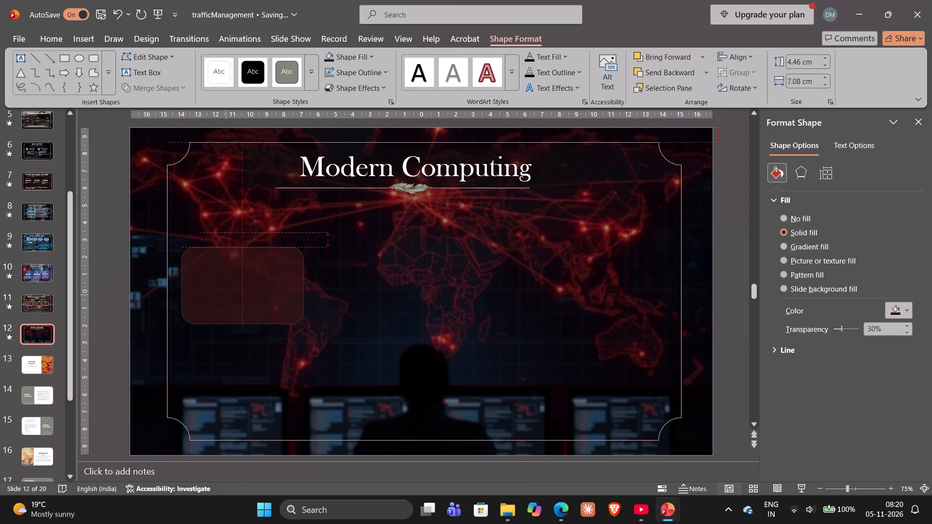
left_click_drag(226, 295, 227, 294)
left_click_drag(245, 322, 245, 329)
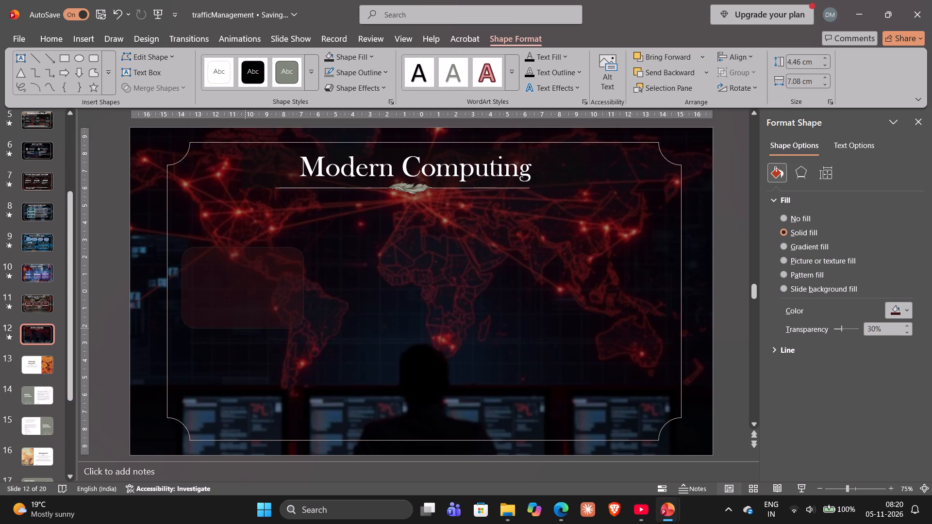
left_click_drag(245, 329, 248, 341)
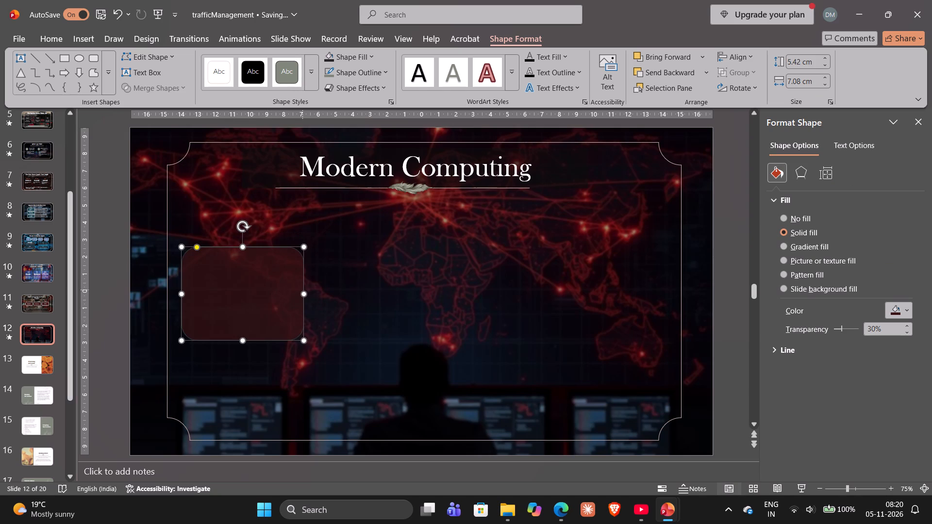
left_click_drag(305, 295, 324, 295)
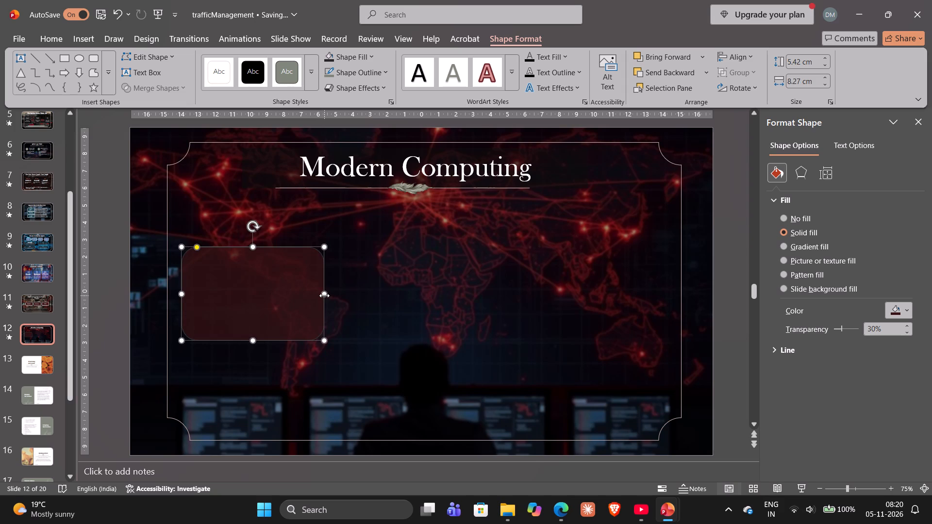
Move the card up closer to the title, resize it to about 7.8 by 5.5 cm, and close the shape formatting options.
key("alt+Tab")
key("alt+Tab")
left_click(300, 289)
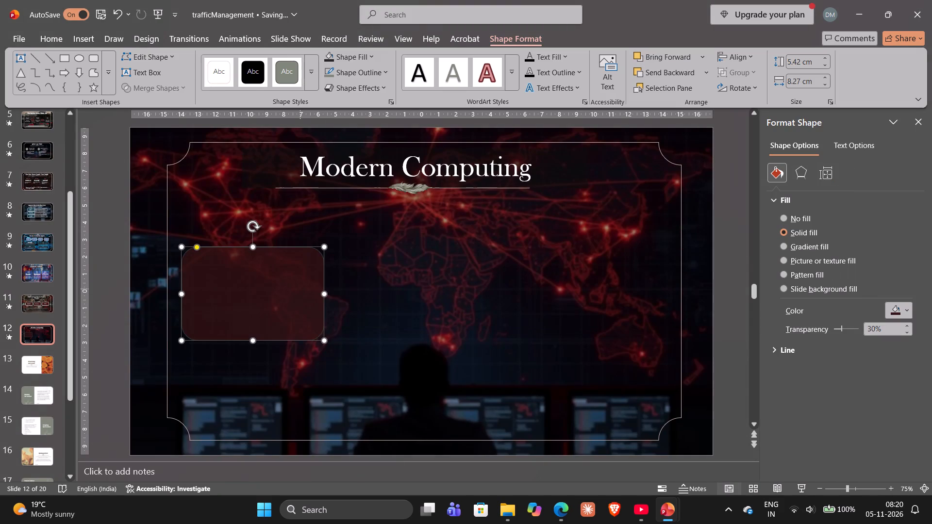
left_click(300, 289)
left_click(290, 268)
left_click_drag(320, 336, 313, 327)
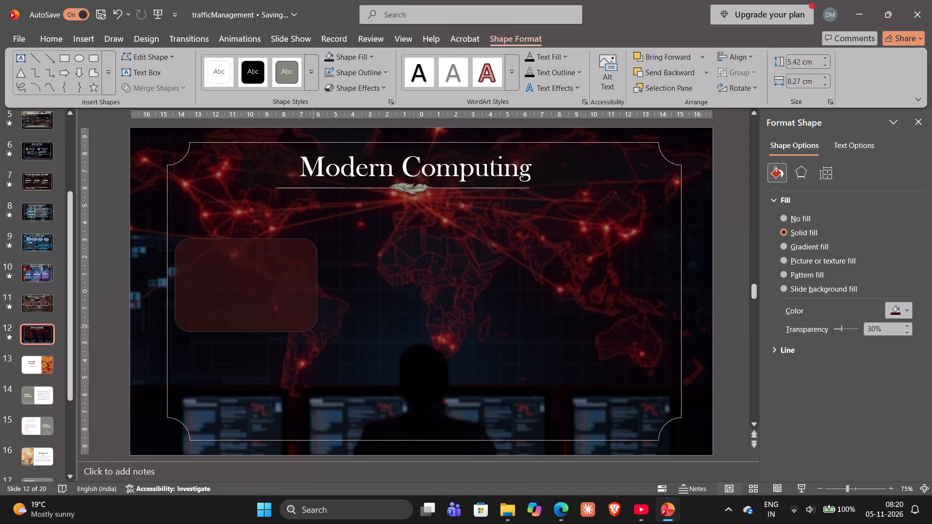
left_click_drag(313, 327, 324, 319)
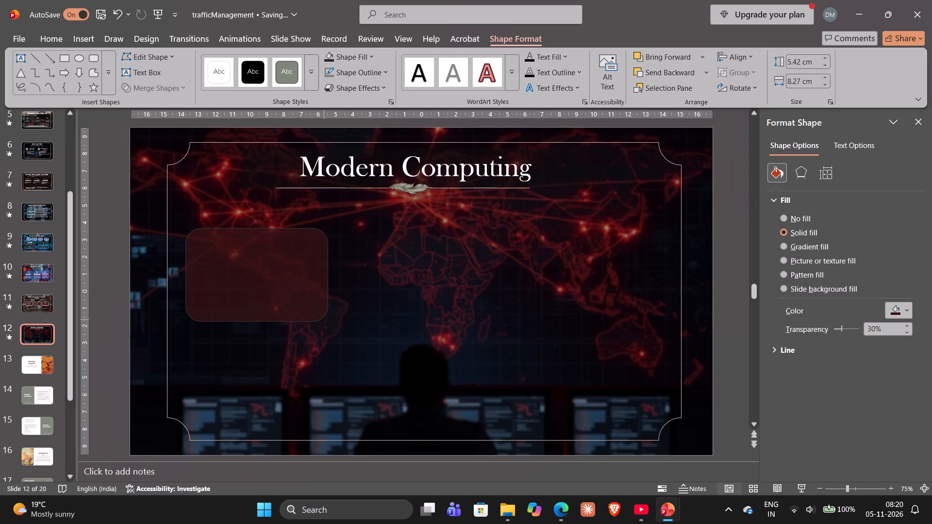
left_click_drag(324, 319, 321, 310)
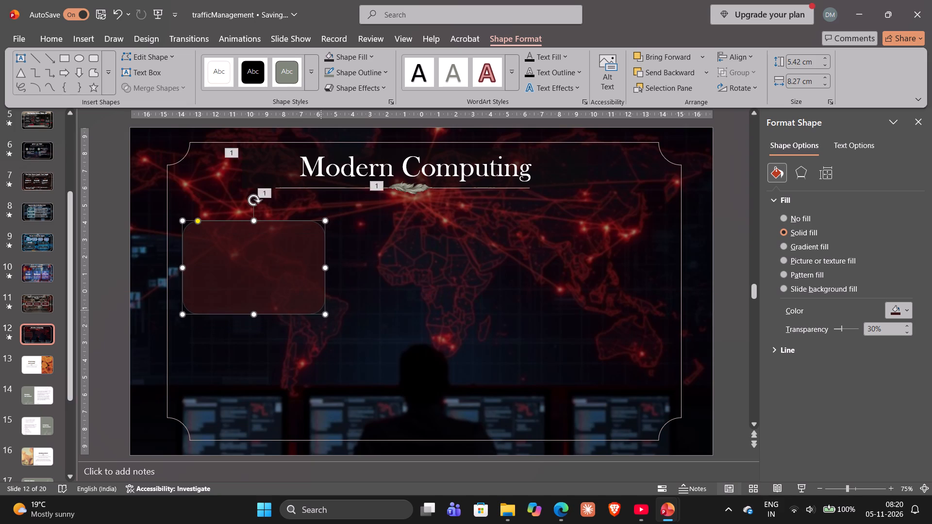
left_click_drag(325, 316, 320, 314)
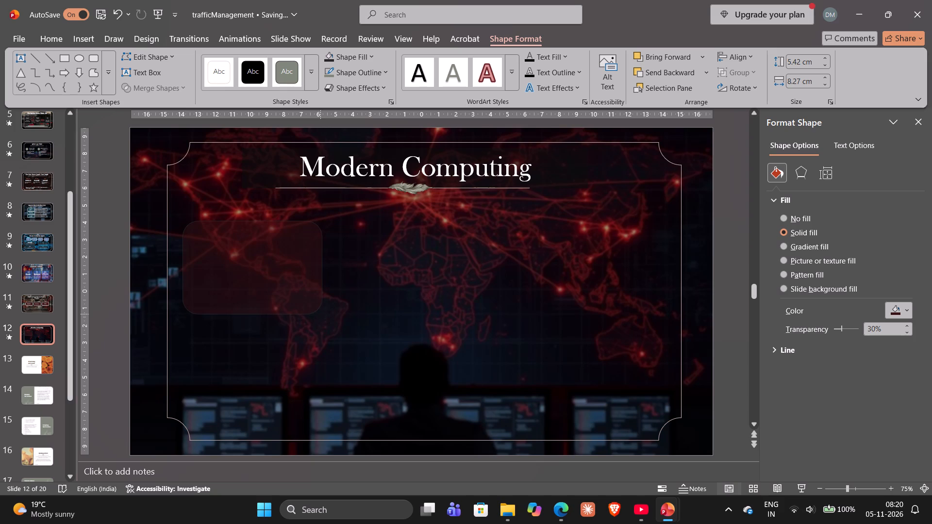
left_click_drag(320, 314, 316, 315)
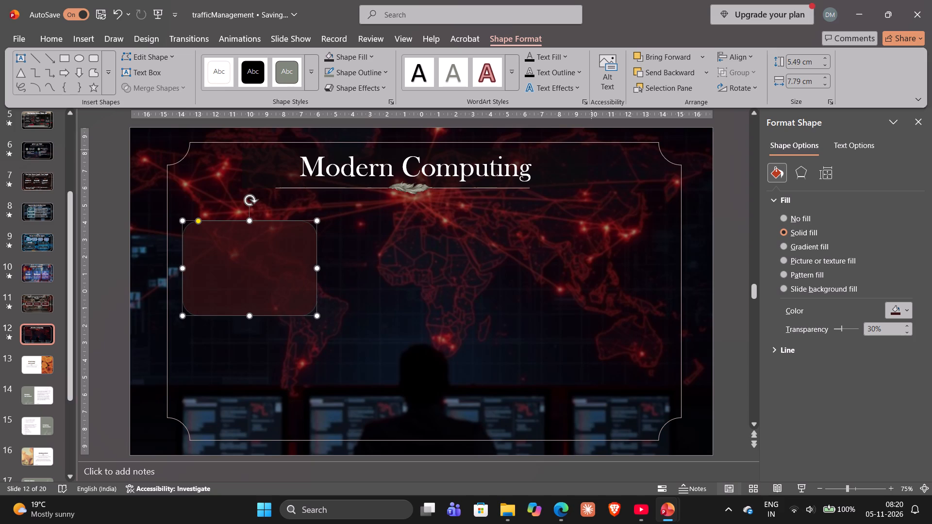
left_click(913, 123)
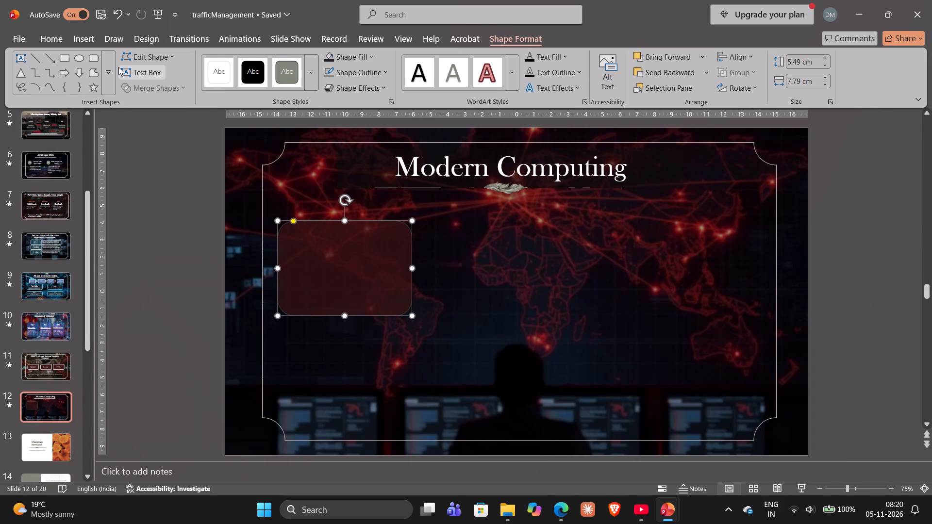
Check the first card of the reference deck's modern computing slide and enter the heading "Edge Computing" in the dark red card.
left_click(26, 59)
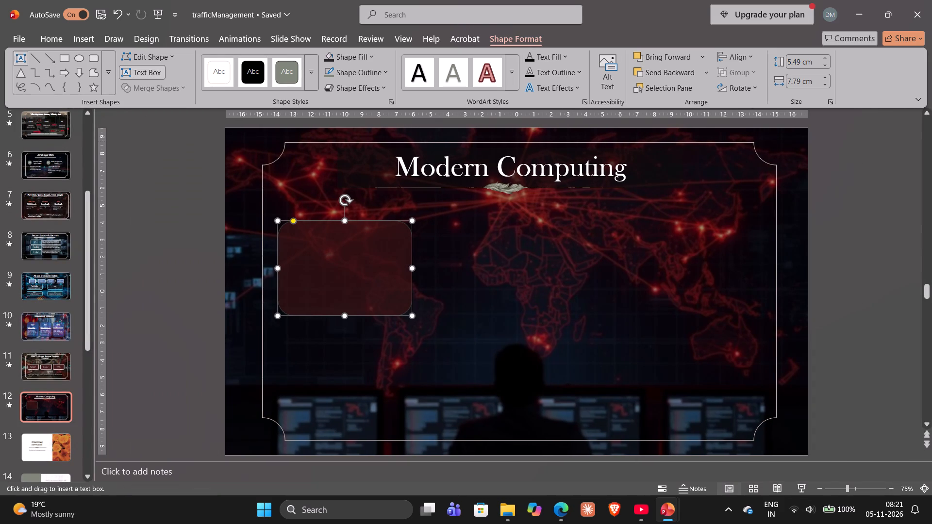
left_click(314, 234)
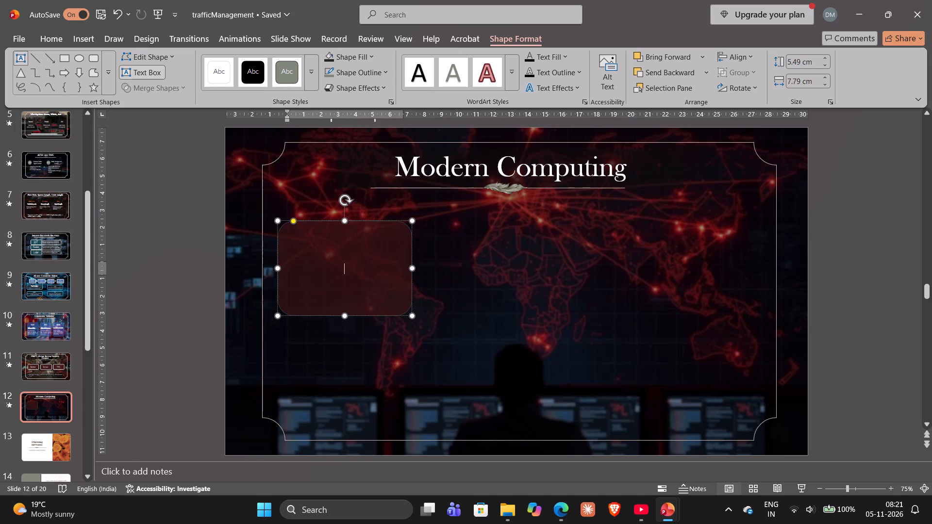
key("alt+Tab")
key("alt+Tab")
key("alt+Tab")
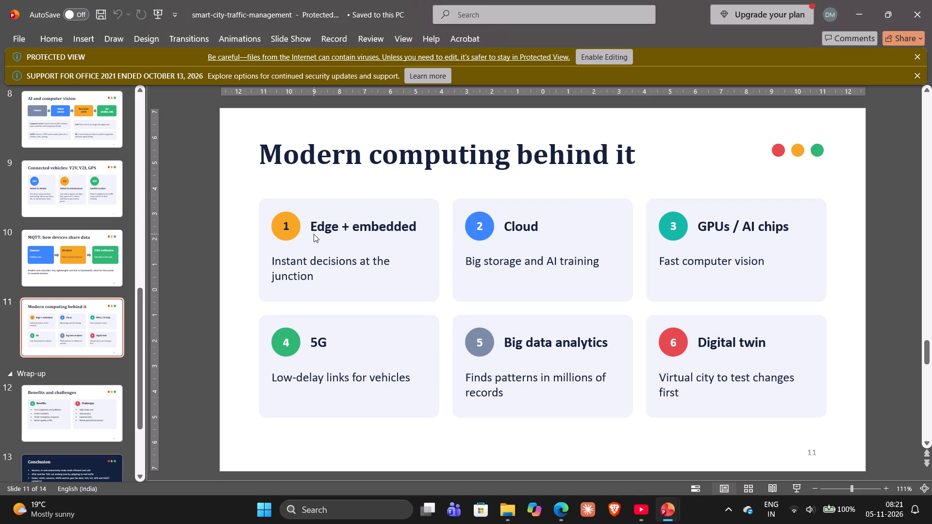
key("alt+Tab")
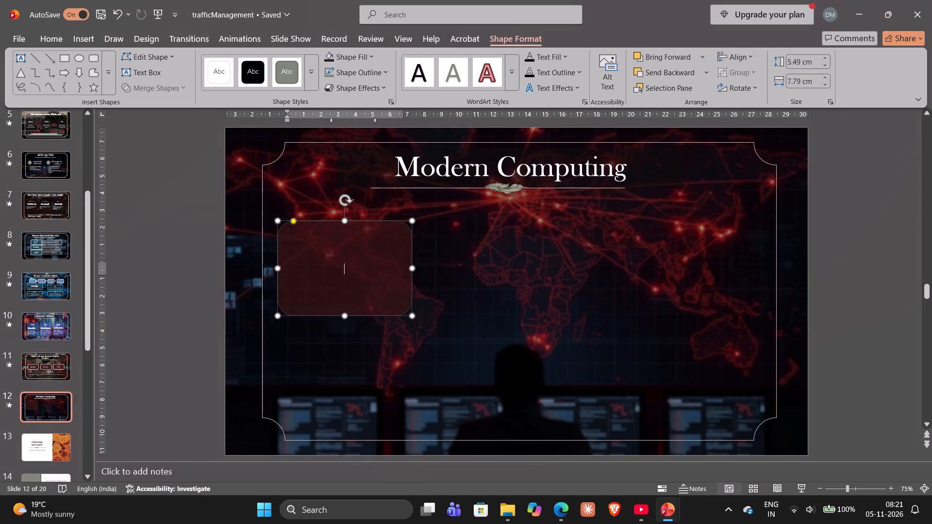
type("Edge")
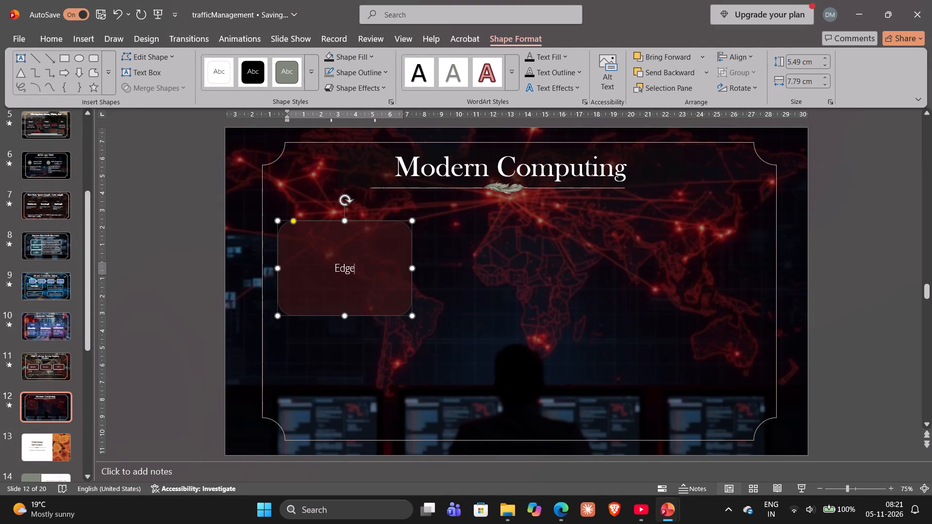
key("space")
type("Computing")
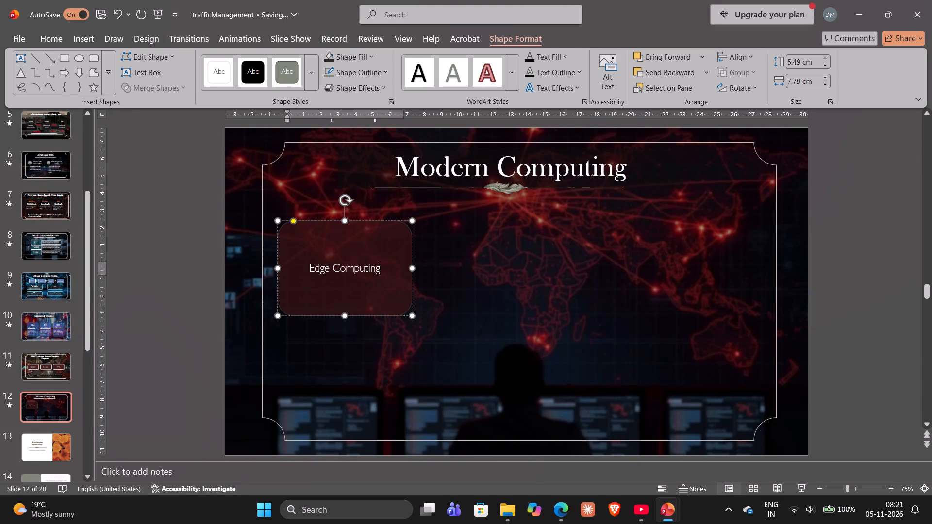
Format the Edge Computing heading as centred, bold 24 pt text, trying Baskerville Old Face before applying Aptos Narrow.
key("shift+Up")
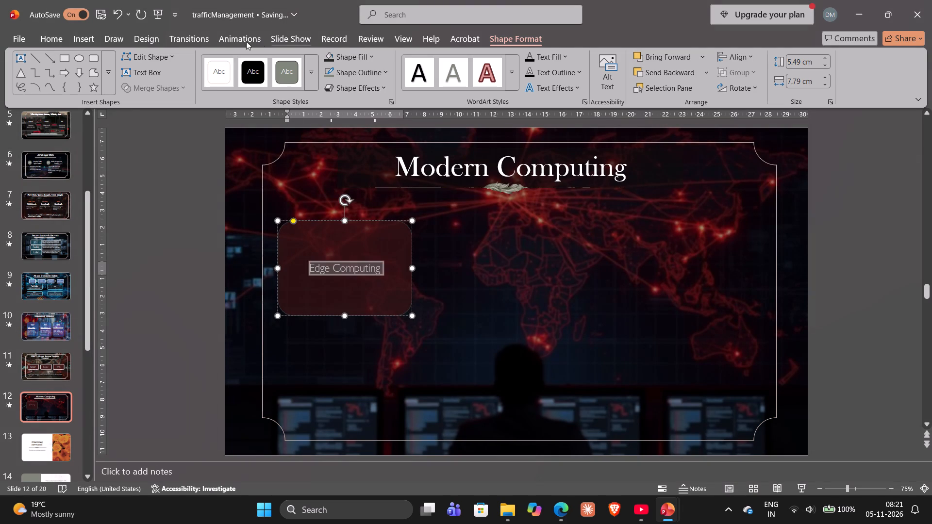
left_click(52, 39)
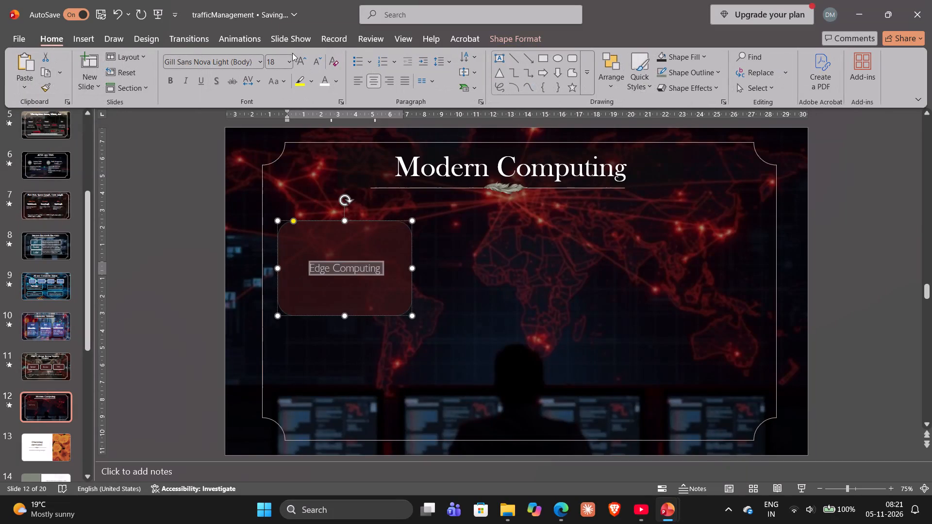
left_click(288, 58)
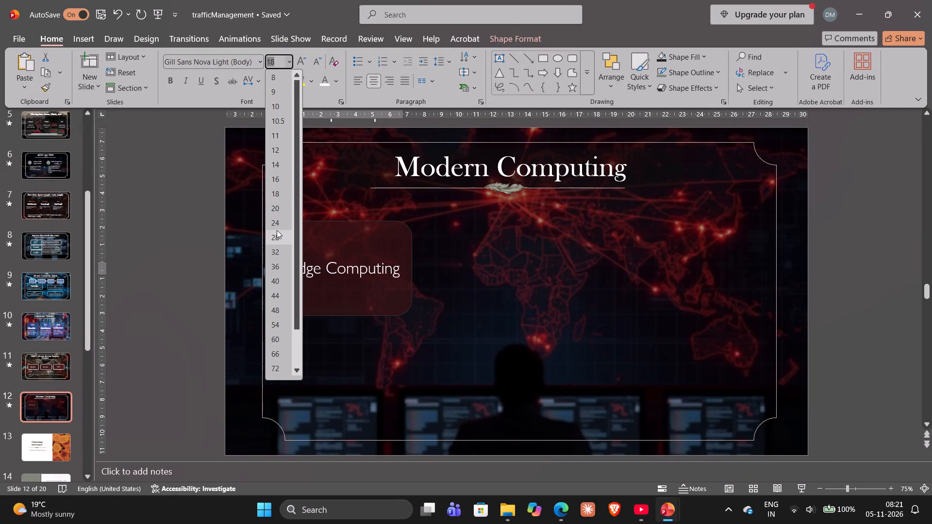
left_click(276, 225)
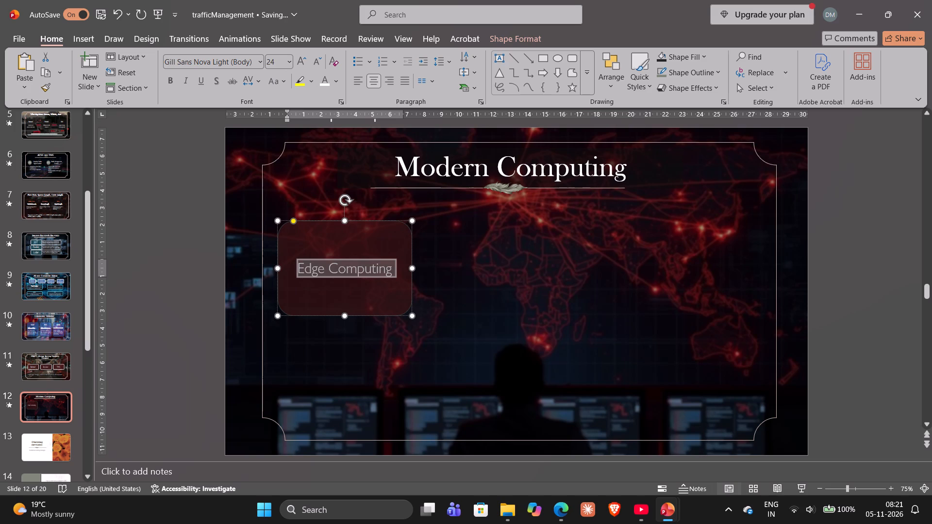
left_click(376, 82)
left_click(174, 80)
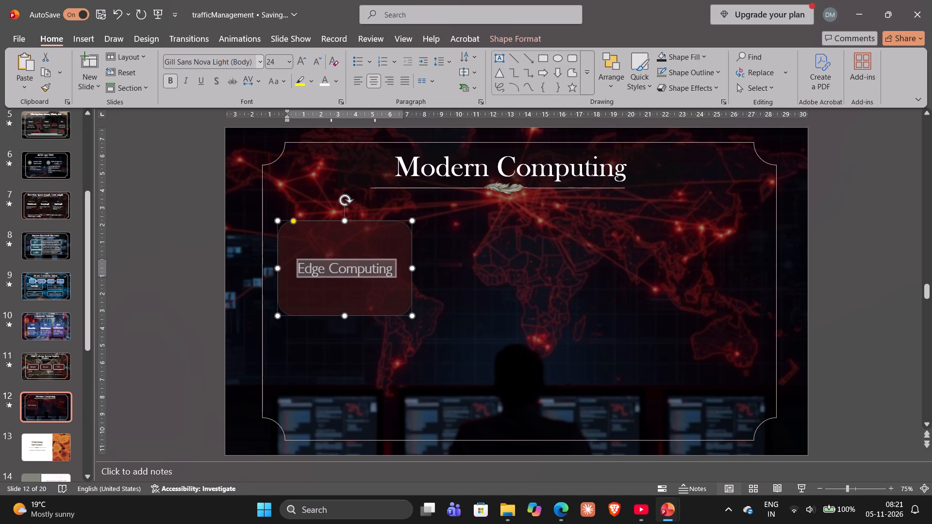
left_click(258, 62)
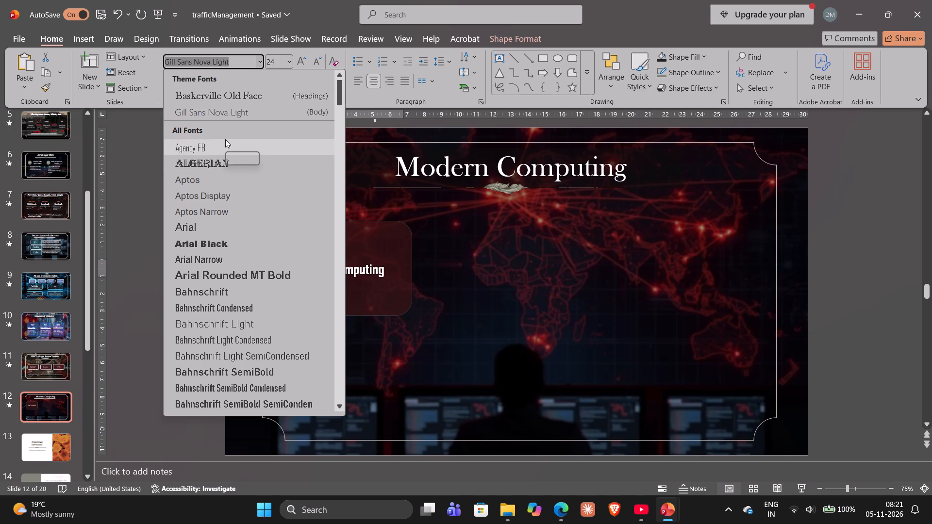
double_click(215, 98)
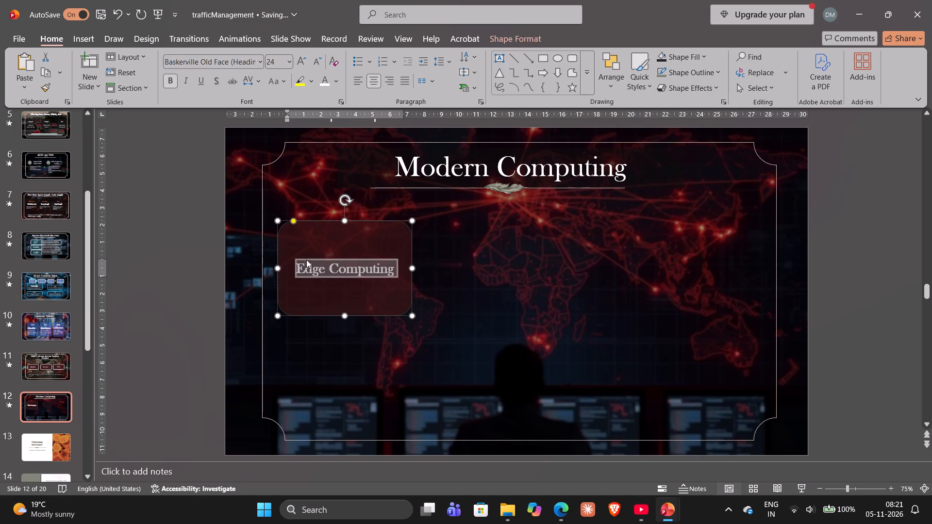
left_click(259, 59)
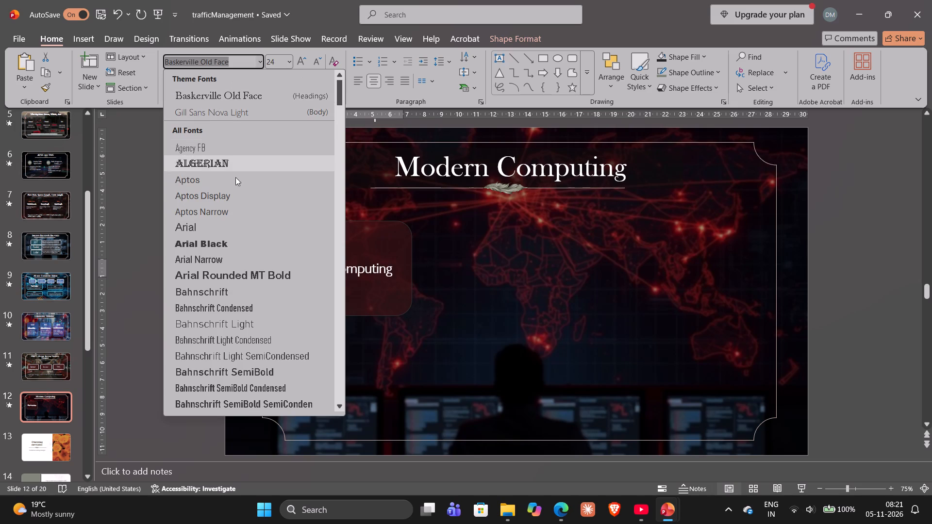
left_click(242, 208)
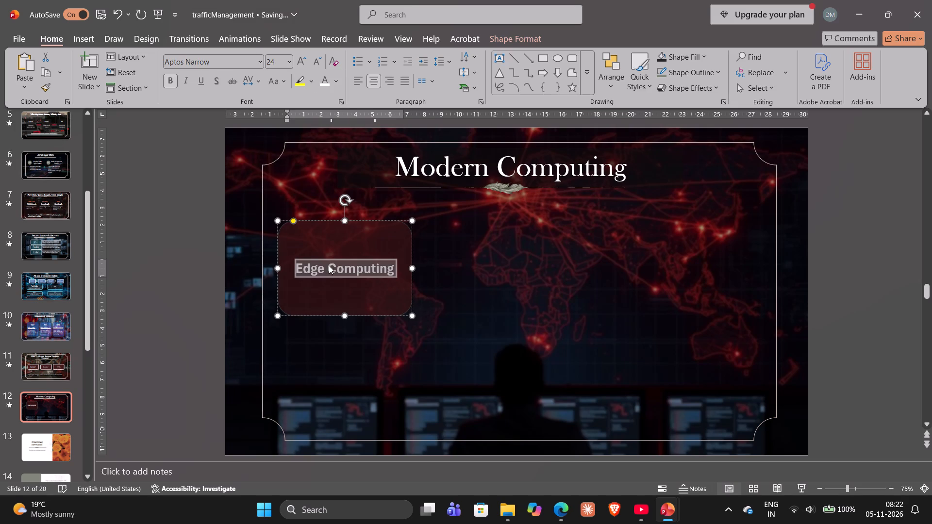
left_click(380, 262)
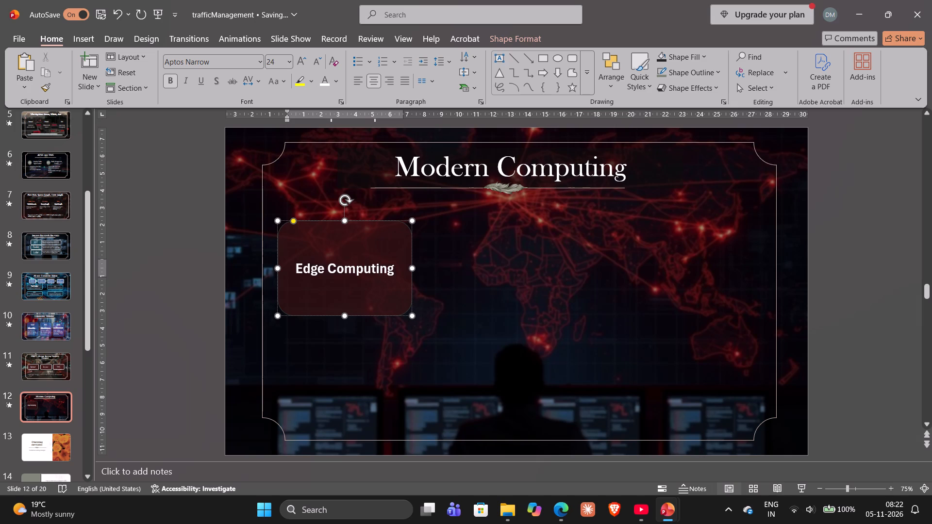
Copy the description "Instant decisions at the junction" from the smart-city-traffic-management deck and return to the trafficManagement presentation.
key("alt+Tab")
key("alt+Tab")
key("alt+Tab")
key("alt+Tab")
key("alt+Tab")
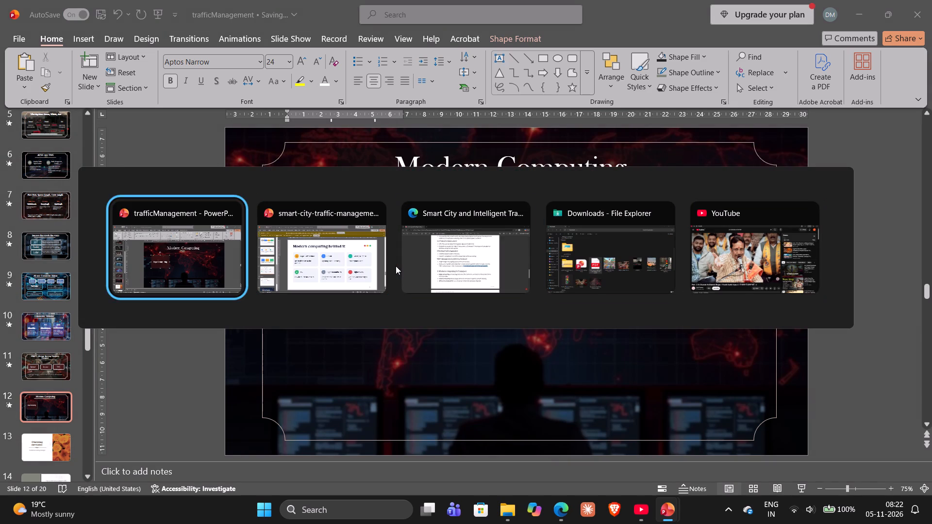
key("alt+Tab")
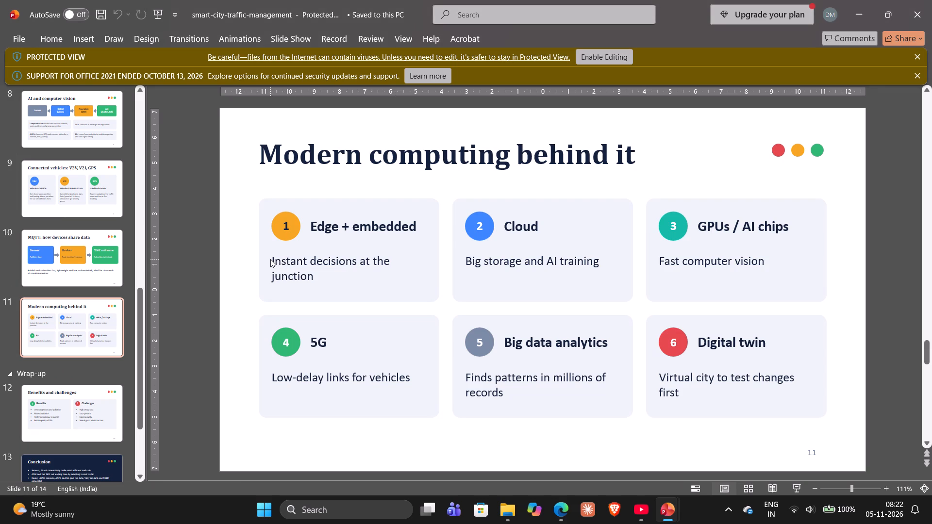
left_click_drag(270, 259, 288, 262)
left_click(288, 262)
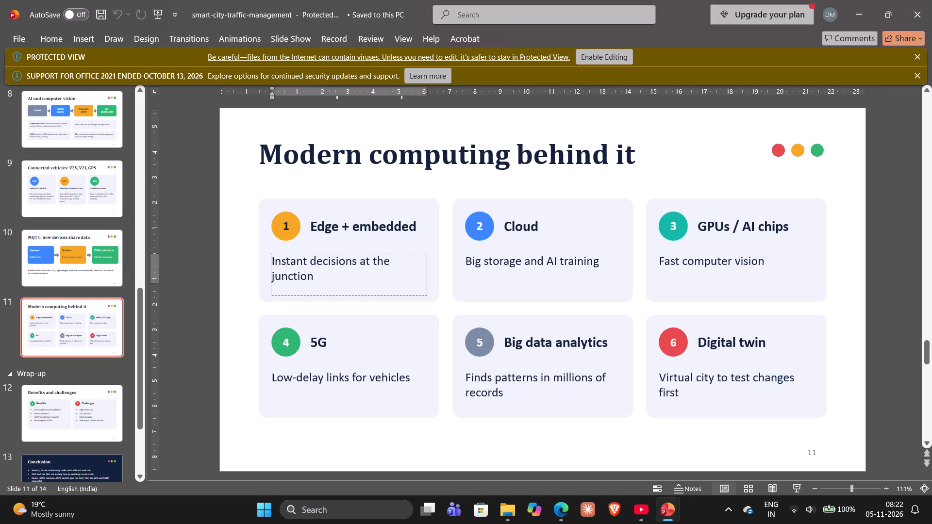
left_click_drag(273, 260, 322, 280)
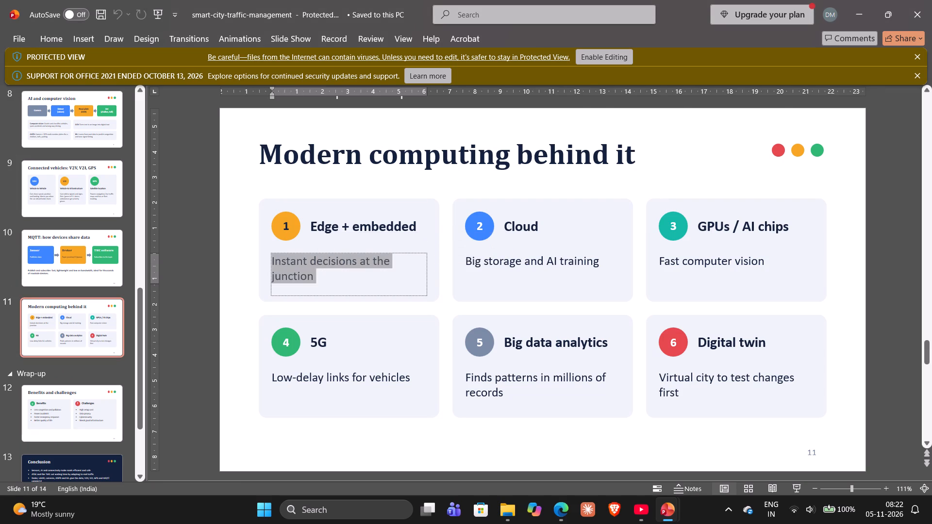
key("ctrl+c")
key("alt+Tab")
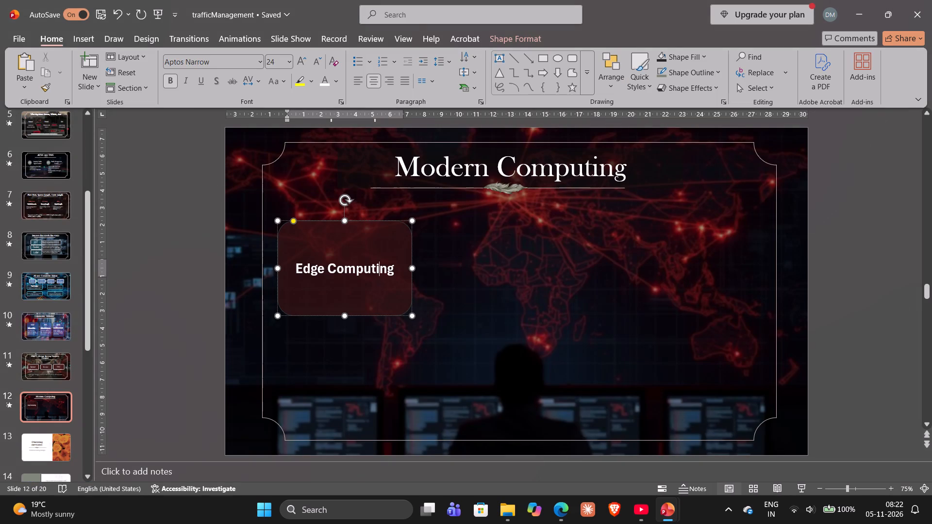
Move the Edge Computing card down and slightly inward from the frame, and stretch its lower edge to just above the monitors.
left_click_drag(383, 301, 389, 322)
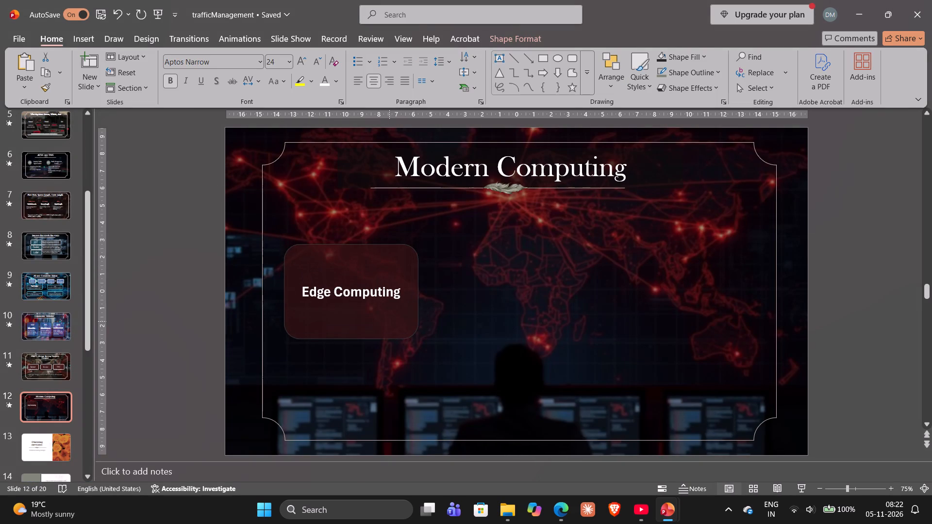
left_click_drag(389, 322, 392, 332)
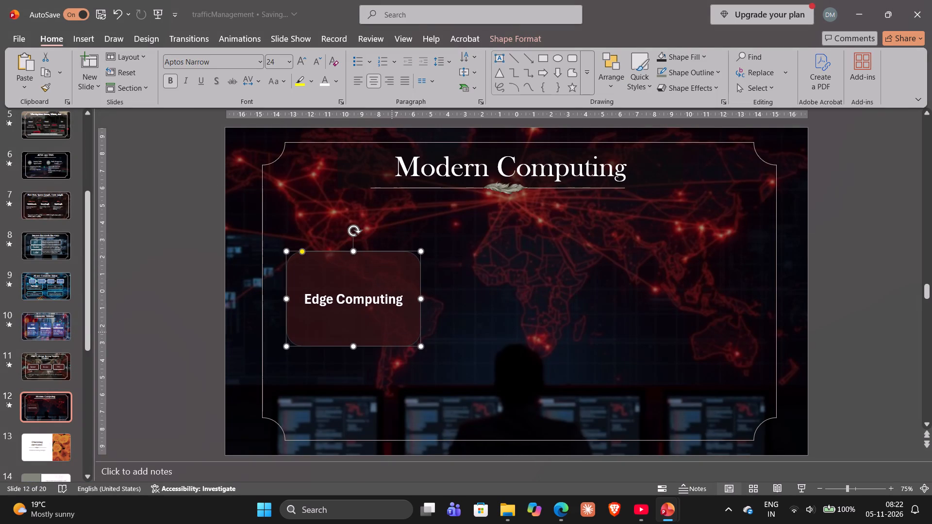
left_click_drag(355, 347, 356, 360)
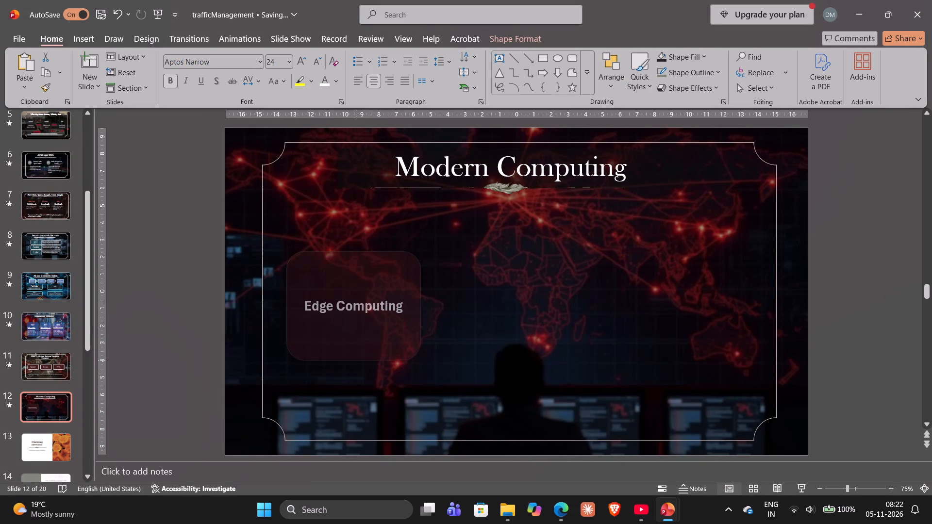
left_click_drag(356, 360, 355, 390)
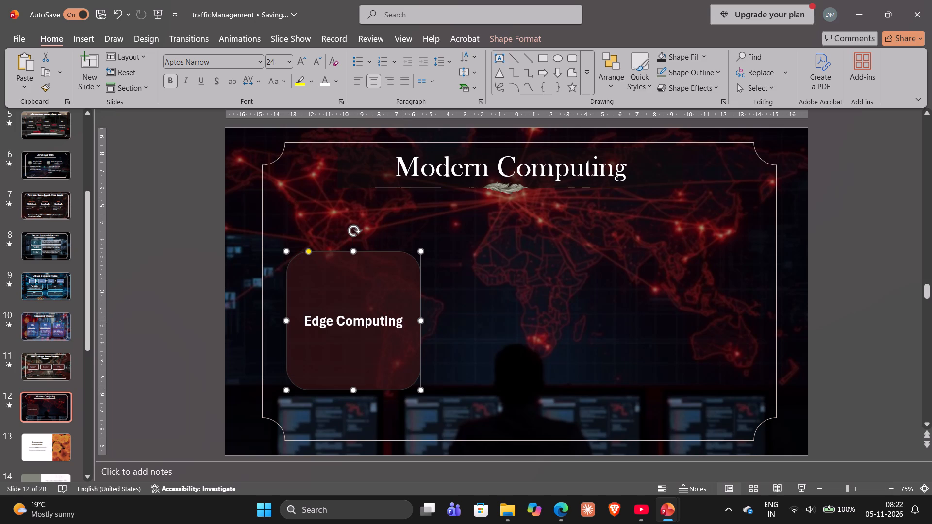
Add blank lines below the Edge Computing heading, set the size to 18 pt, and paste the copied description there.
left_click(402, 322)
key("Return")
key("Return")
key("Return")
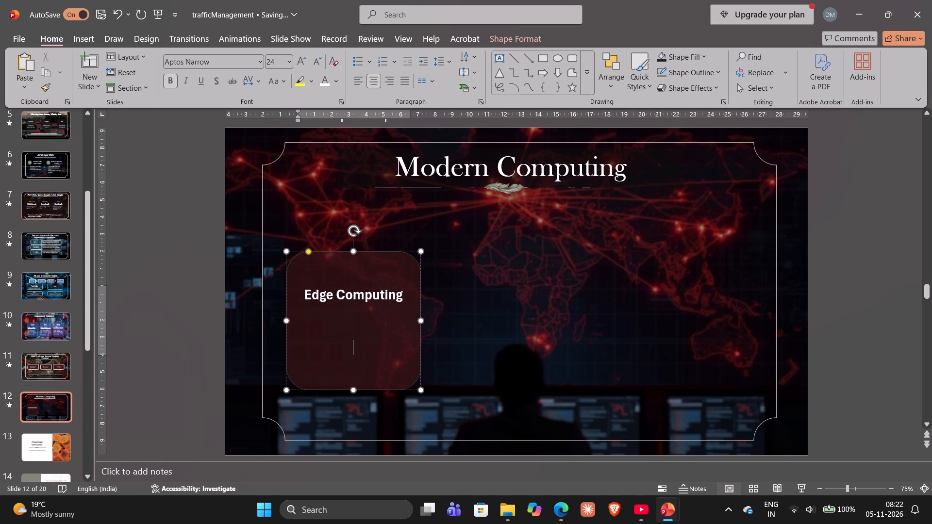
left_click(288, 66)
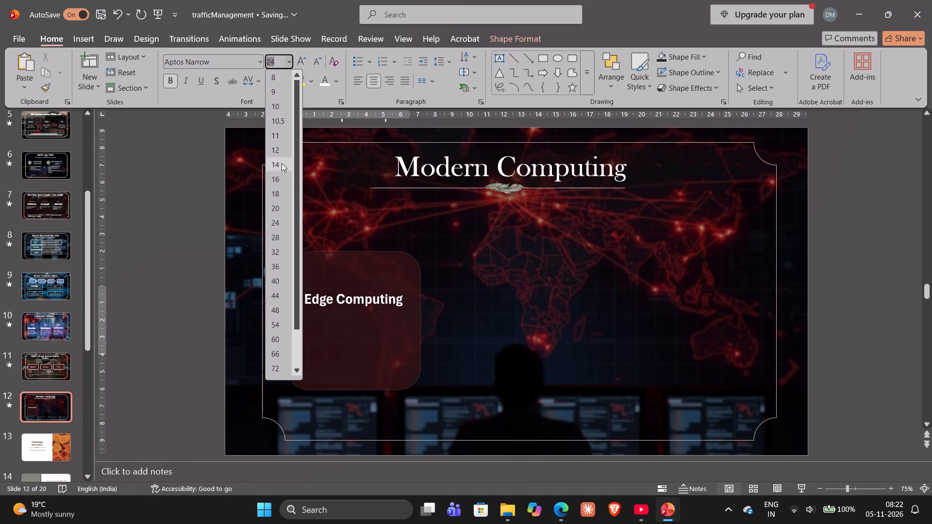
left_click(282, 192)
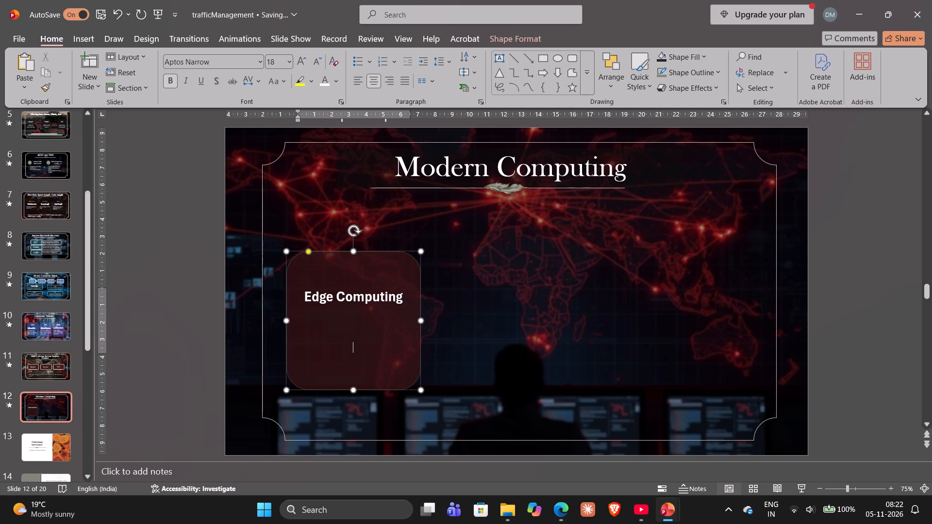
key("ctrl+v")
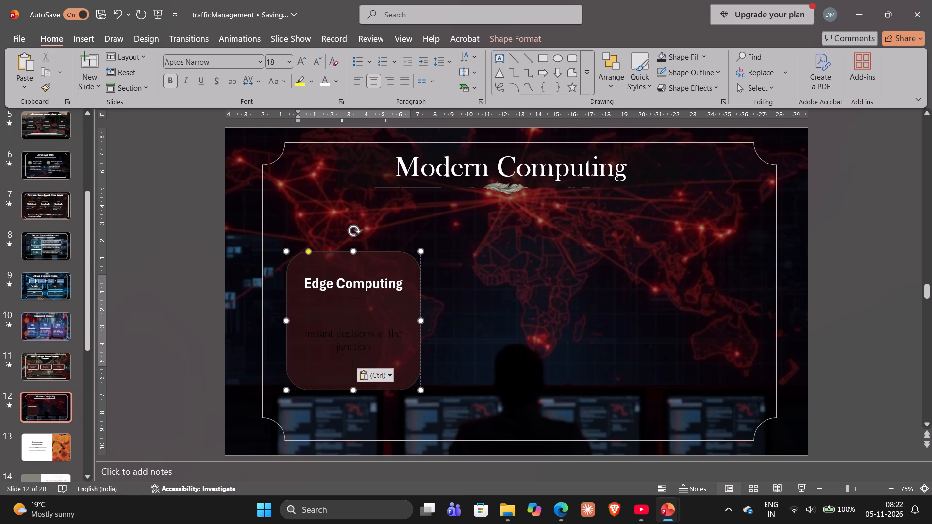
Make the pasted description "Instant decisions at the junction" white and bold.
key("shift+Up")
key("shift+Up")
key("shift+Up")
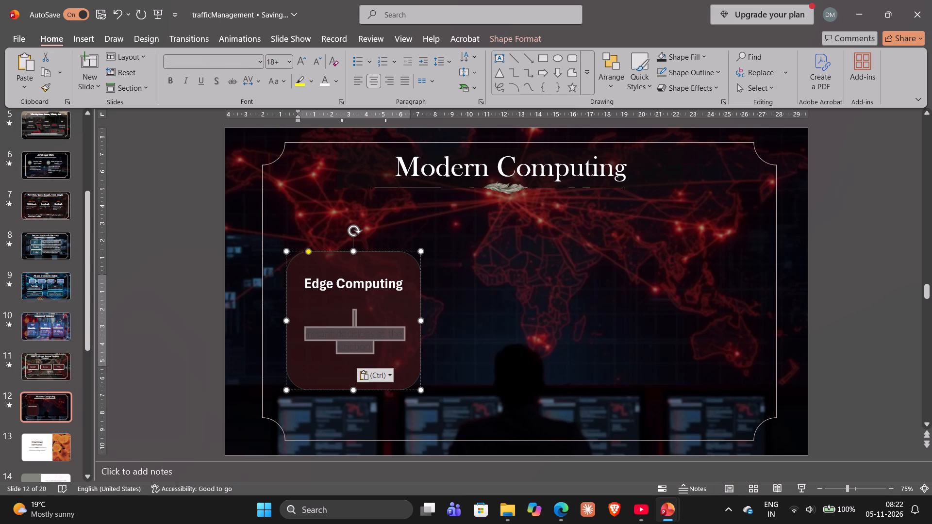
left_click(326, 84)
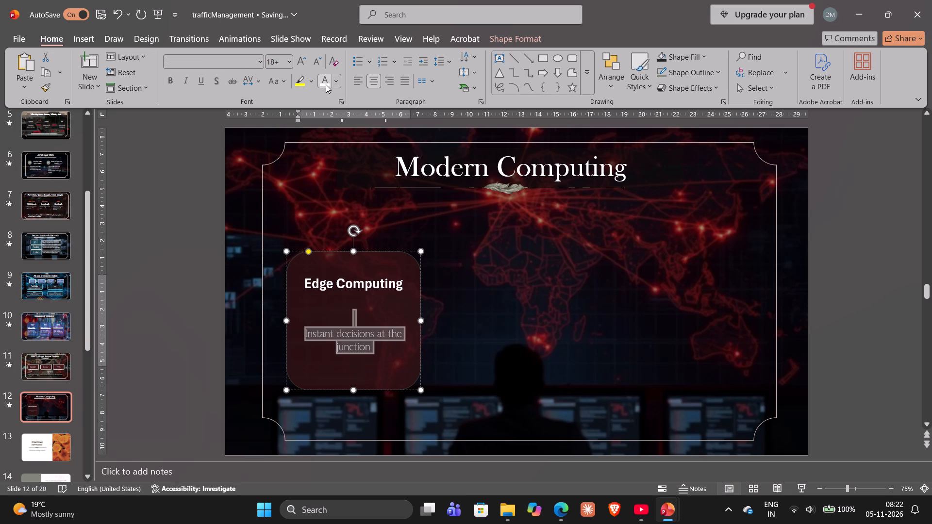
left_click(177, 83)
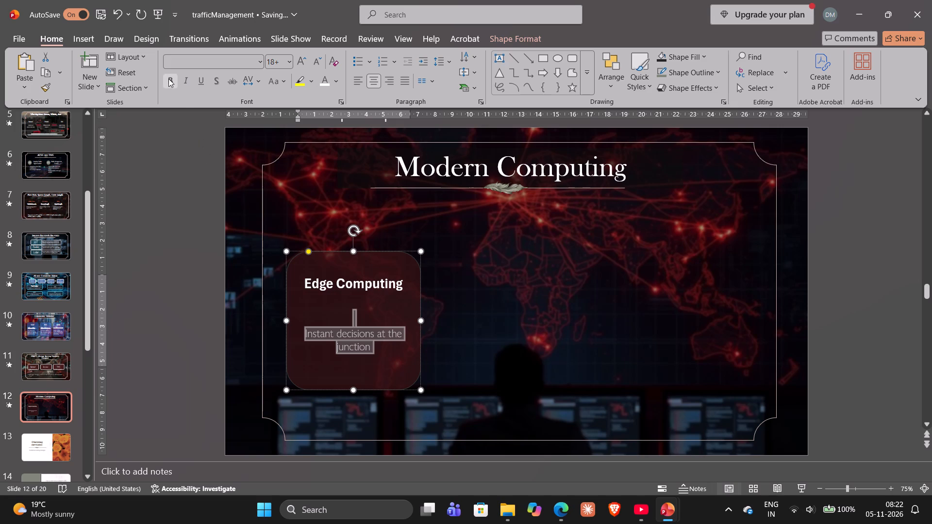
left_click(168, 79)
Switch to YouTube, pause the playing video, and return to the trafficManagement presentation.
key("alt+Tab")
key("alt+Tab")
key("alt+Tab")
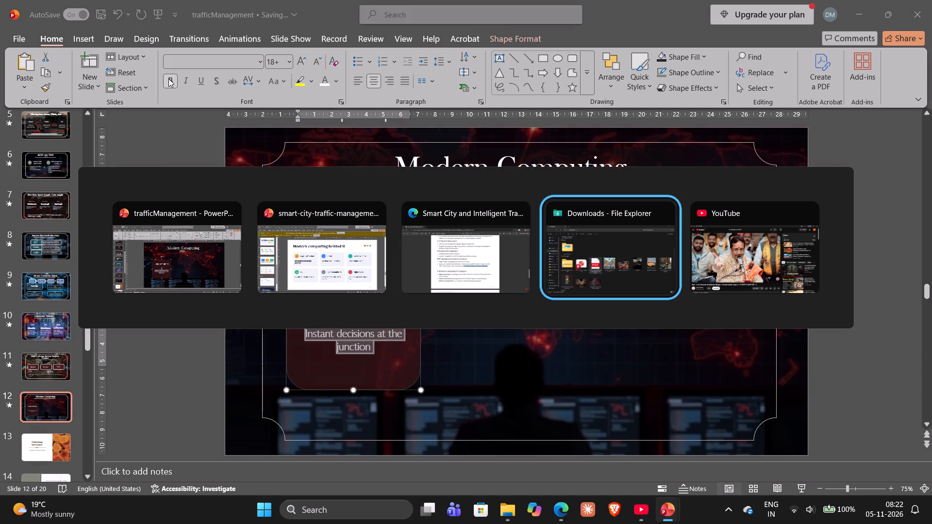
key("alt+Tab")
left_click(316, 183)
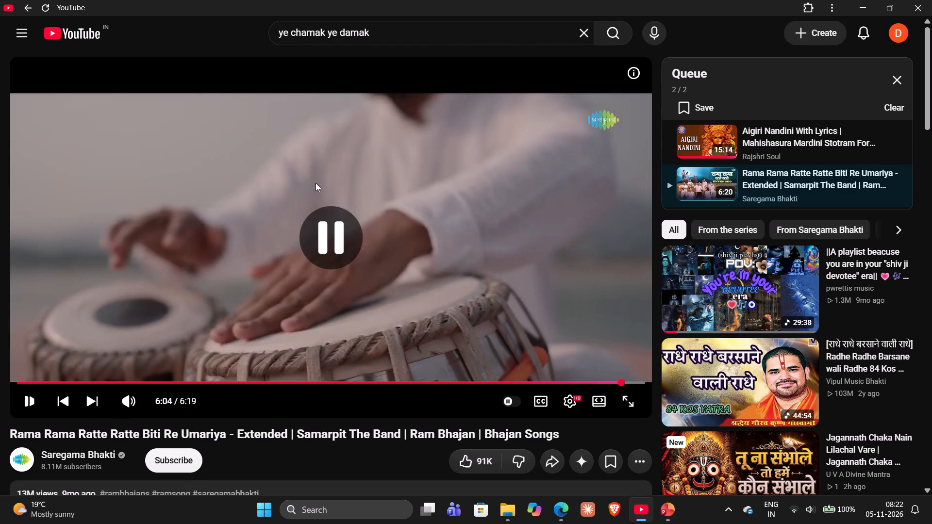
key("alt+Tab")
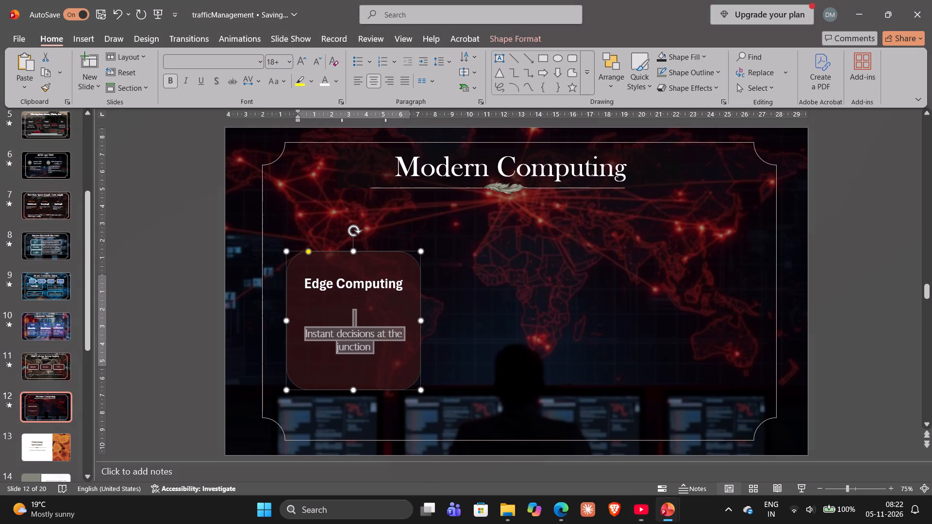
Remove one blank line below the Edge Computing heading, then set the heading to 32 pt and underline it.
left_click(371, 294)
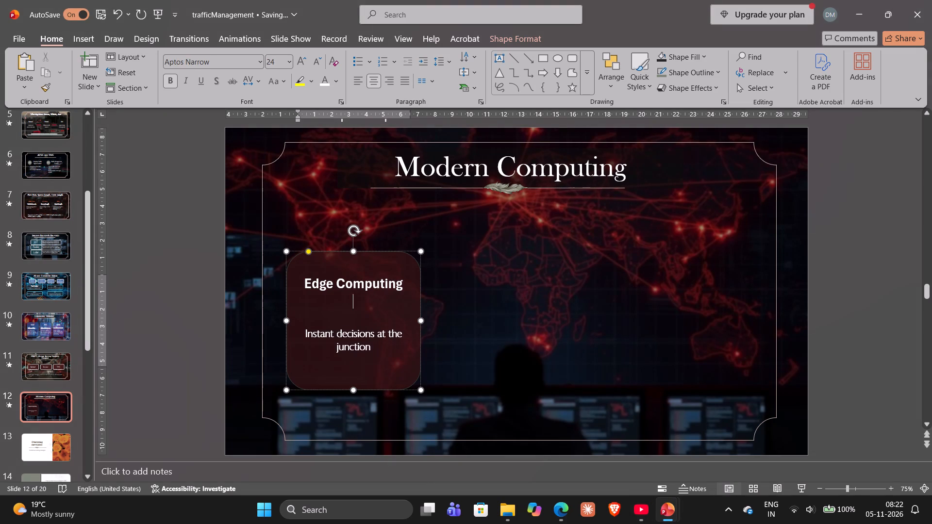
key("BackSpace")
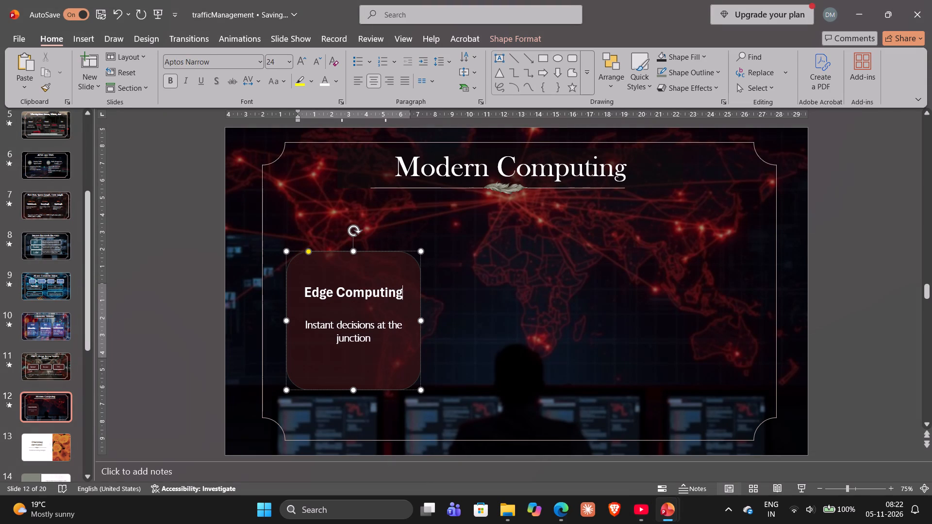
left_click_drag(306, 287, 395, 291)
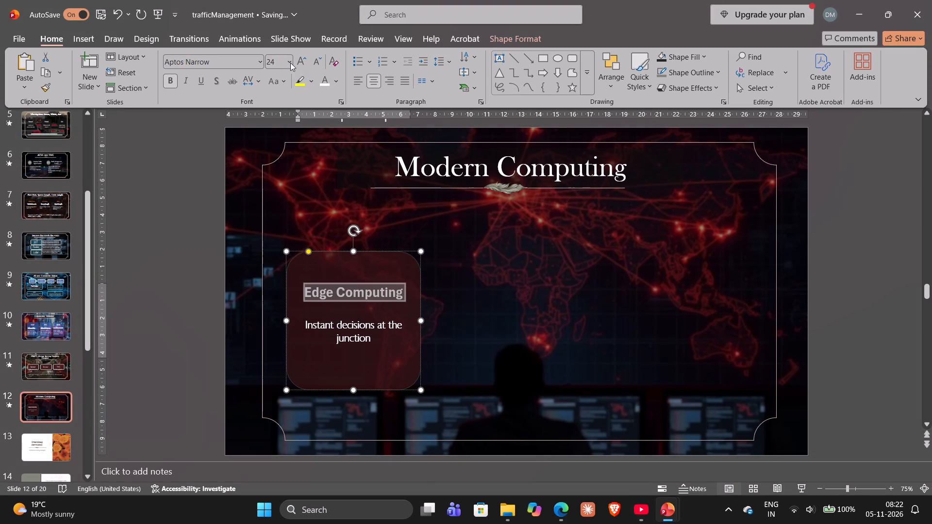
left_click(290, 63)
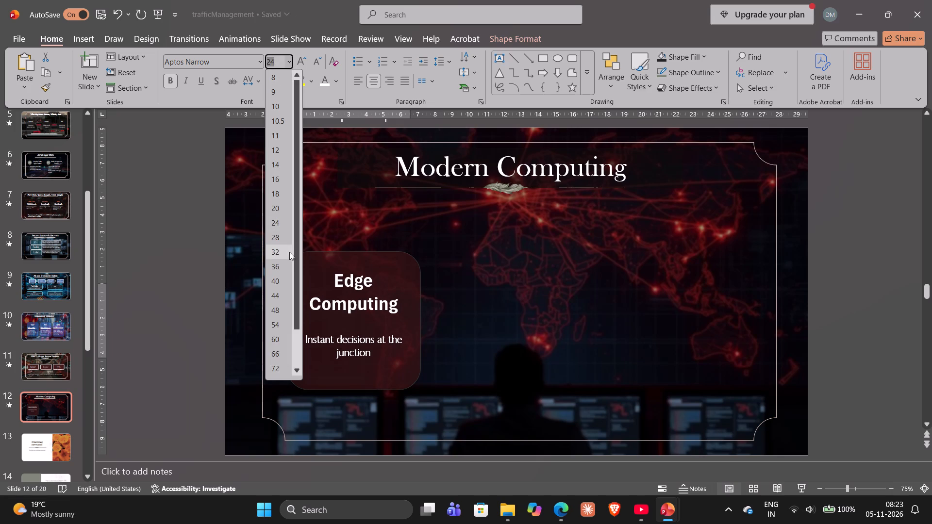
left_click(283, 251)
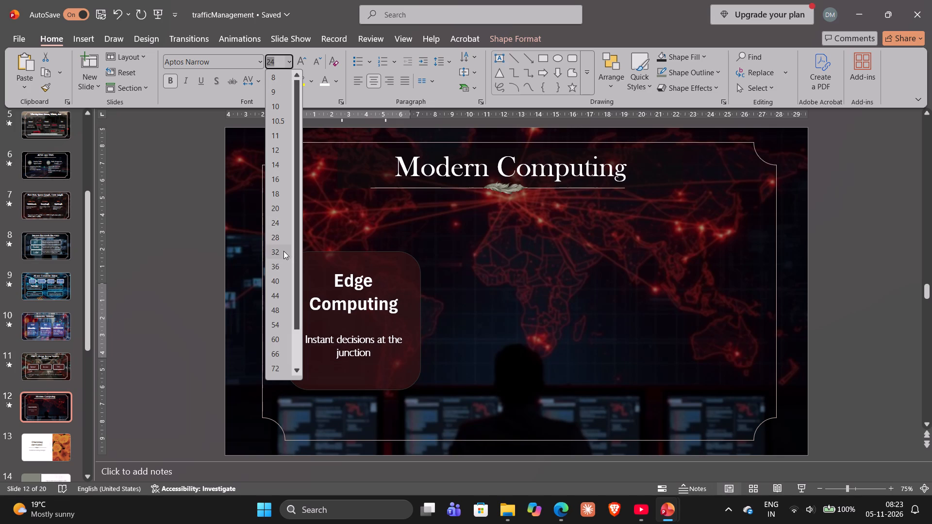
left_click(200, 84)
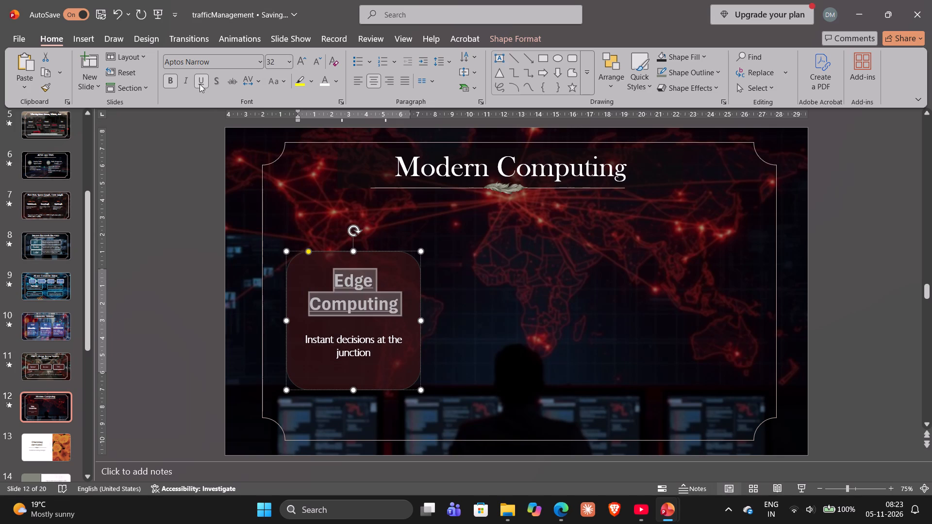
left_click(174, 159)
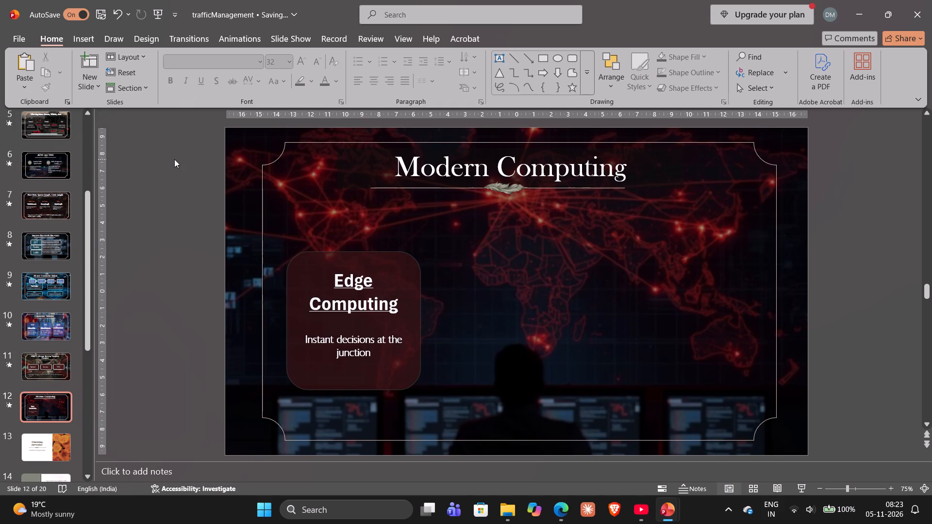
Duplicate the Edge Computing card and place the copy level with the original, on the other side of the seated figure.
left_click(402, 280)
key("ctrl+c")
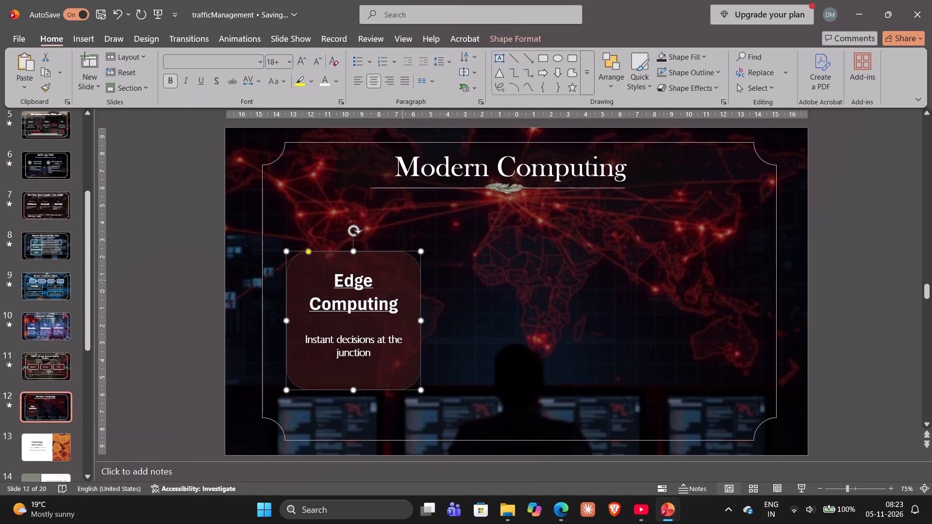
key("ctrl+v")
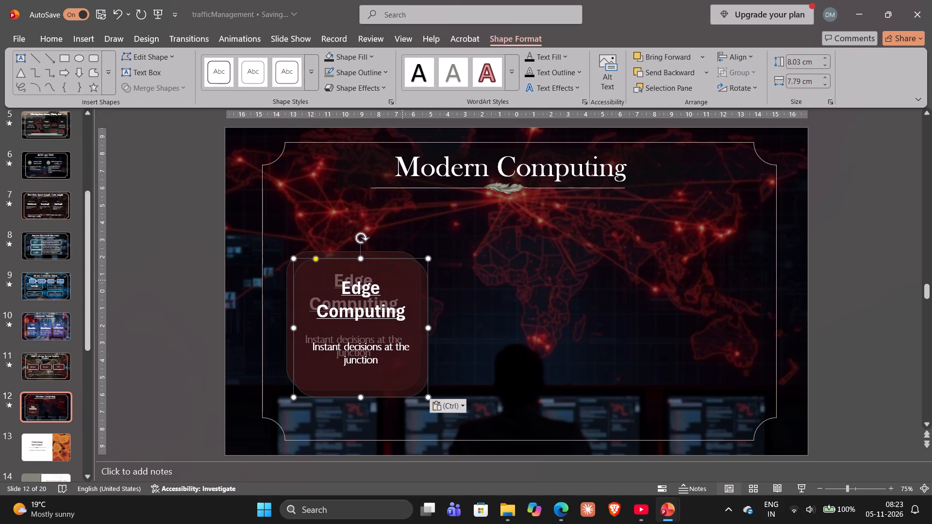
double_click(402, 280)
left_click(412, 283)
left_click_drag(412, 283, 416, 283)
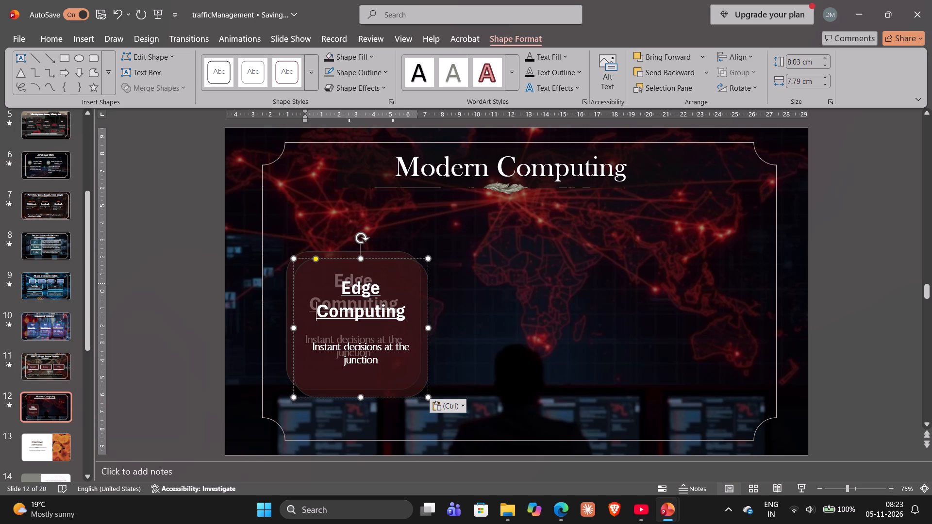
left_click_drag(416, 283, 421, 283)
left_click_drag(421, 283, 672, 263)
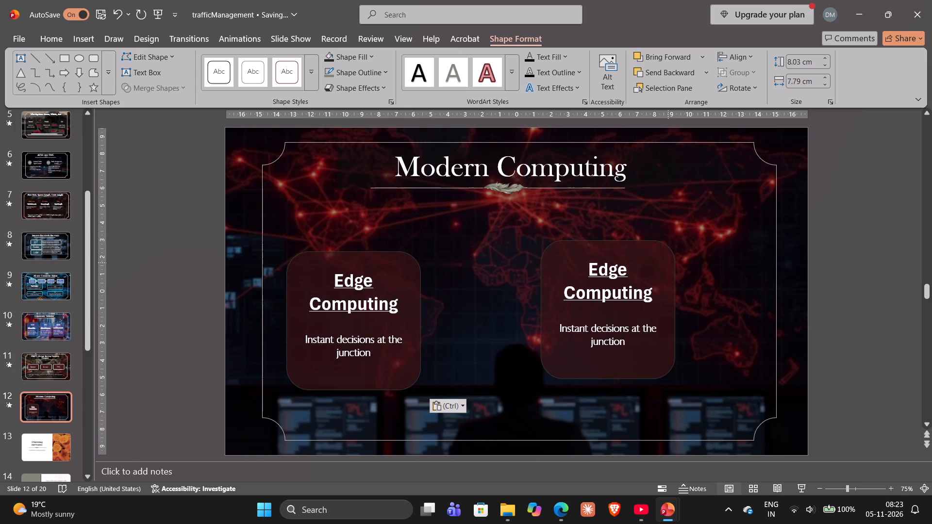
left_click_drag(672, 263, 676, 276)
left_click(669, 307)
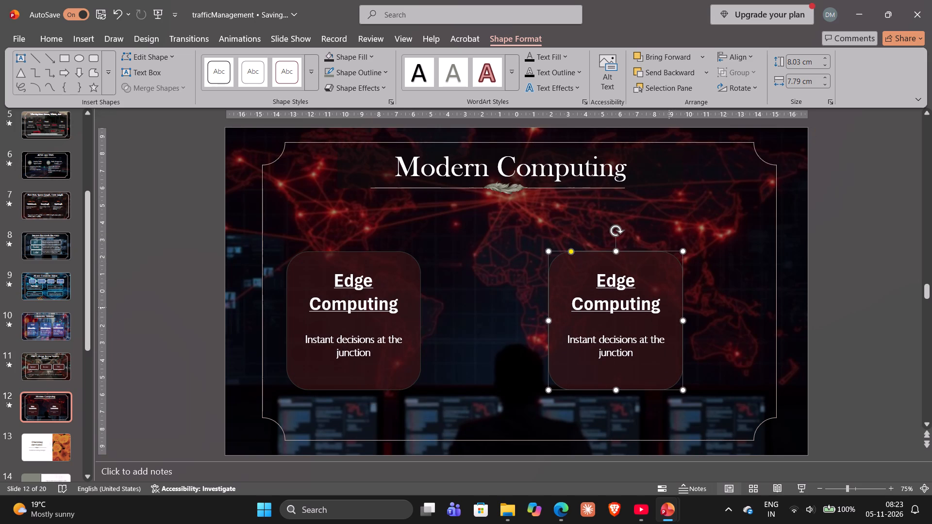
Change the heading of the duplicated card to "Cloud Computing".
left_click(630, 280)
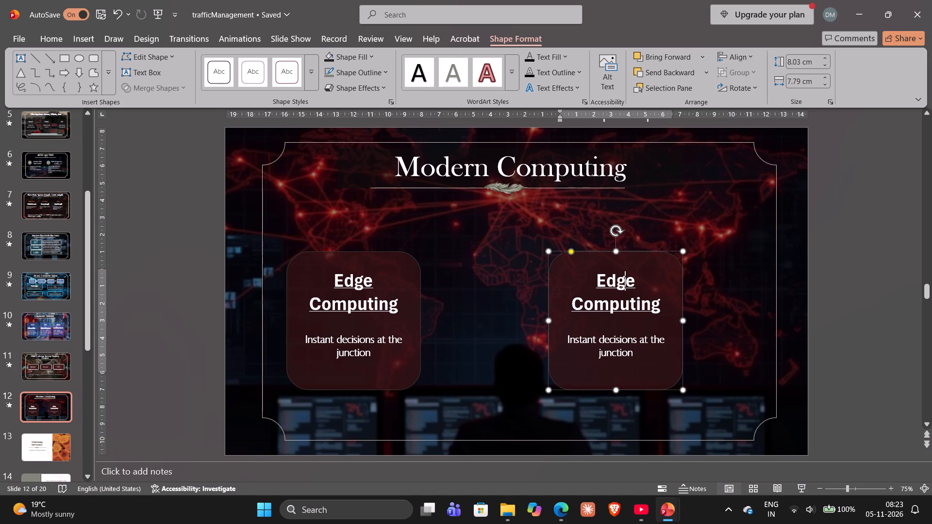
key("Right")
key("BackSpace")
key("BackSpace")
key("BackSpace")
key("BackSpace")
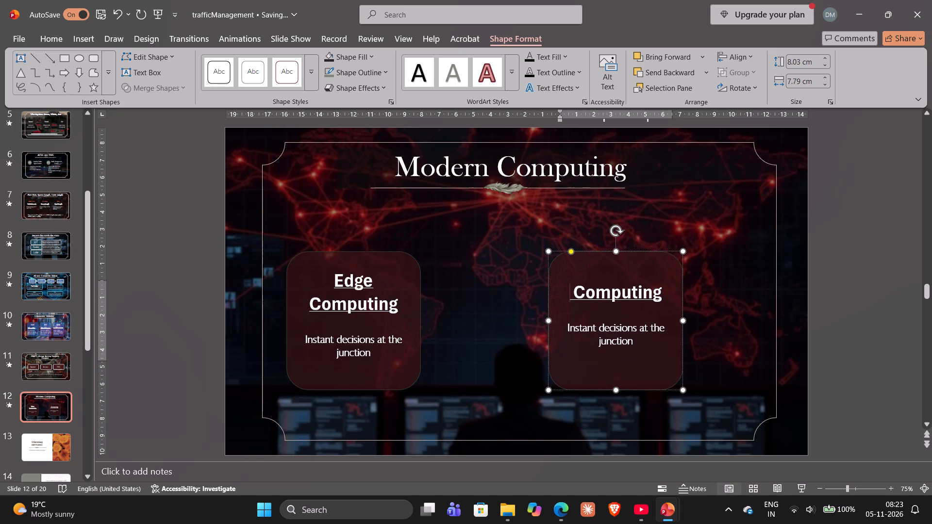
type("Cloud")
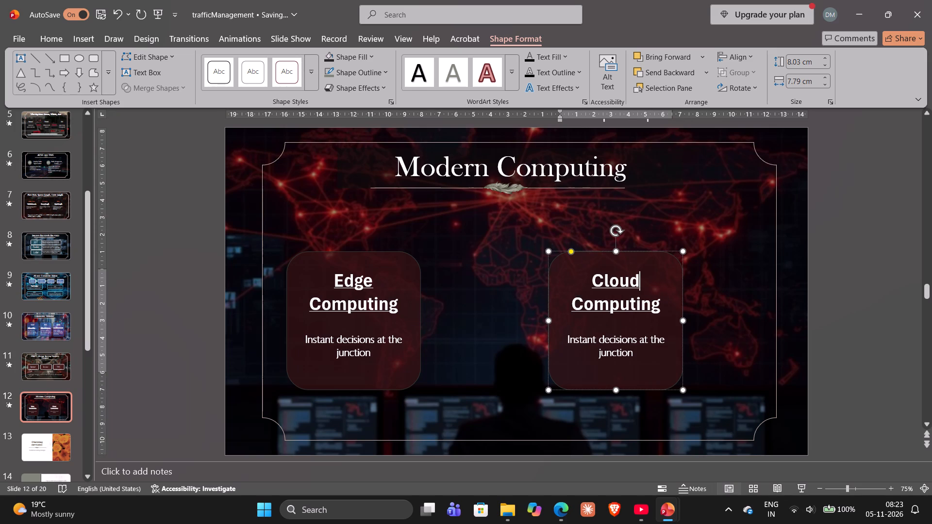
Switch to the YouTube window and close it.
key("alt+Tab")
key("alt+Tab")
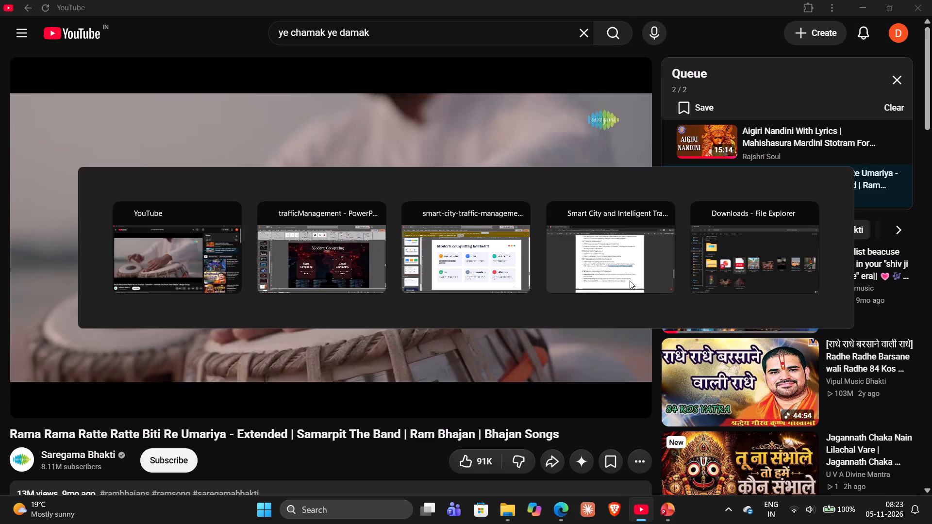
key("alt+Tab")
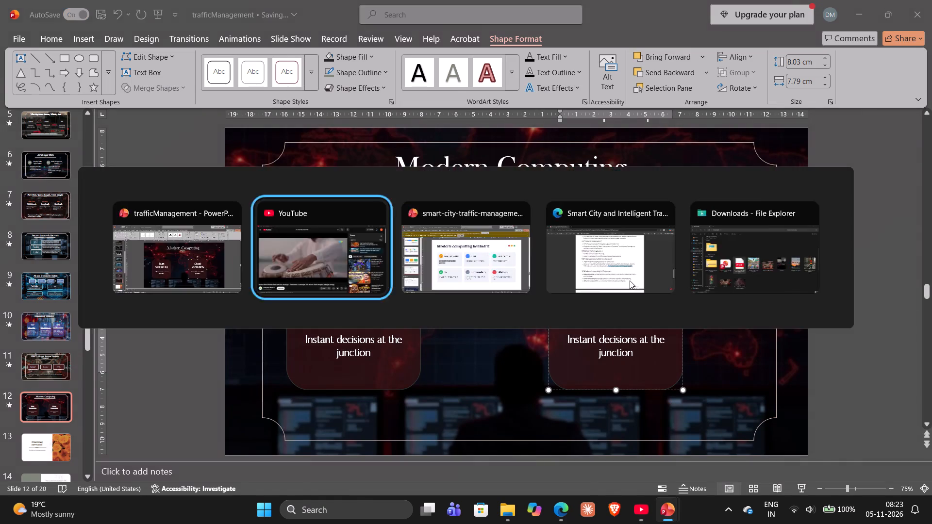
left_click(907, 7)
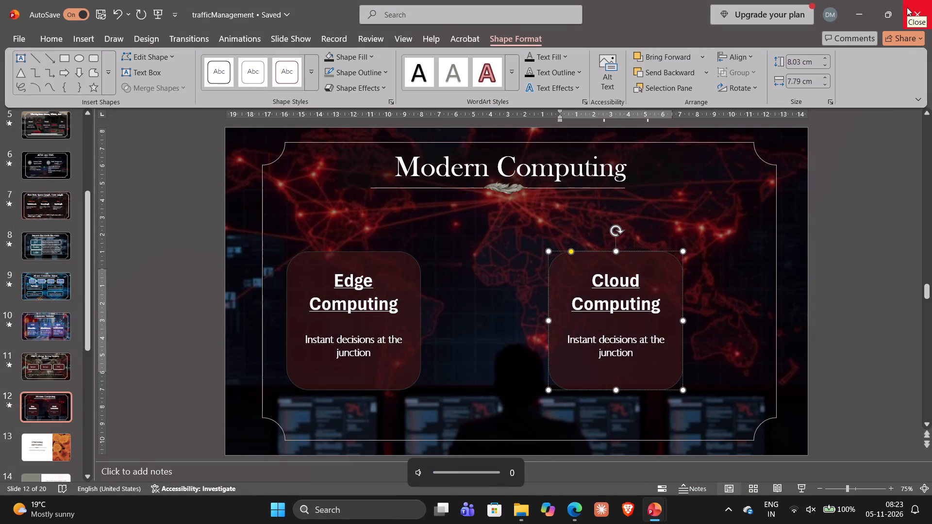
Replace the Cloud Computing card's description with "Big storage and AI training" copied from the smart-city-traffic-management deck.
key("alt+Tab")
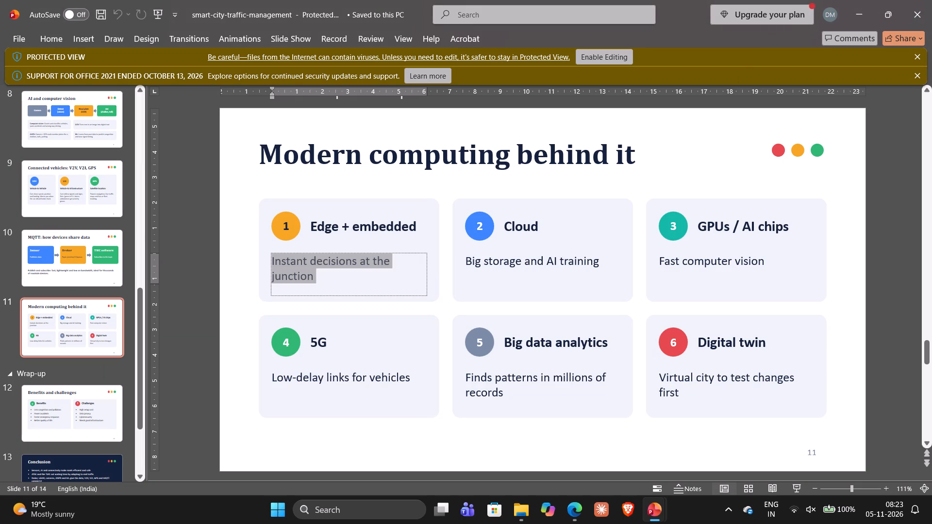
left_click_drag(466, 262, 585, 257)
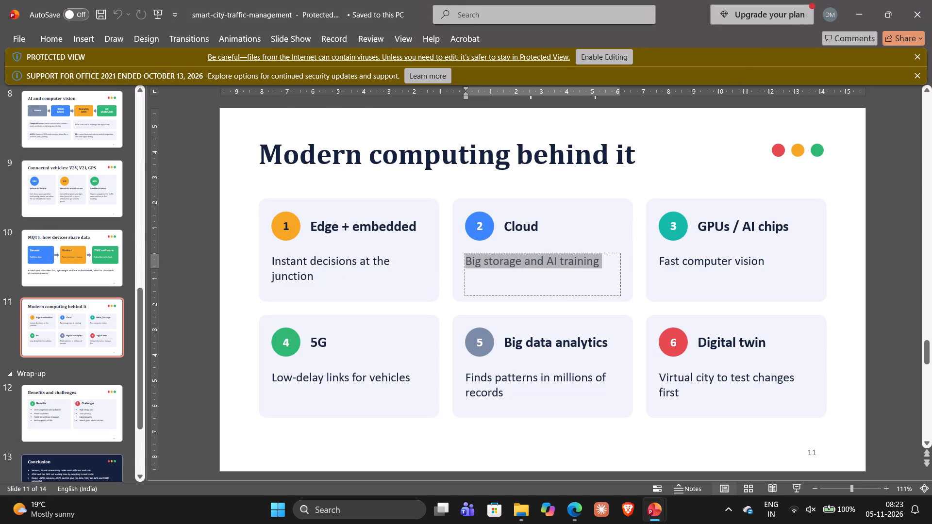
key("ctrl+c")
key("alt+Tab")
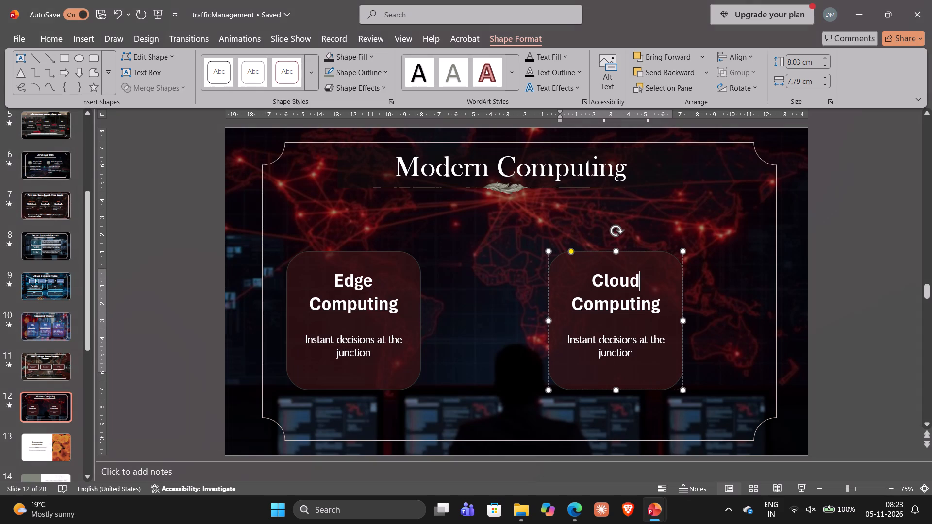
left_click_drag(569, 341, 623, 350)
key("BackSpace")
key("ctrl+v")
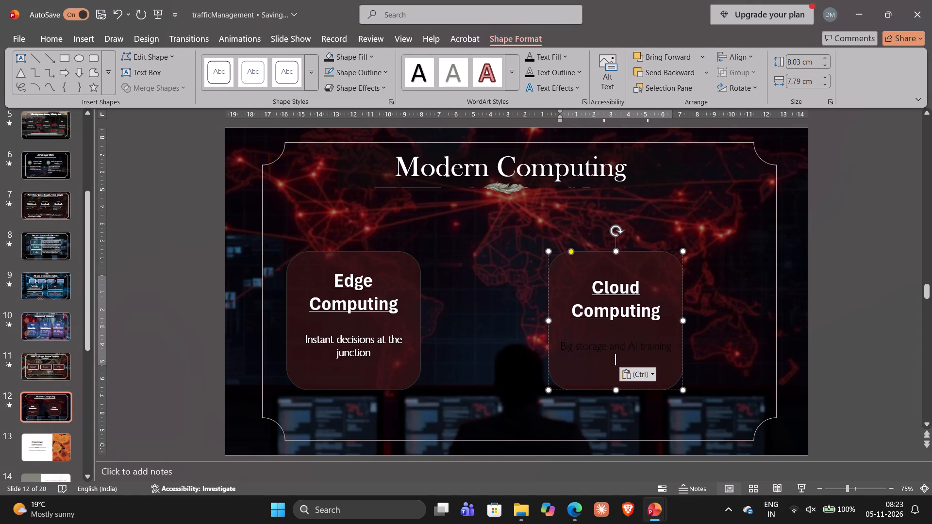
Format the description "Big storage and AI training" as 20 pt, white and bold.
key("shift+Up")
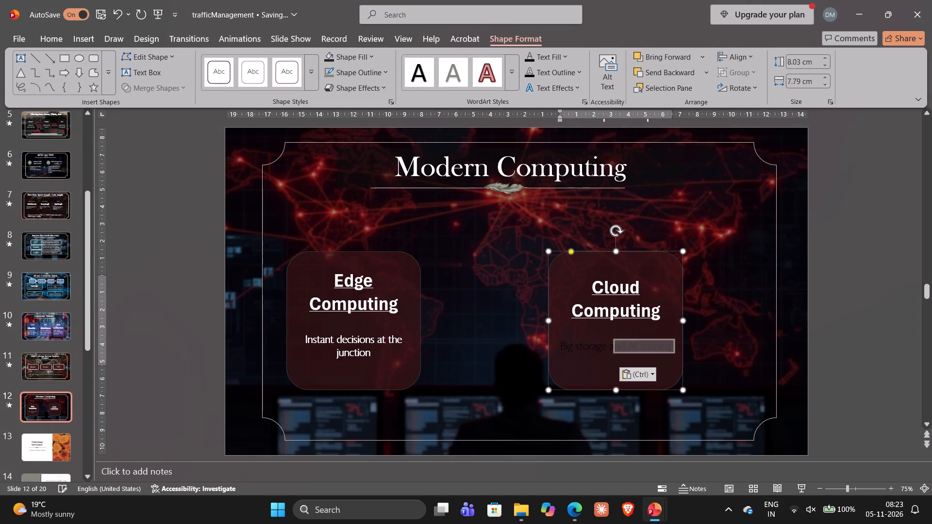
key("shift+Up")
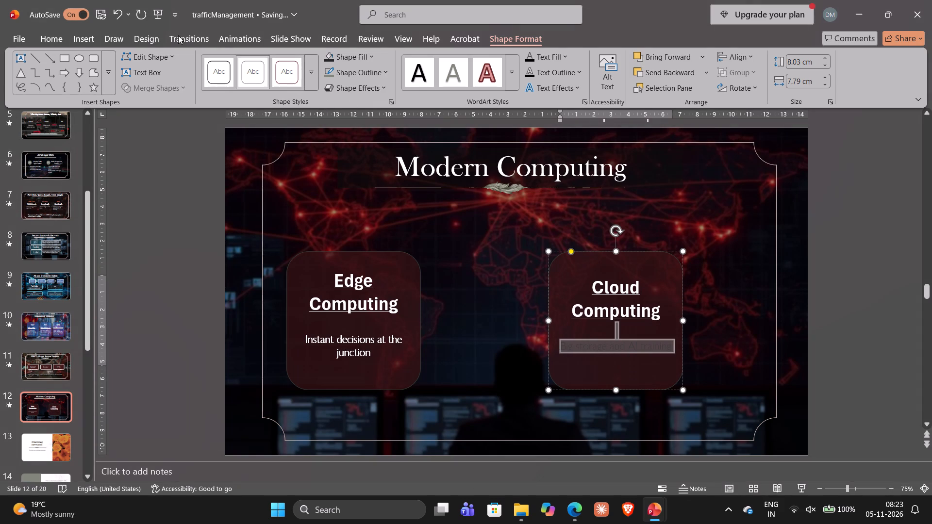
left_click(47, 36)
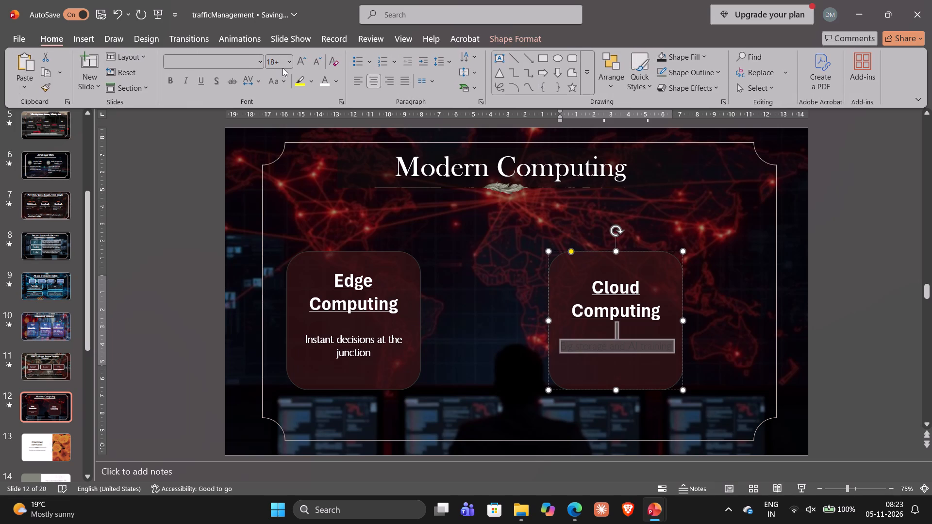
left_click(286, 65)
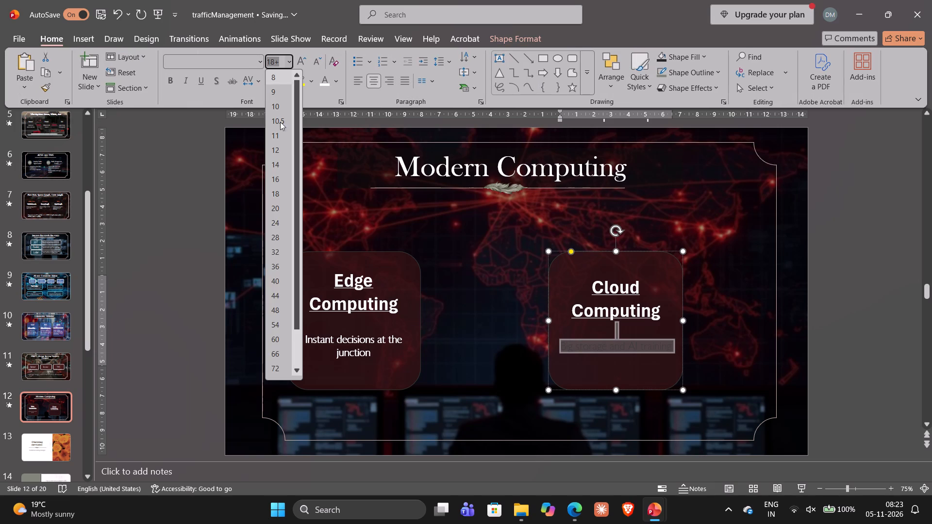
left_click(278, 204)
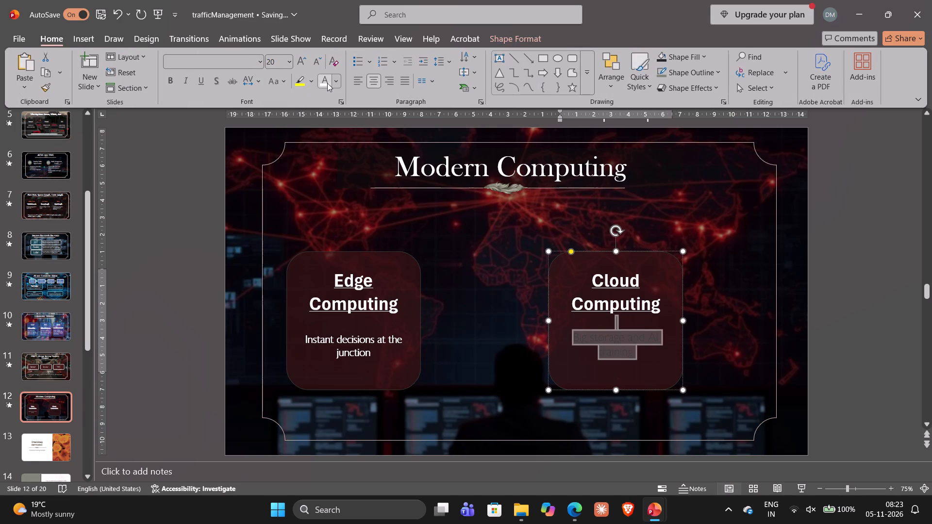
left_click(327, 83)
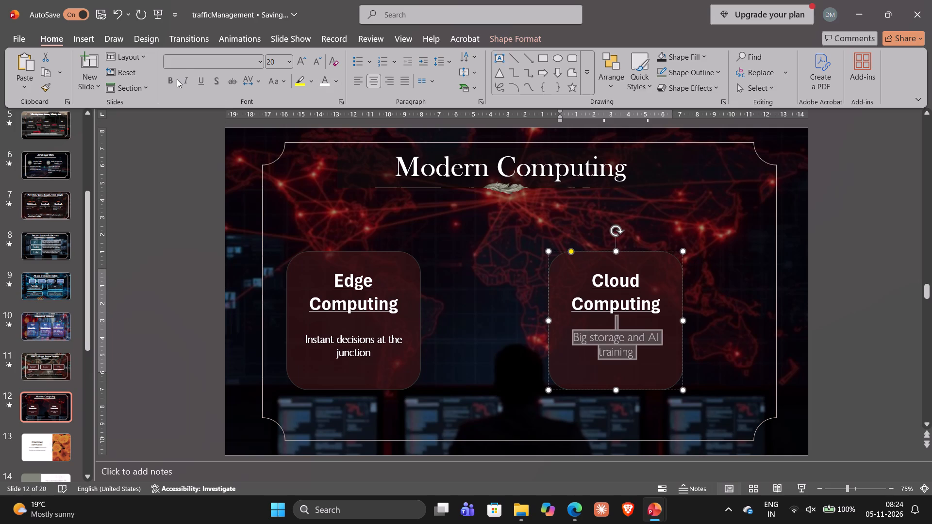
left_click(177, 79)
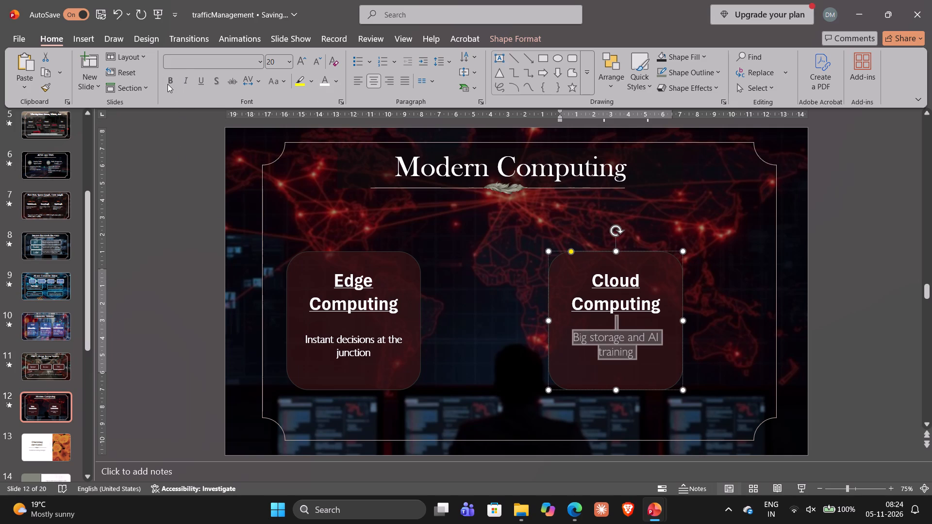
left_click(167, 84)
left_click(167, 187)
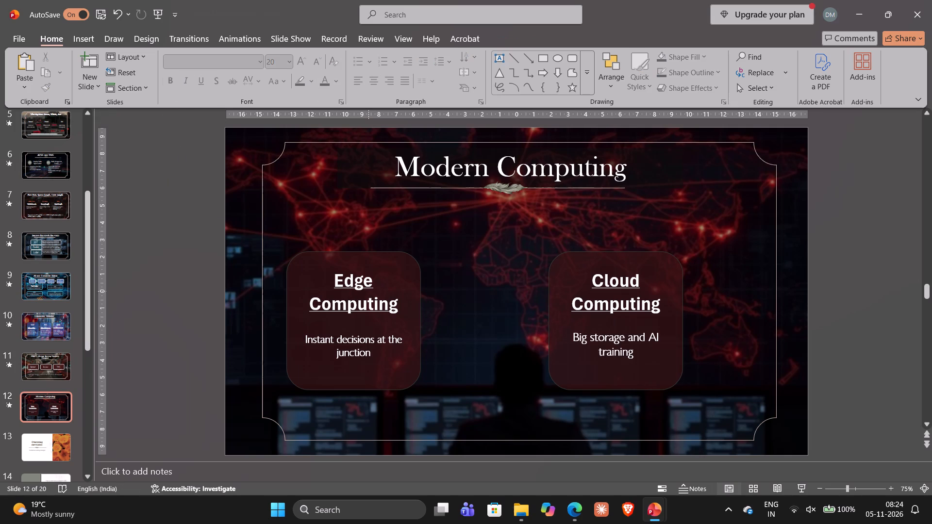
Set the Edge Computing card's description "Instant decisions at the junction" to 20 pt.
left_click(368, 339)
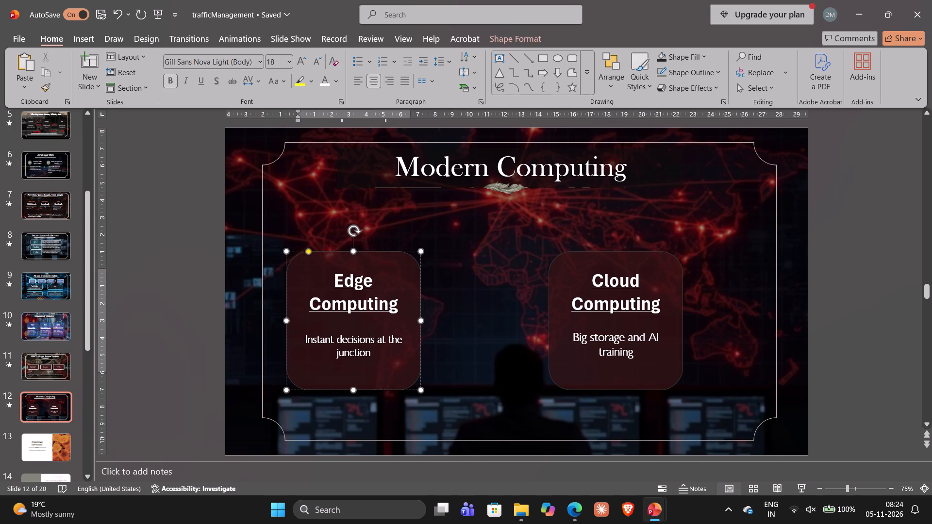
left_click_drag(305, 340, 399, 352)
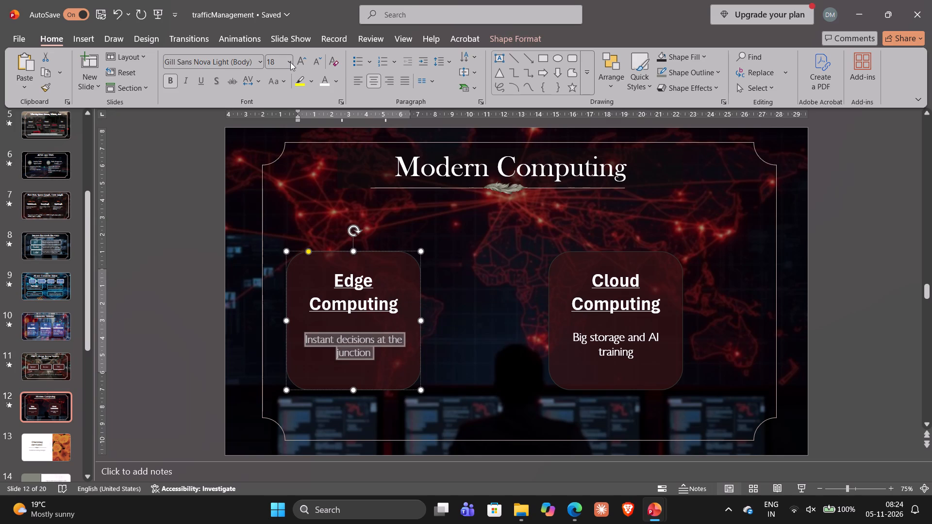
left_click(290, 62)
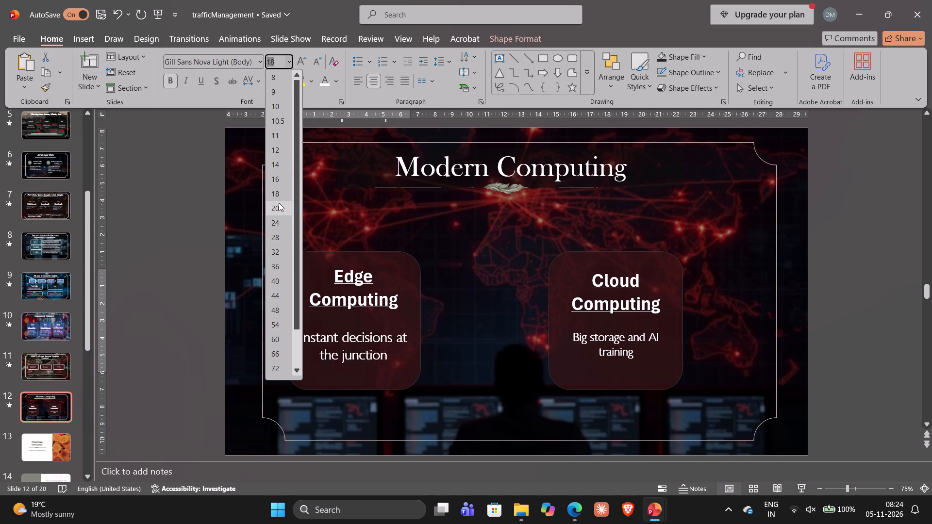
left_click(279, 203)
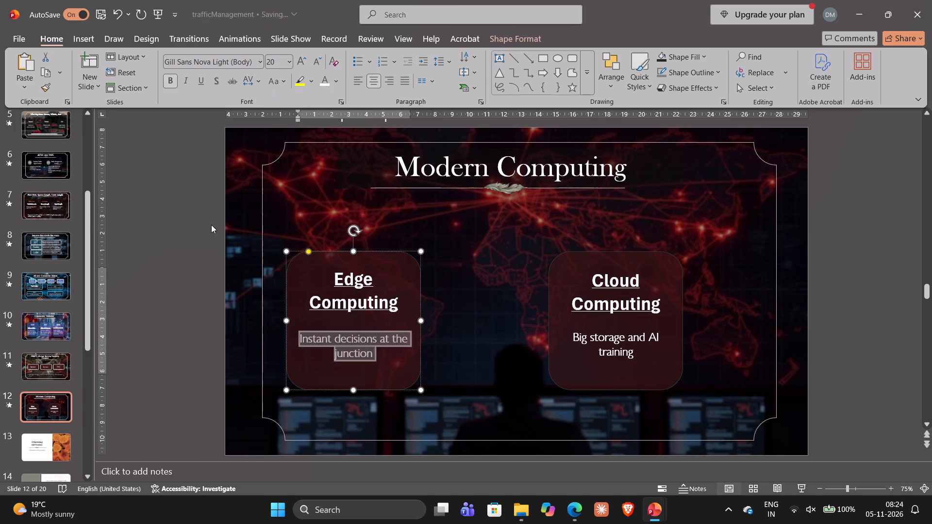
left_click(211, 225)
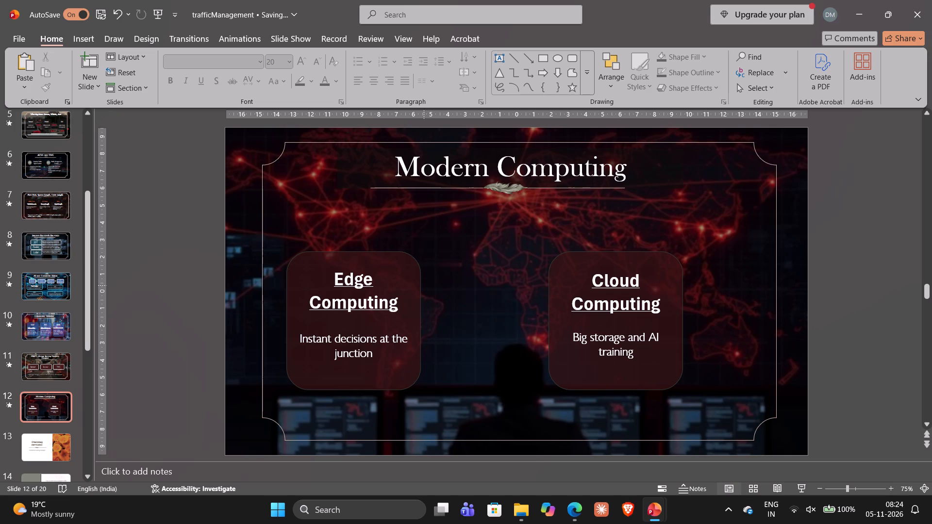
Move the Edge Computing card horizontally closer to the Cloud Computing card, keeping the two cards level.
left_click(408, 283)
left_click_drag(408, 283, 415, 284)
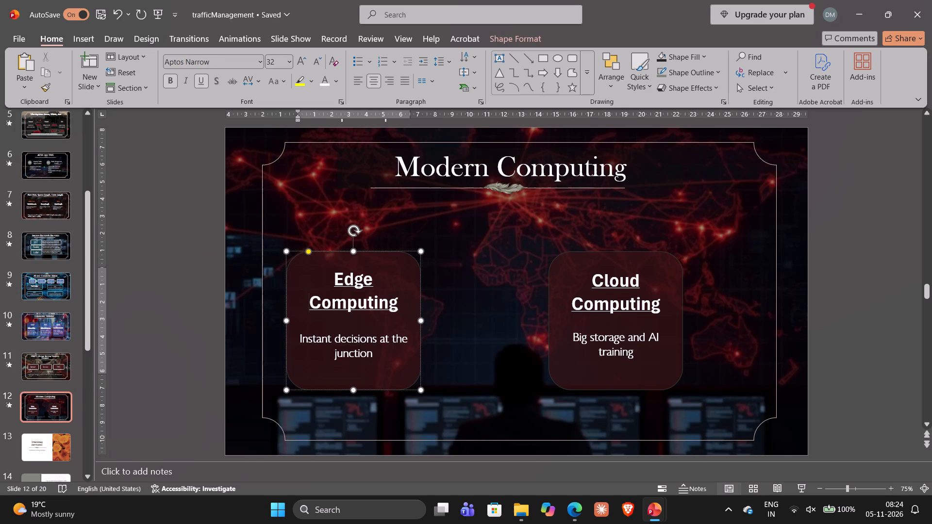
left_click_drag(415, 284, 415, 284)
left_click_drag(415, 284, 448, 285)
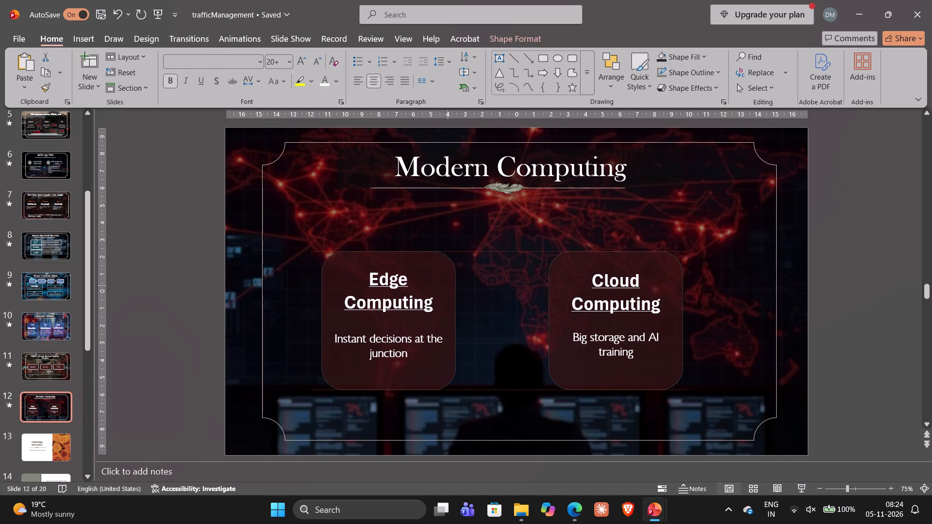
left_click_drag(448, 285, 461, 283)
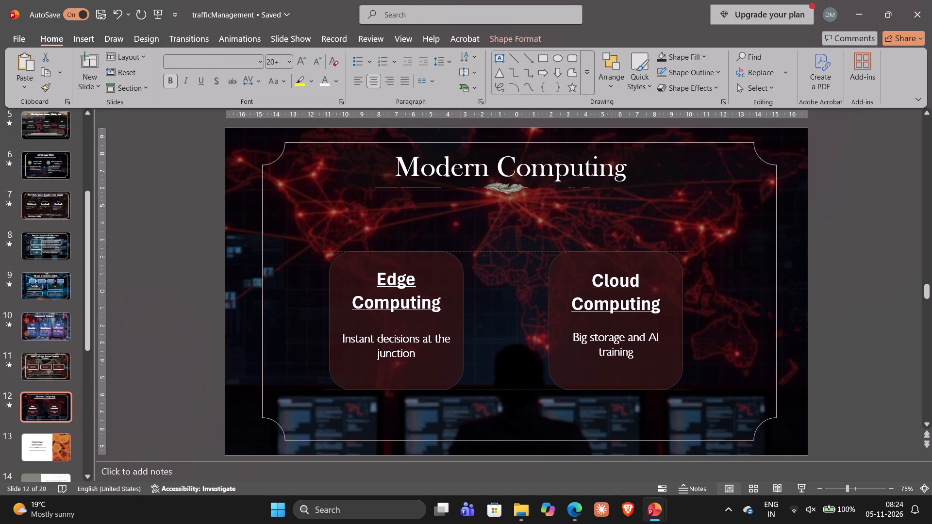
left_click_drag(461, 283, 461, 283)
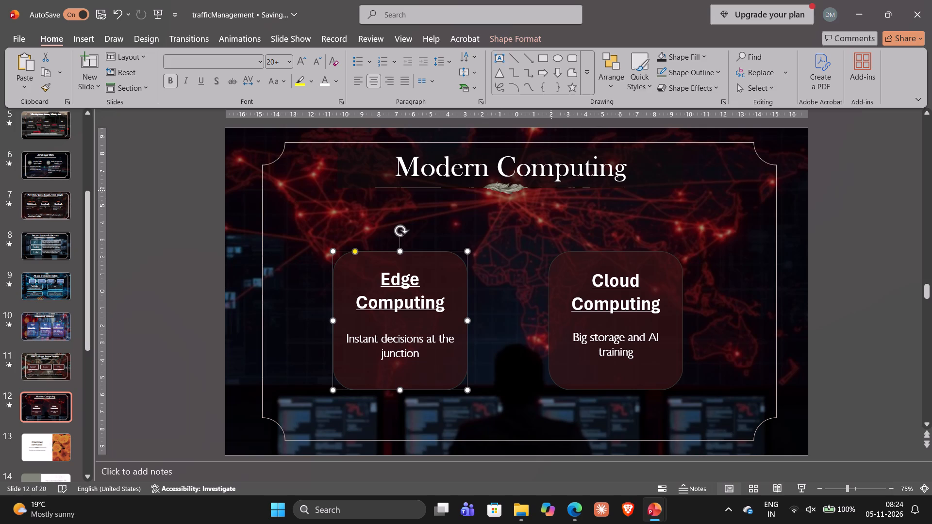
Shift the Modern Computing title, divider line and leaf ornament slightly down the slide, with the line and leaf just beneath the title.
left_click(548, 184)
left_click_drag(549, 186, 549, 190)
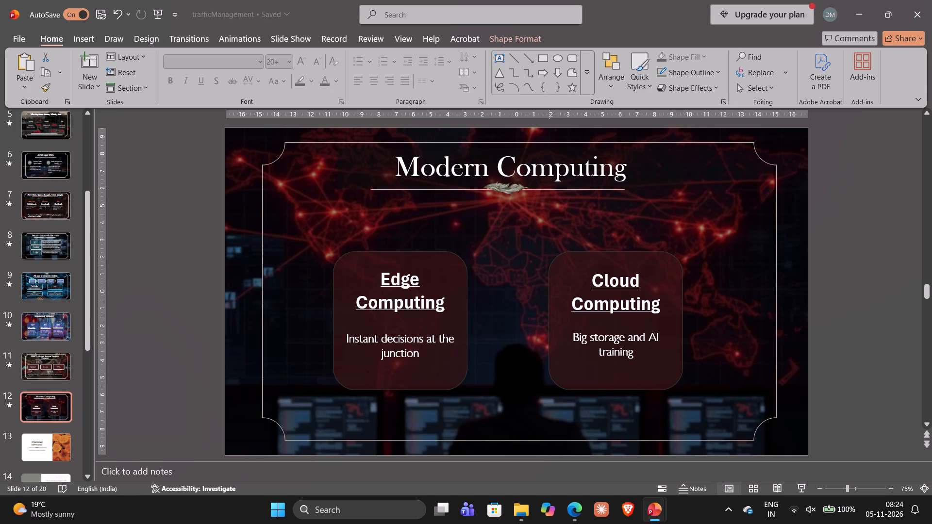
left_click_drag(549, 190, 552, 205)
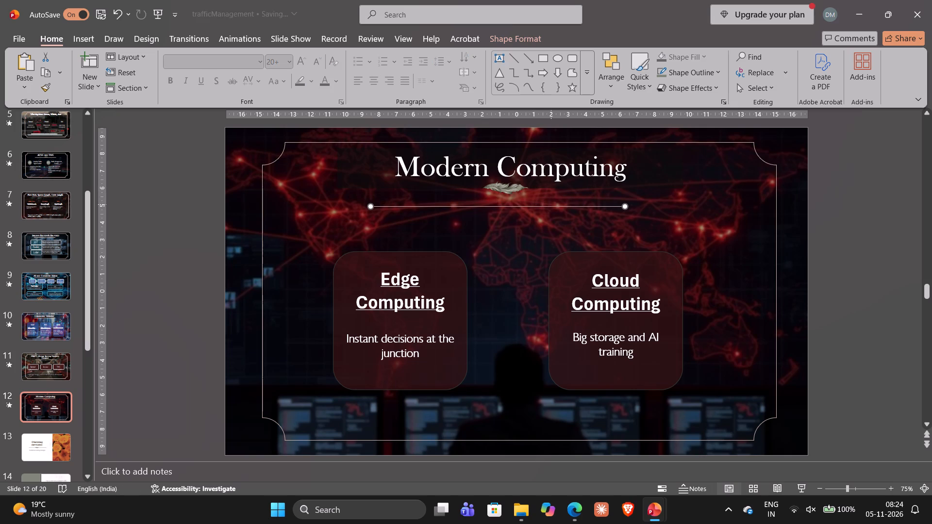
left_click_drag(514, 192, 516, 209)
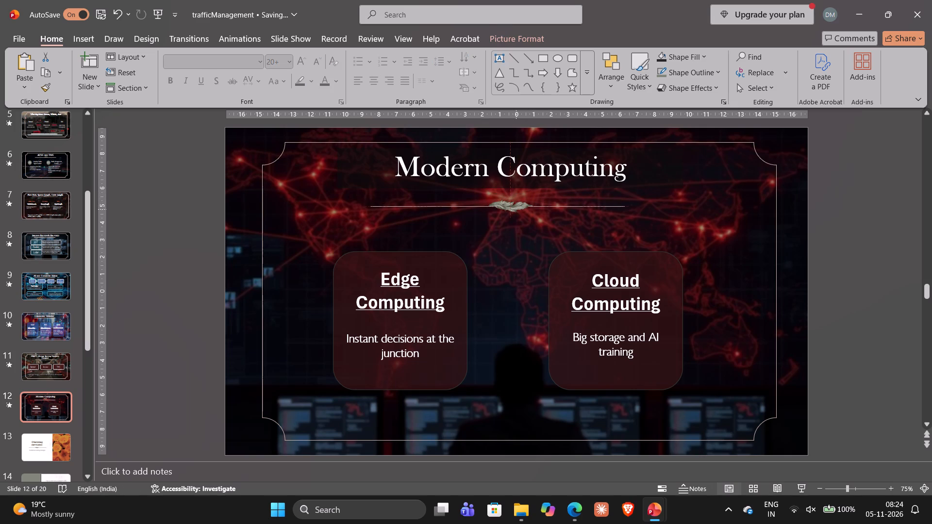
left_click_drag(516, 209, 516, 209)
left_click(530, 186)
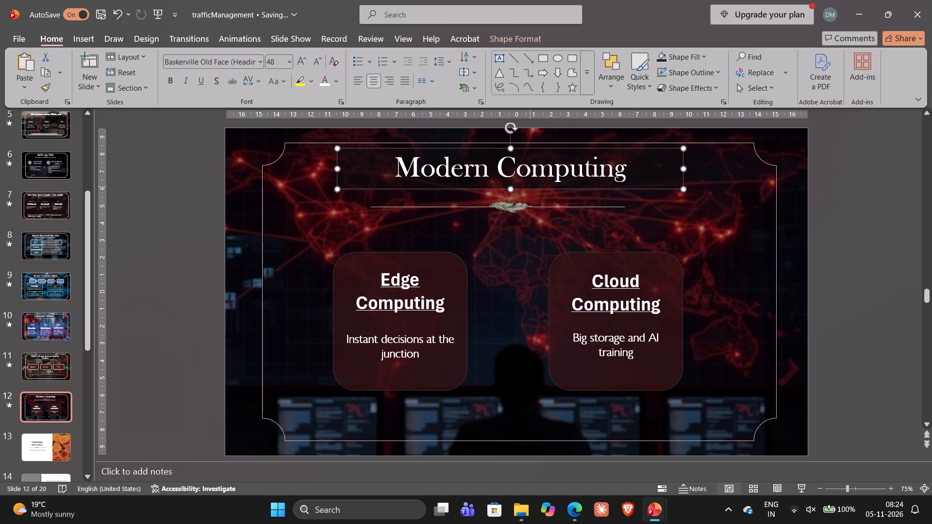
left_click_drag(530, 186, 533, 202)
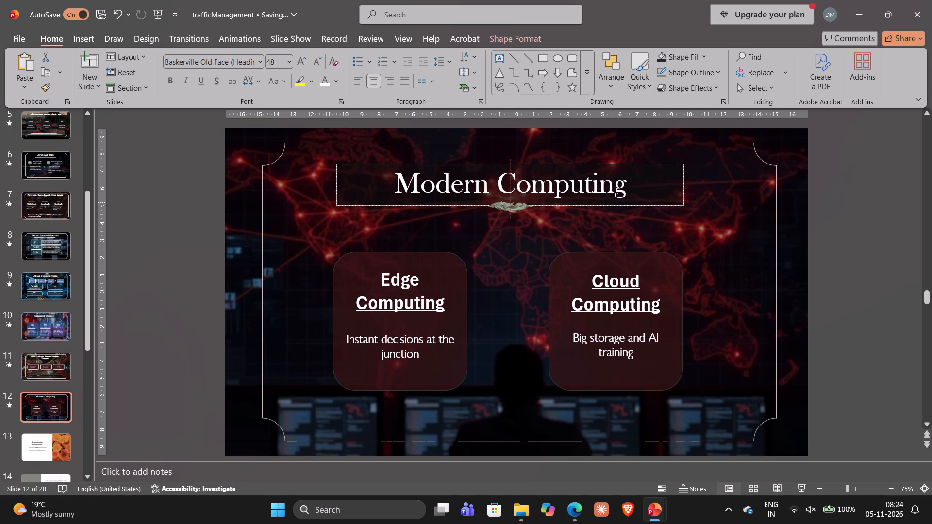
left_click_drag(533, 202, 533, 201)
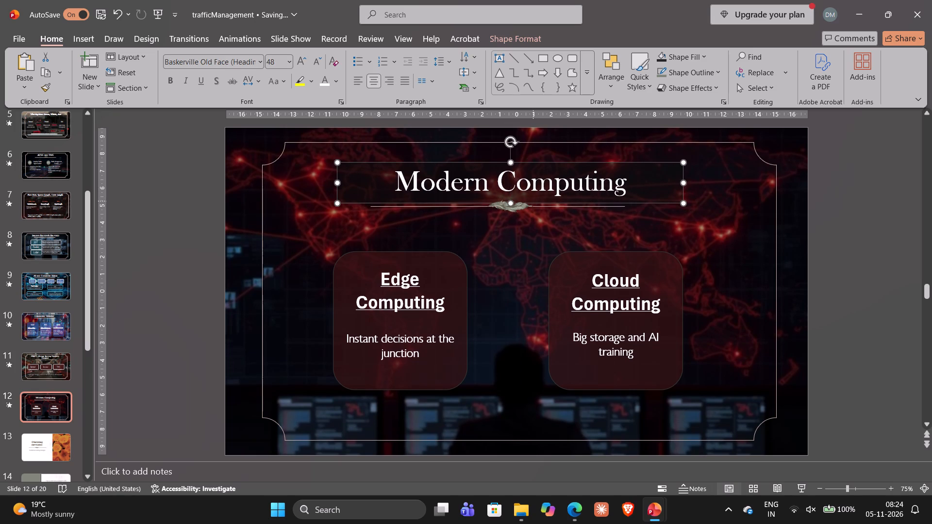
left_click(513, 208)
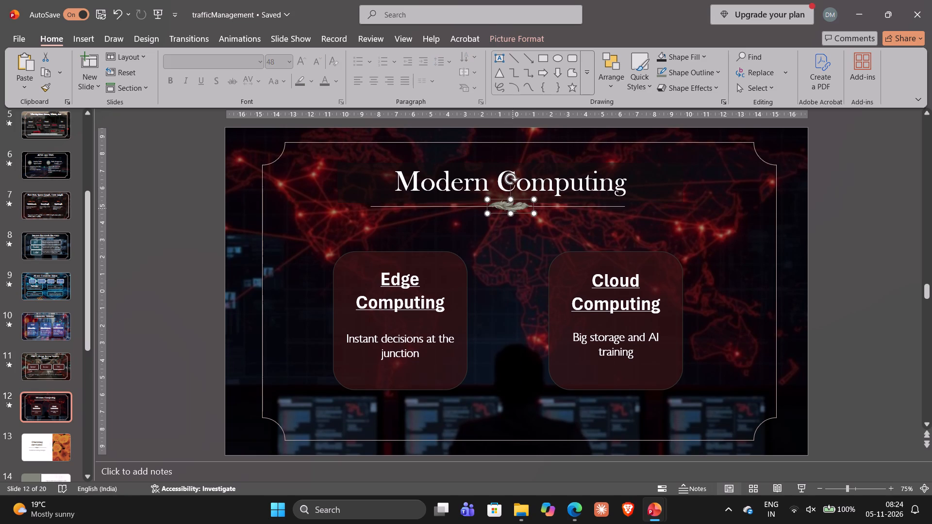
left_click(558, 209)
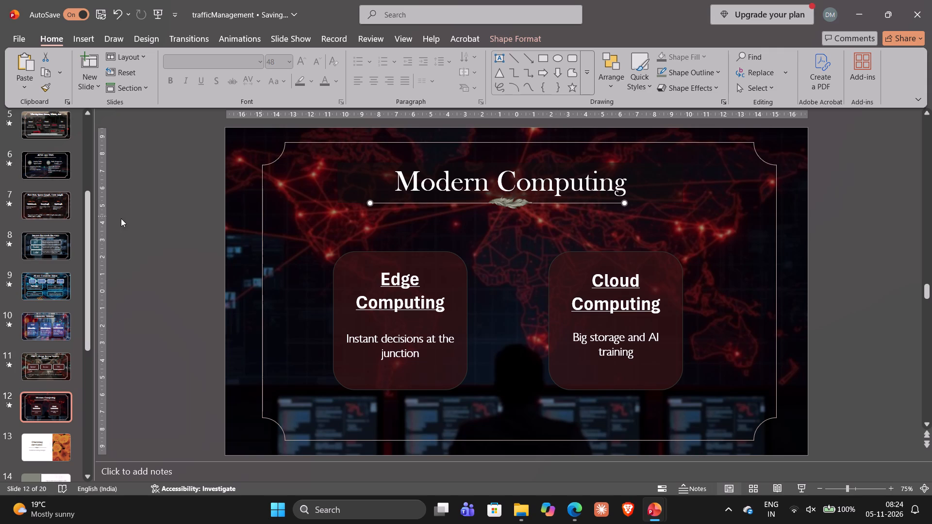
left_click(147, 210)
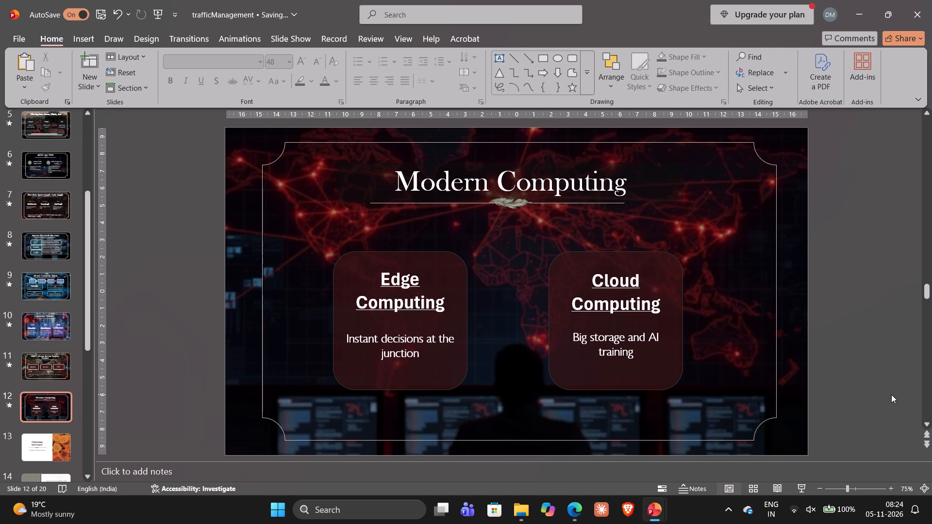
Check the Benefits and challenges slide in the smart-city-traffic-management deck, and return to the trafficManagement presentation.
key("alt+Tab")
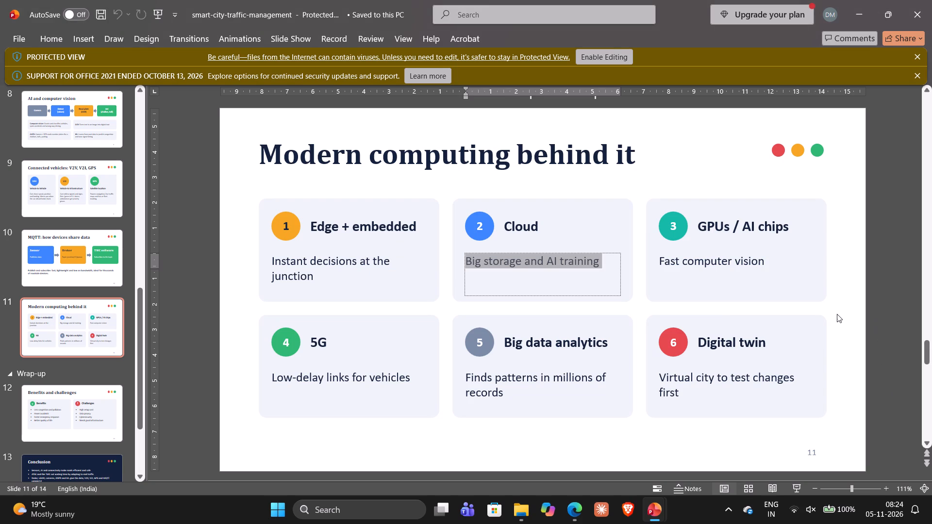
left_click(102, 400)
key("alt+Tab")
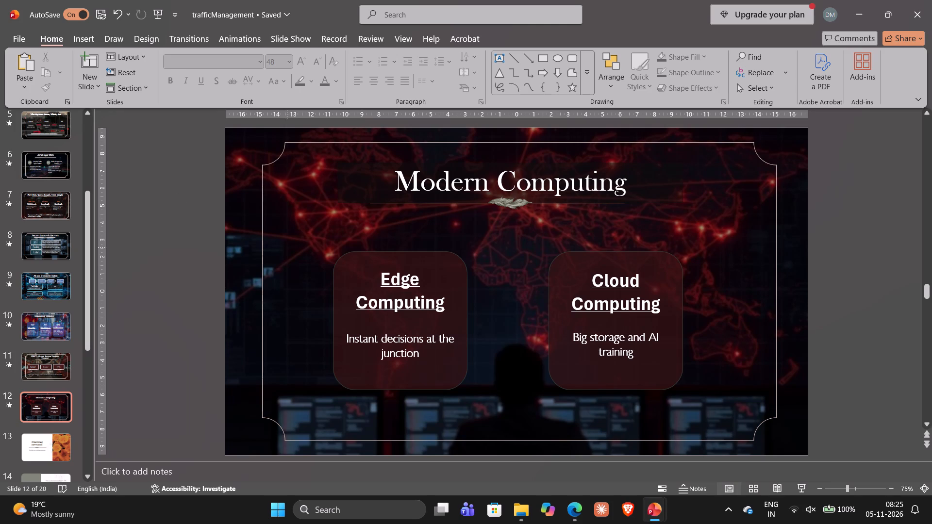
Apply an Appear animation to the Edge Computing card with a duration of 00.50.
left_click(454, 308, "ctrl")
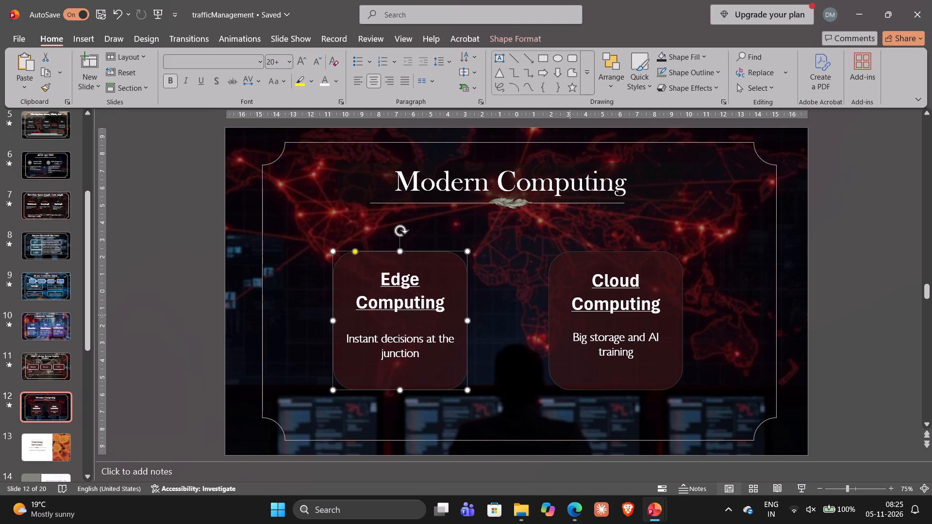
left_click(570, 315, "ctrl")
left_click(570, 315, "ctrl")
left_click(226, 37)
left_click(142, 80)
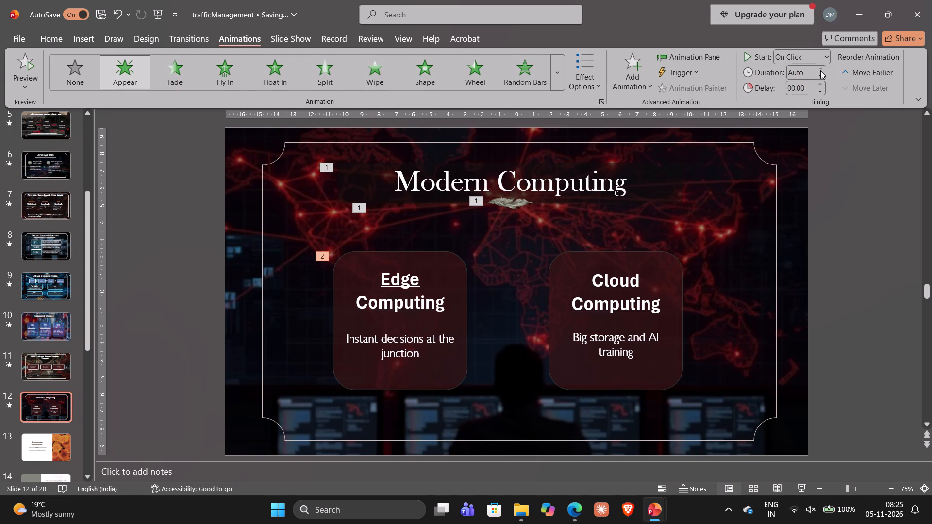
double_click(820, 70)
left_click(820, 70)
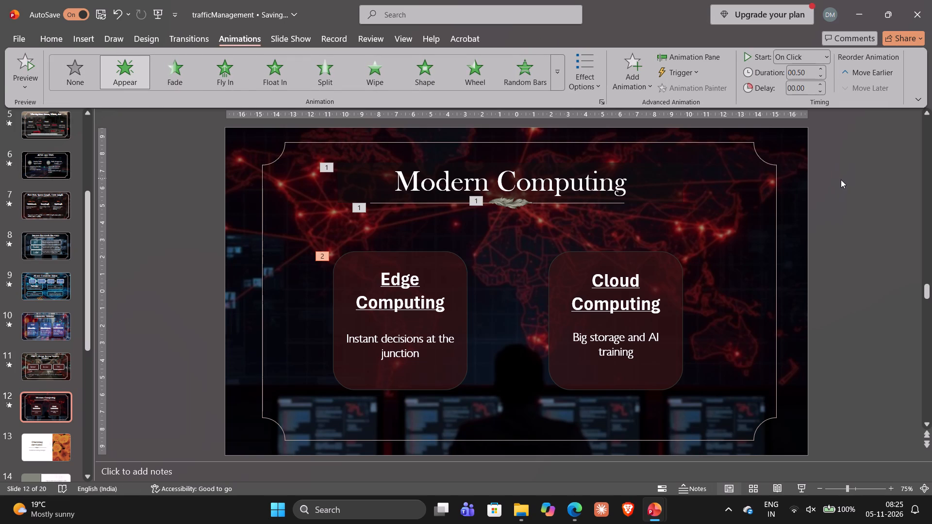
left_click(841, 180)
Apply an Appear animation to the Cloud Computing card with a duration of 00.50 and a delay of 00.00.
left_click(671, 281, "ctrl")
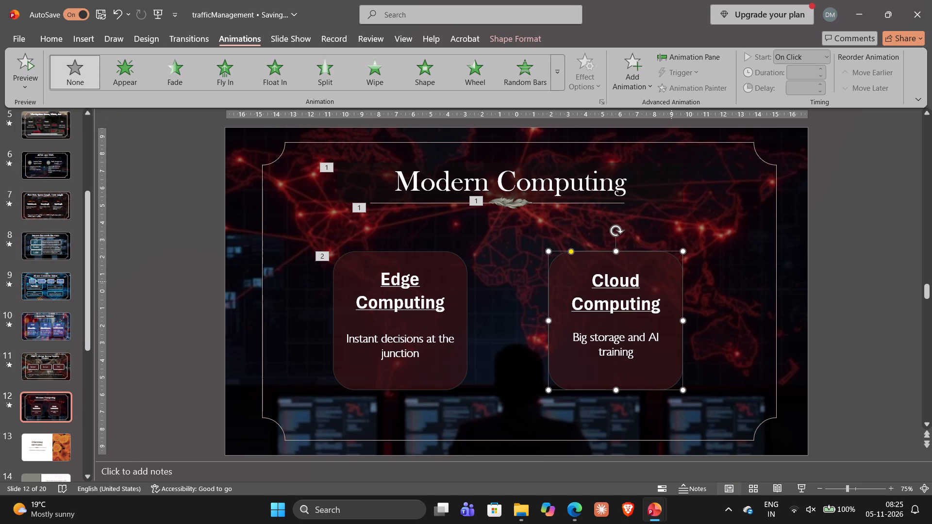
left_click(148, 80)
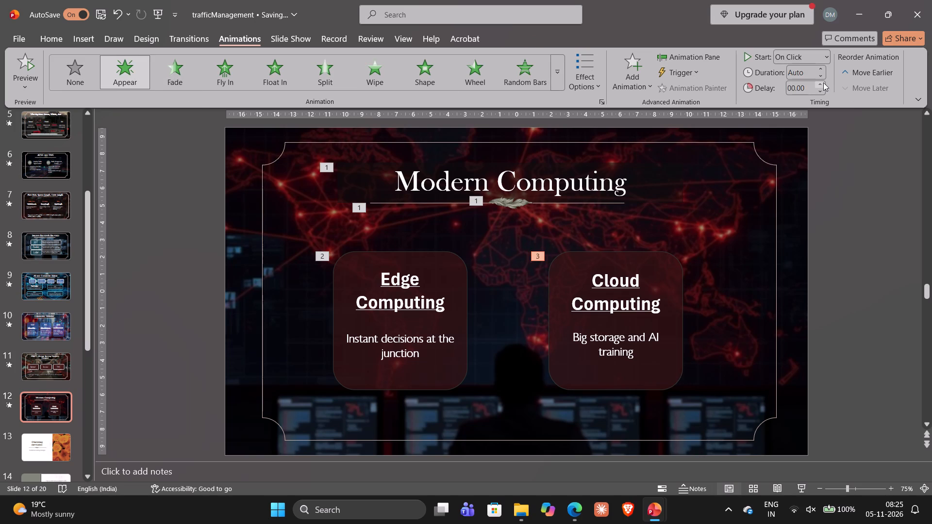
double_click(823, 82)
left_click(823, 82)
left_click(444, 269)
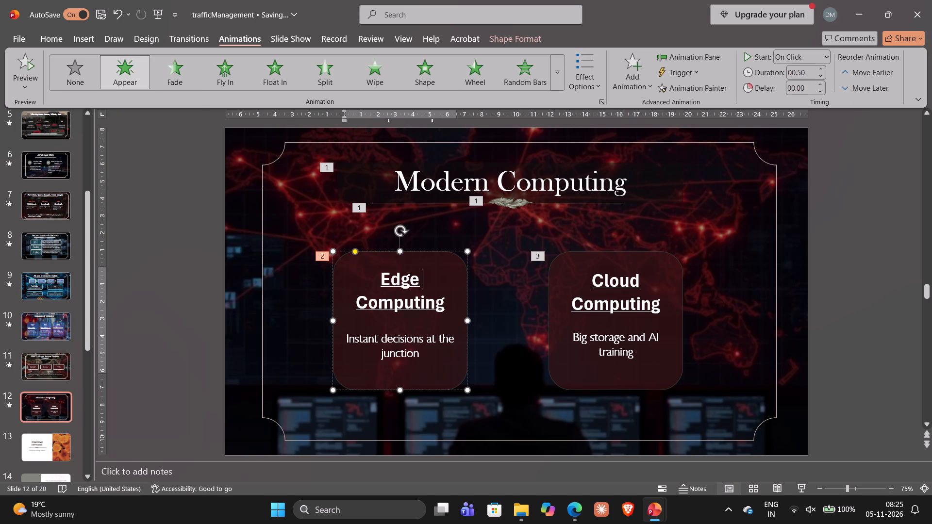
left_click(655, 266)
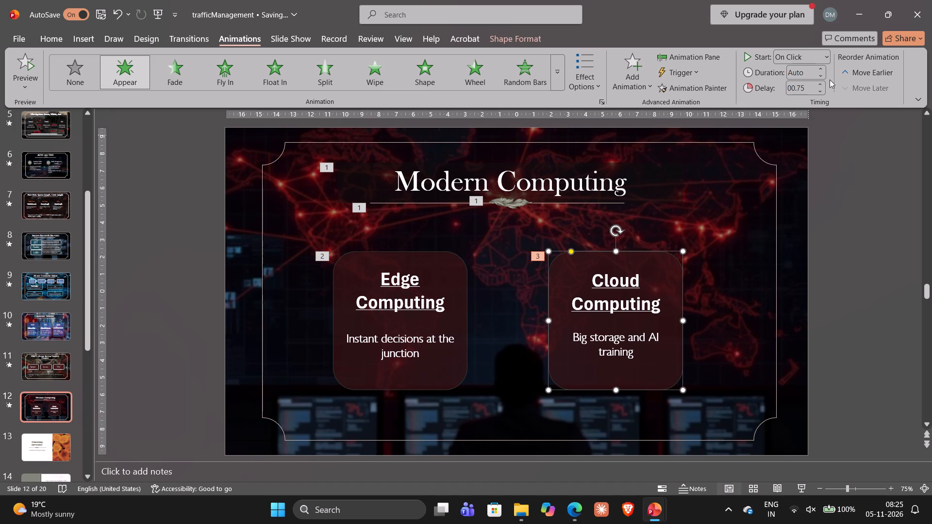
double_click(819, 72)
left_click_drag(819, 72, 842, 206)
left_click(842, 206)
left_click(614, 282)
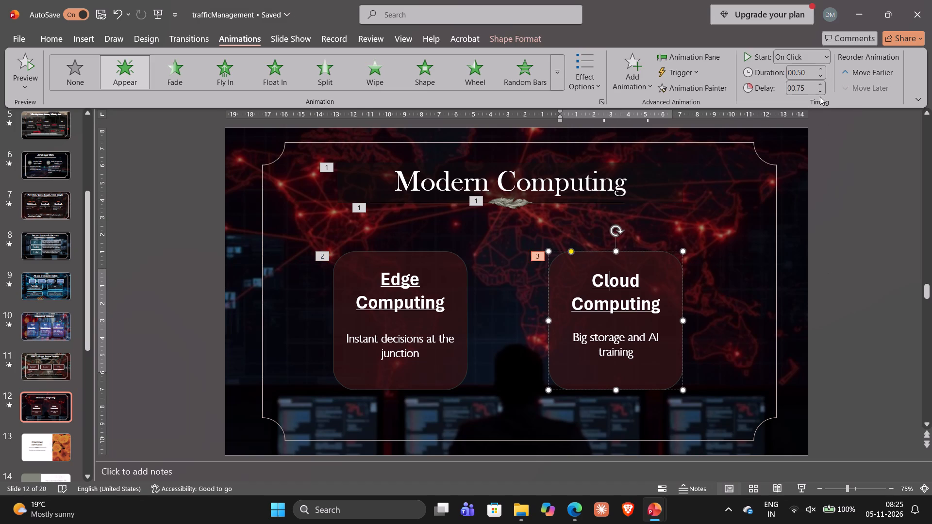
double_click(819, 90)
left_click(819, 90)
left_click(433, 284)
left_click(864, 238)
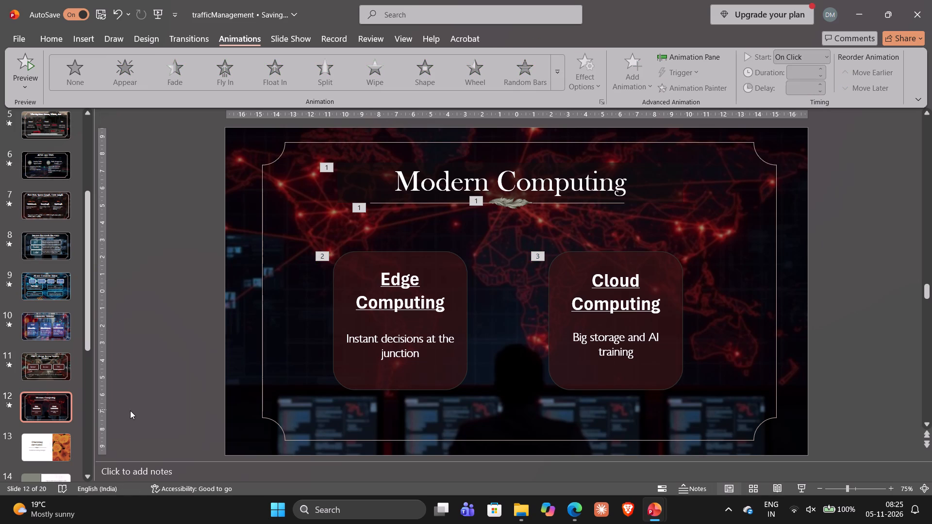
Delete the orange flower picture from slide 13, Overcoming nervousness, in the trafficManagement presentation.
scroll(45, 342, "down", 1)
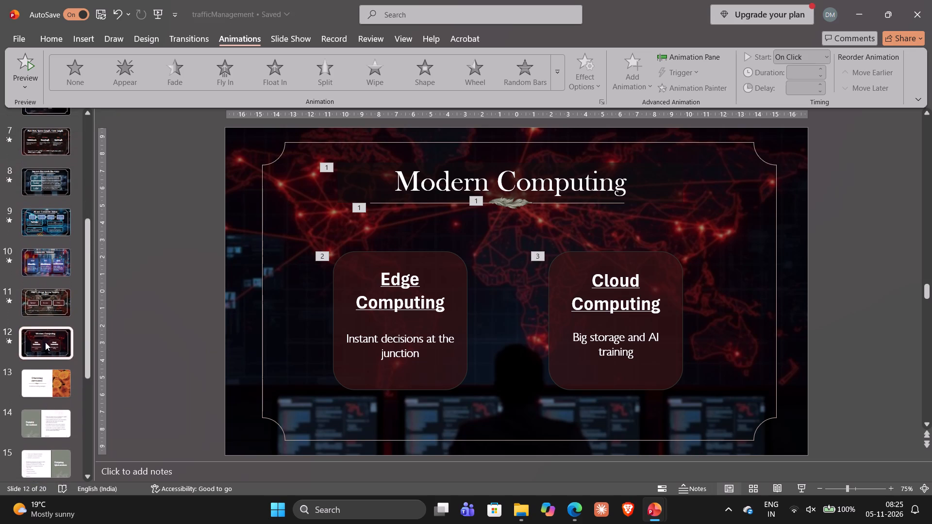
scroll(45, 342, "down", 2)
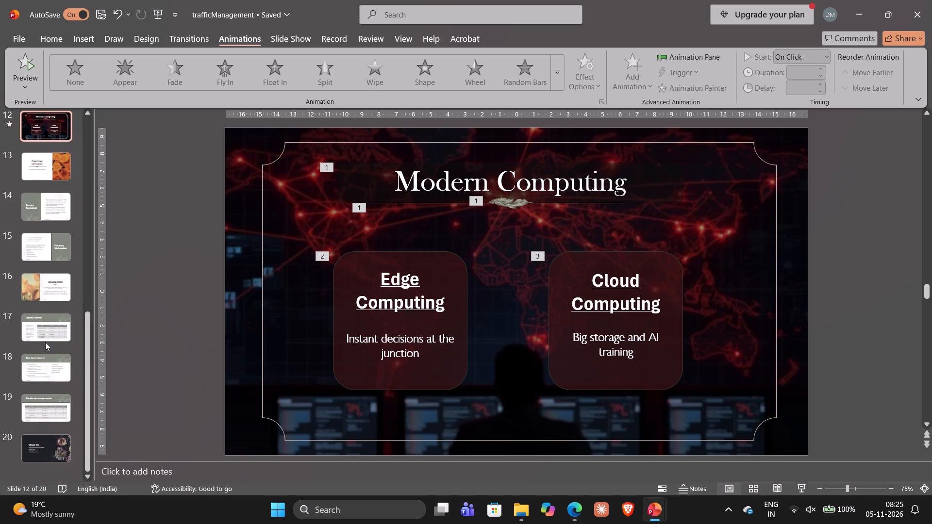
left_click(39, 451)
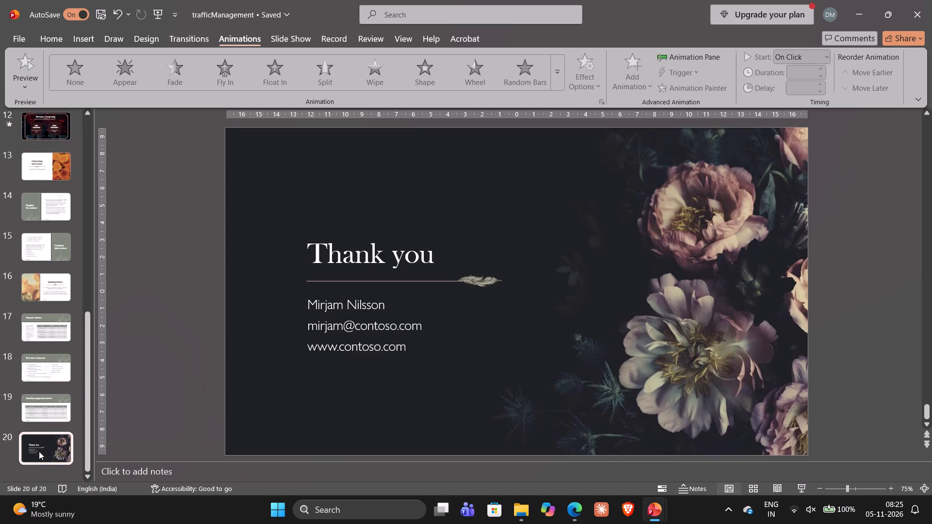
scroll(39, 451, "up", 1)
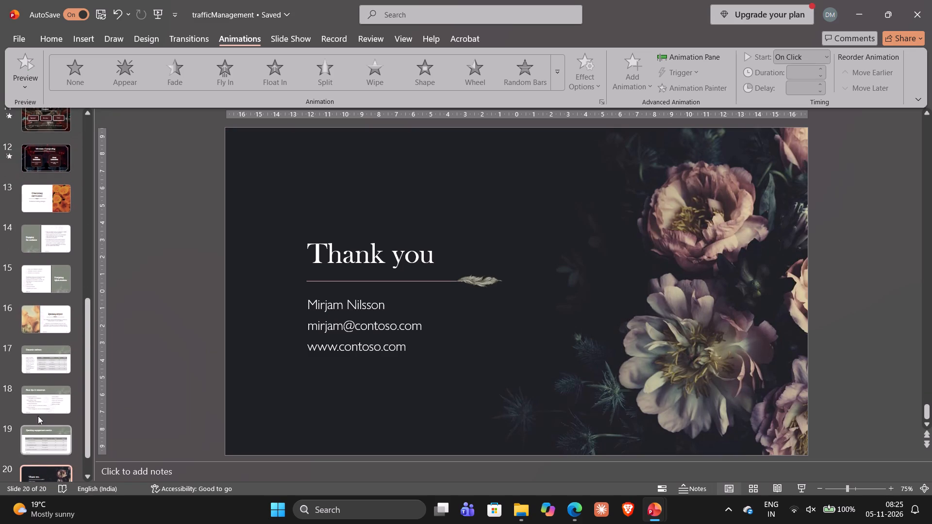
left_click(39, 318)
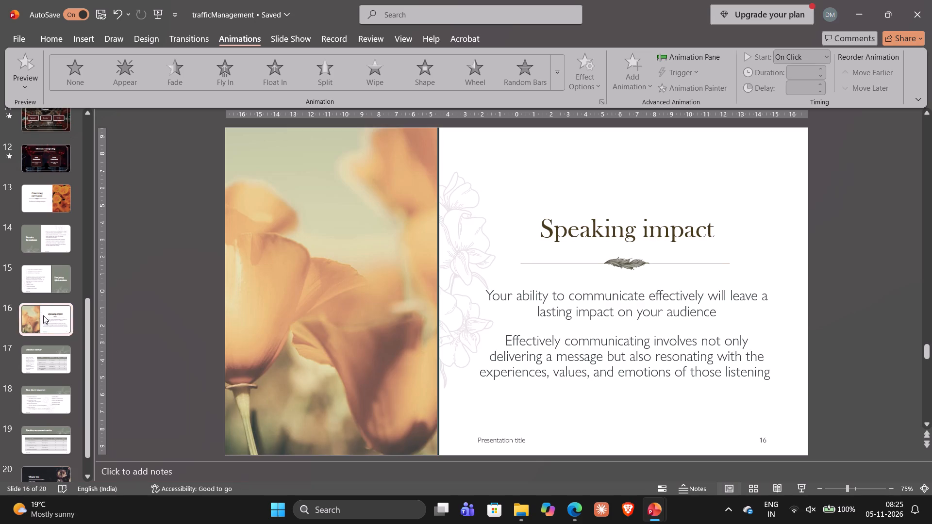
left_click(43, 206)
left_click(627, 264)
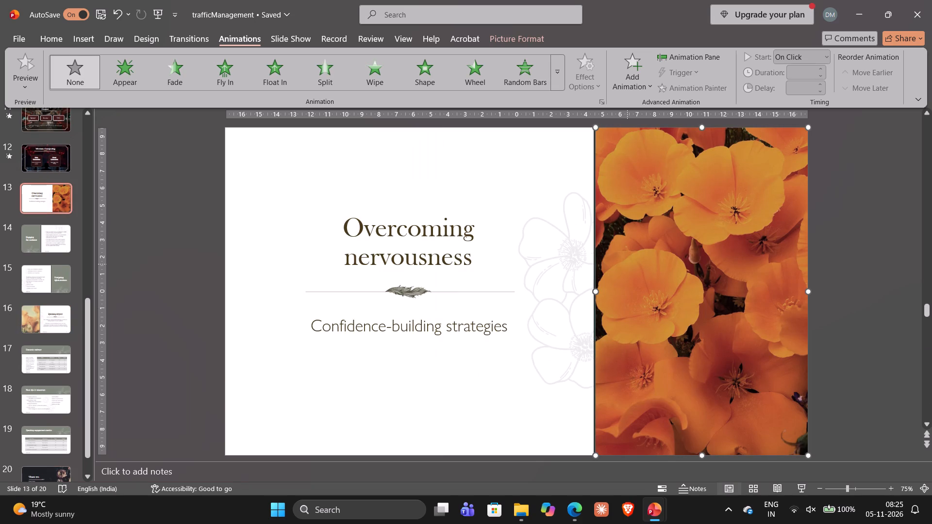
key("Delete")
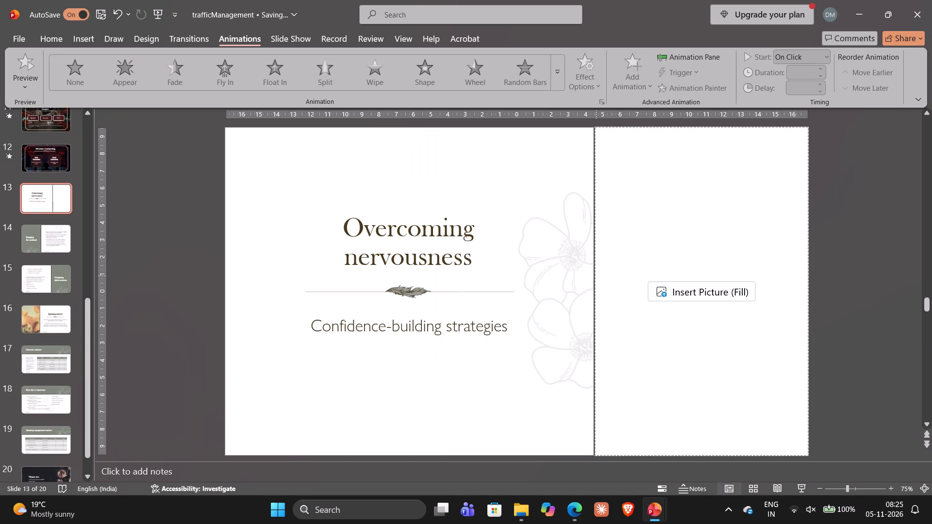
Narrow the empty picture placeholder on slide 13 to about 11.4 cm wide, leaving a gap beside the dark vertical line.
left_click_drag(595, 277, 607, 279)
key("ctrl+z")
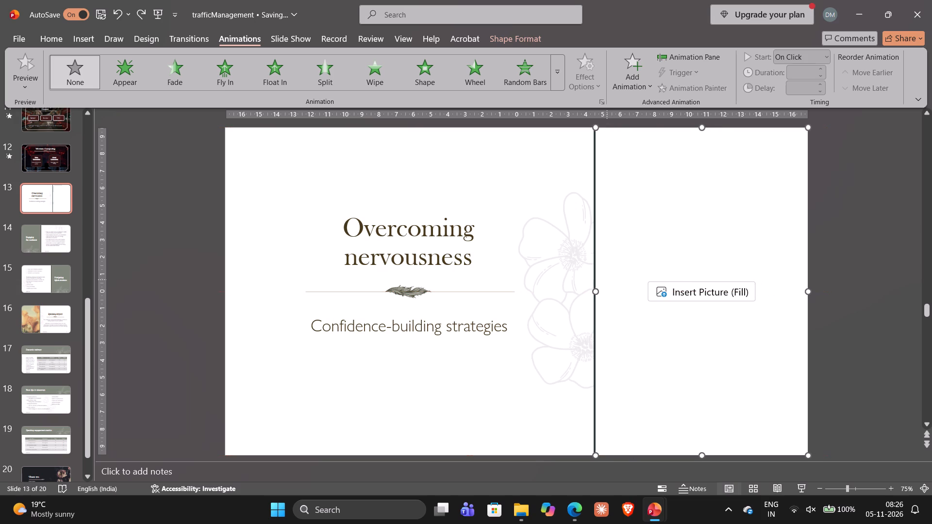
left_click_drag(592, 291, 606, 292)
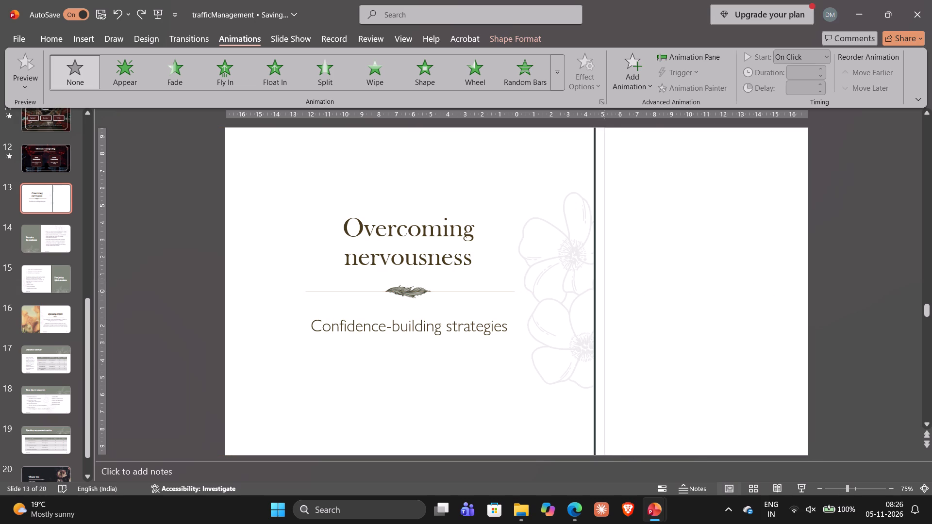
left_click_drag(606, 292, 612, 293)
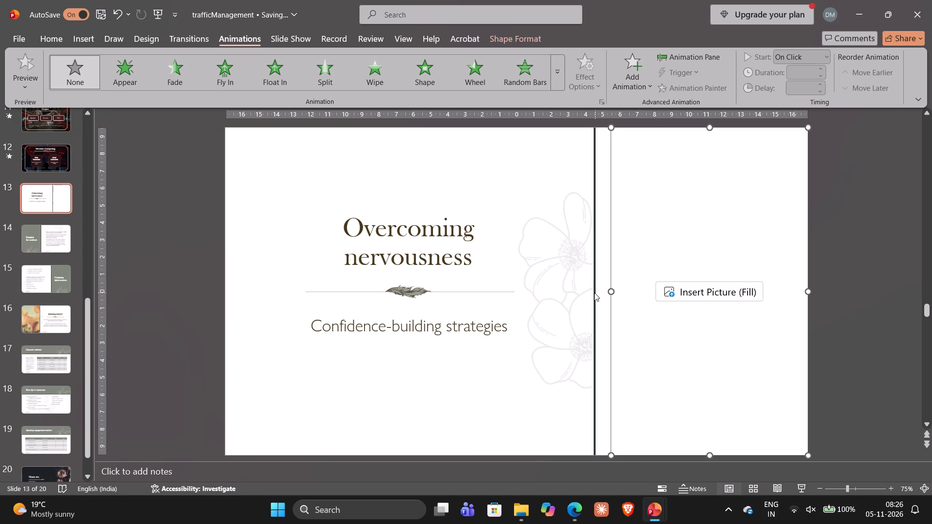
left_click(593, 294)
left_click_drag(593, 294, 599, 294)
left_click(599, 294)
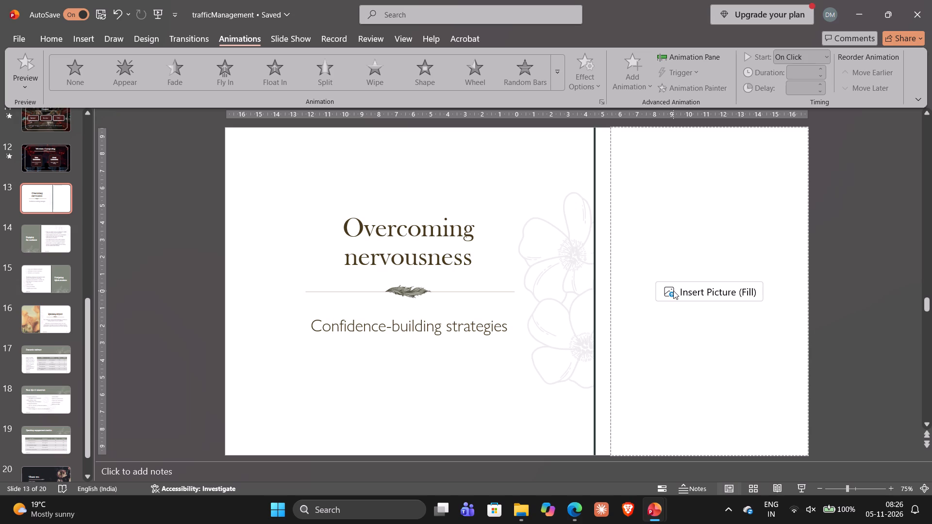
Fill the picture placeholder on slide 13 with the photo of a lit traffic light on a city street from the Downloads folder.
left_click(673, 291)
left_click(677, 305)
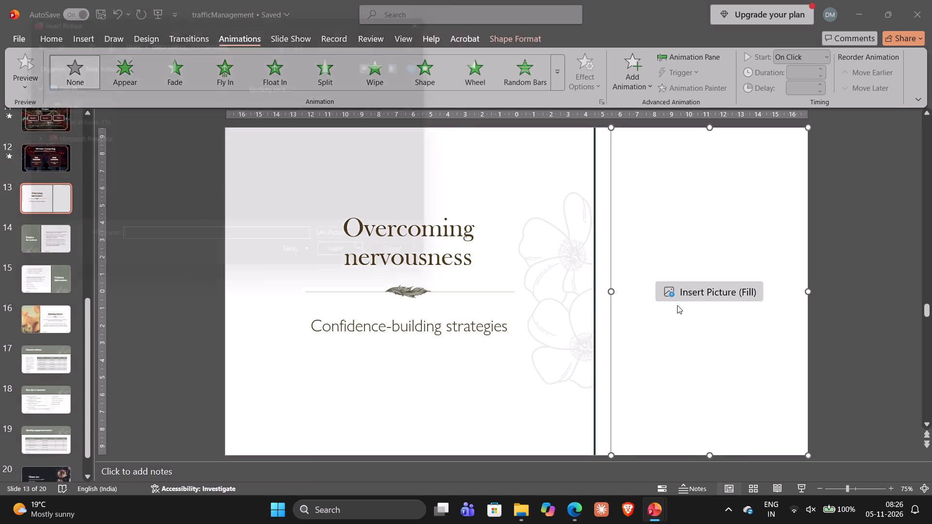
scroll(242, 207, "down", 2)
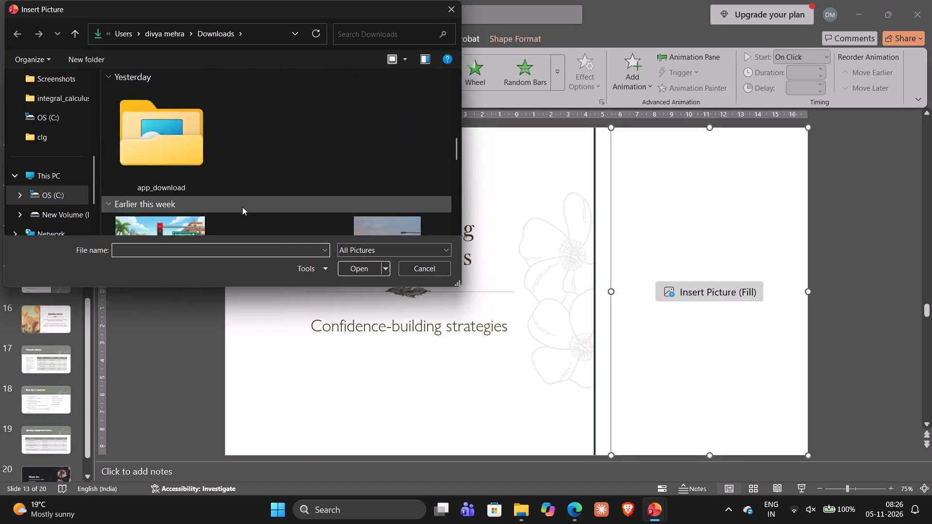
scroll(242, 207, "down", 2)
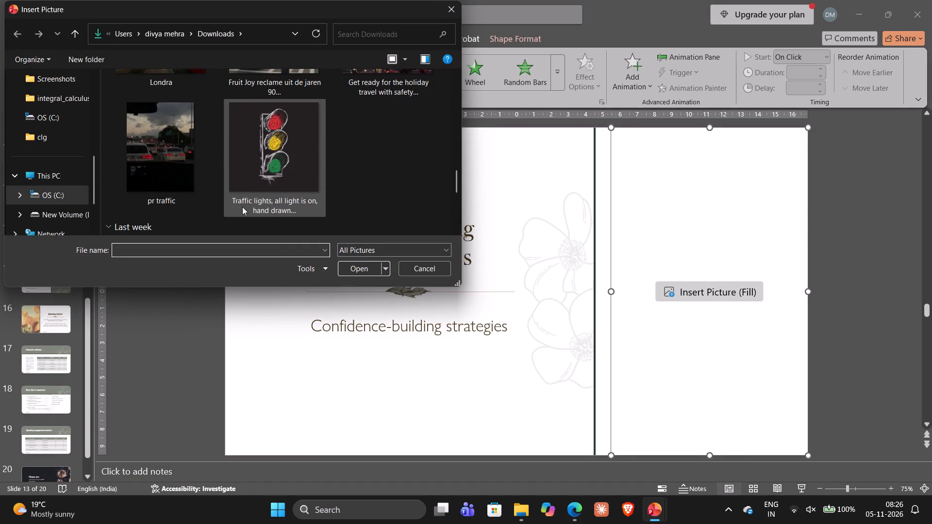
double_click(261, 145)
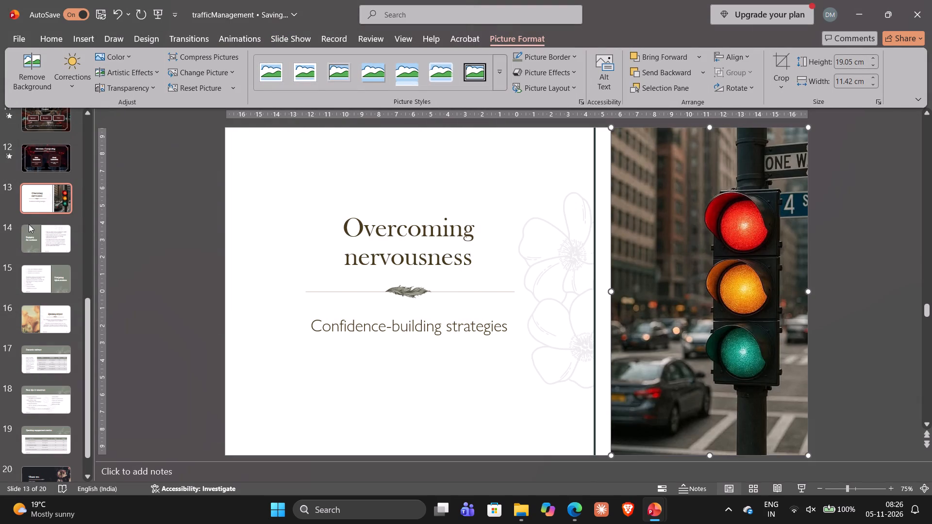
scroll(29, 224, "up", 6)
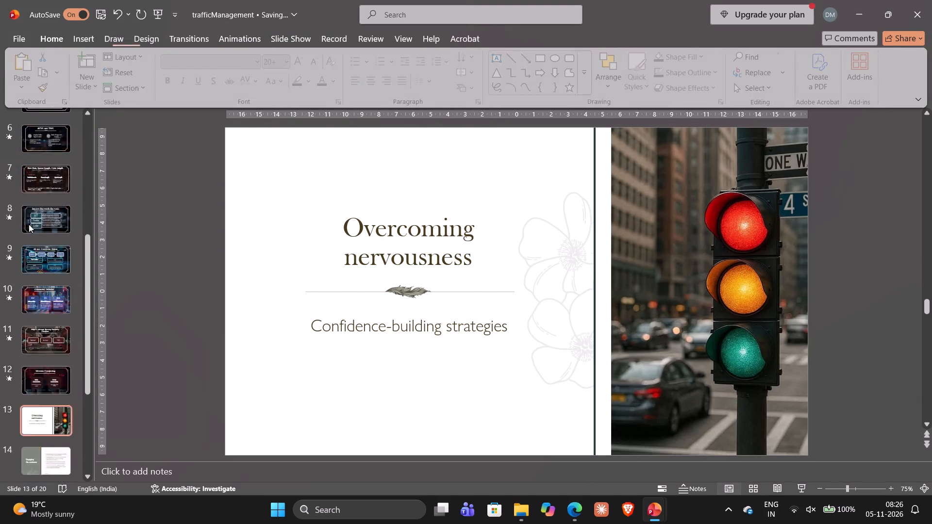
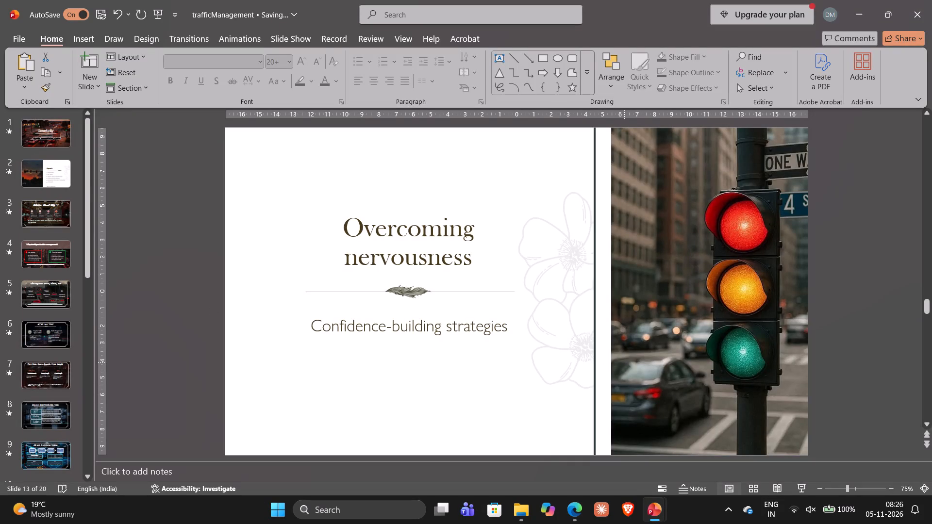
Undo the picture fill and the narrowing of the picture placeholder on slide 13.
key("ctrl+z")
key("ctrl+z")
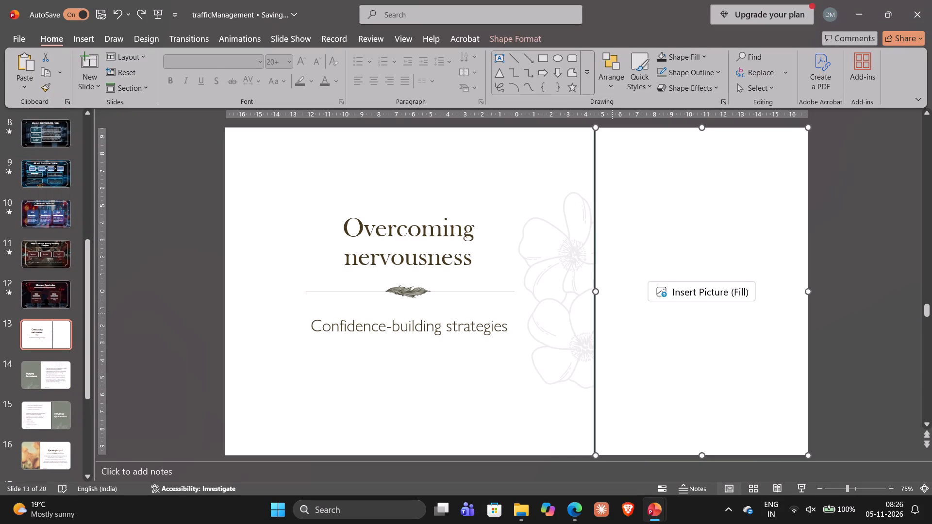
Fill the full-width picture placeholder on slide 13 with the lit traffic light street photo from the Downloads folder.
left_click(669, 295)
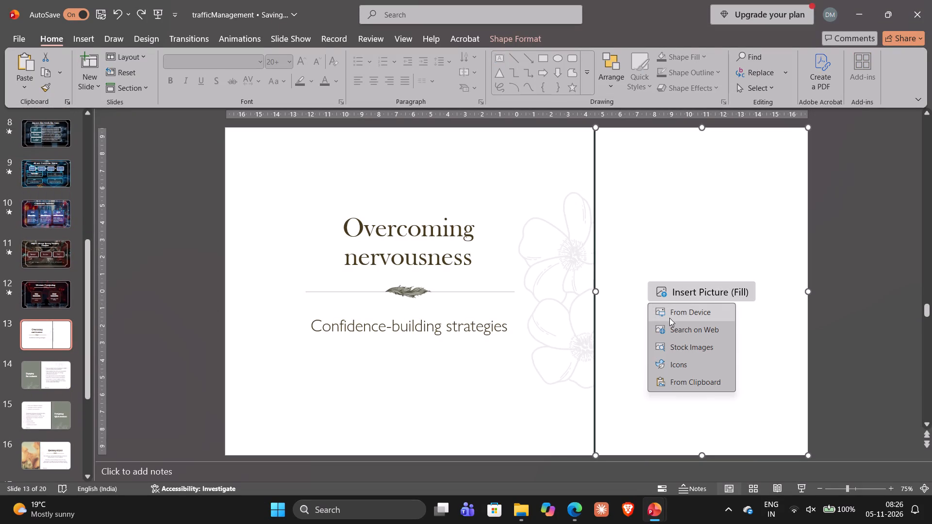
left_click(669, 318)
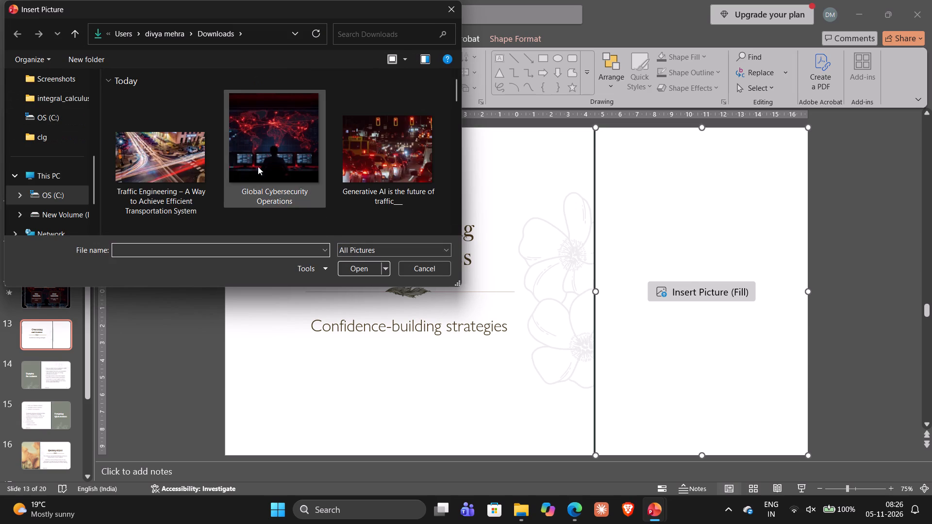
scroll(258, 166, "down", 2)
scroll(258, 166, "up", 2)
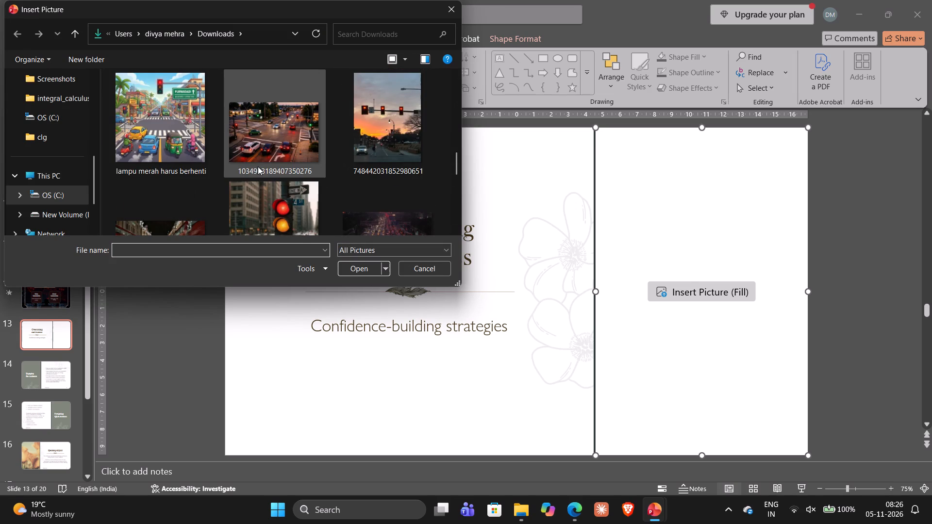
double_click(265, 185)
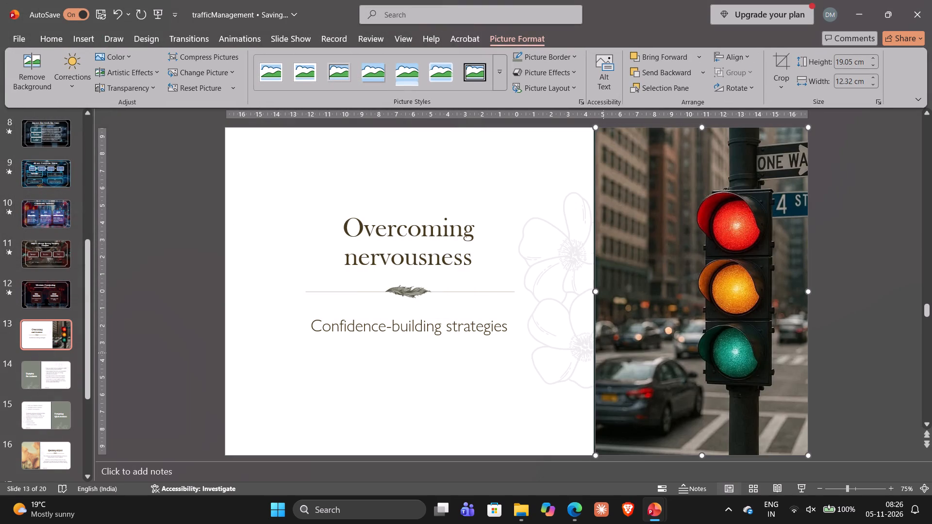
Darken the traffic light picture with the Brightness -20%, Contrast -20% correction.
left_click(700, 128)
left_click(743, 212)
left_click(84, 78)
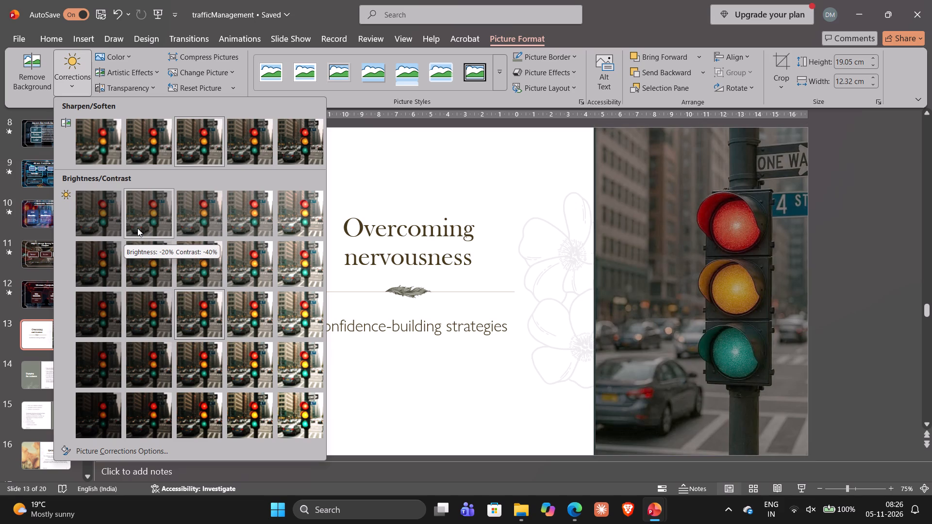
left_click(168, 285)
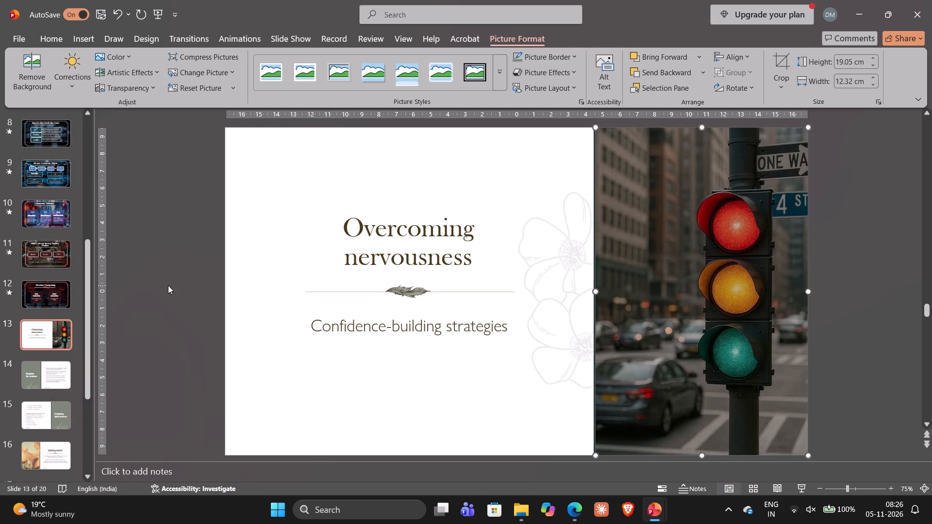
Apply the thin black frame picture style to the traffic light picture on slide 13.
left_click(472, 70)
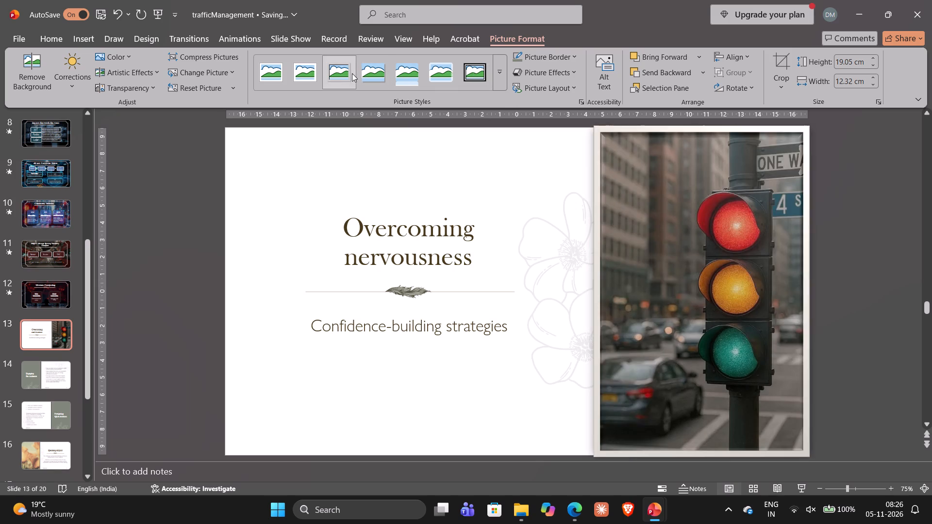
left_click(387, 73)
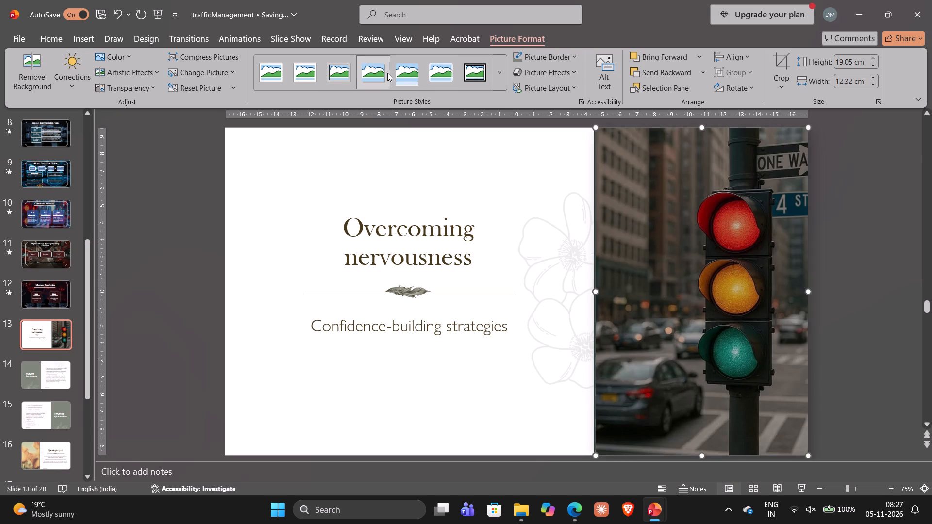
left_click(497, 74)
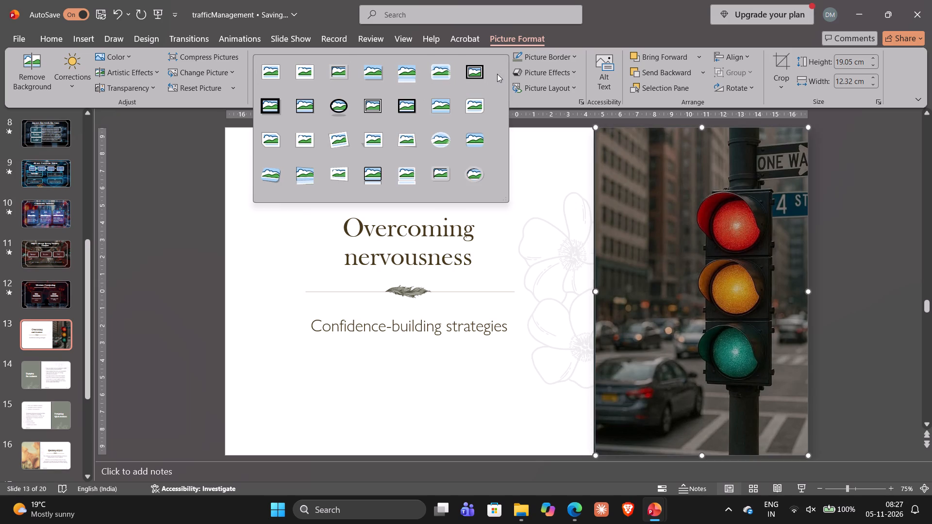
left_click(300, 106)
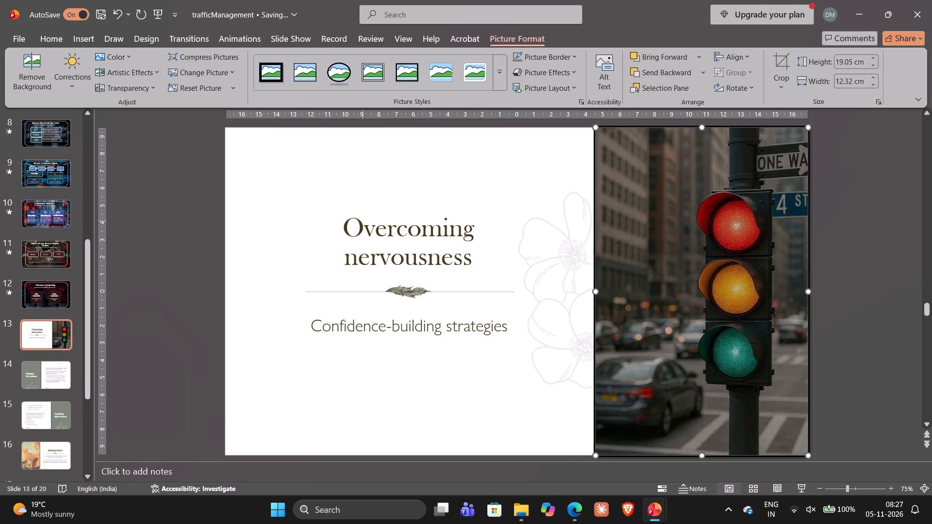
Replace the slide 13 title "Overcoming nervousness" with "To Conclude".
left_click(469, 253)
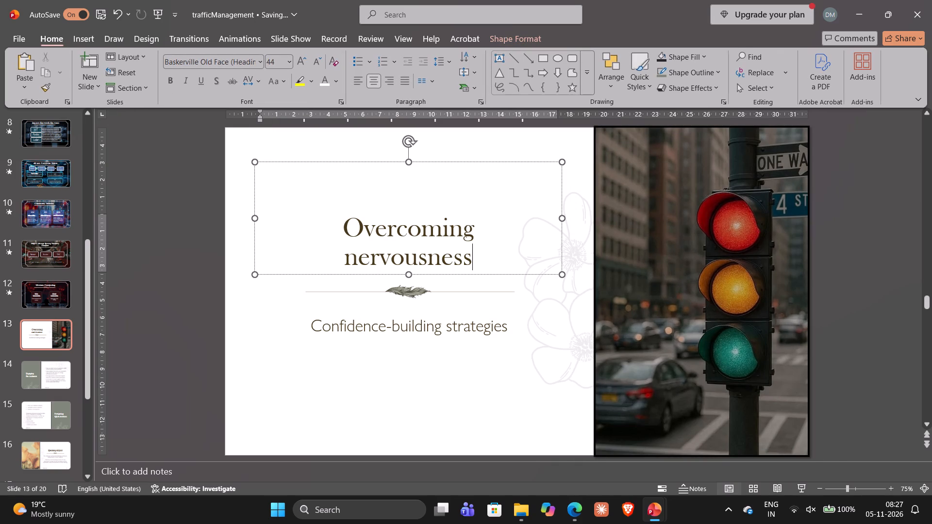
key("BackSpace")
key("BackSpace")
key("BackSpace")
key("BackSpace")
key("BackSpace")
key("BackSpace")
key("BackSpace")
key("BackSpace")
key("BackSpace")
key("BackSpace")
key("BackSpace")
key("BackSpace")
key("BackSpace")
key("BackSpace")
key("BackSpace")
key("BackSpace")
key("BackSpace")
key("BackSpace")
key("BackSpace")
key("BackSpace")
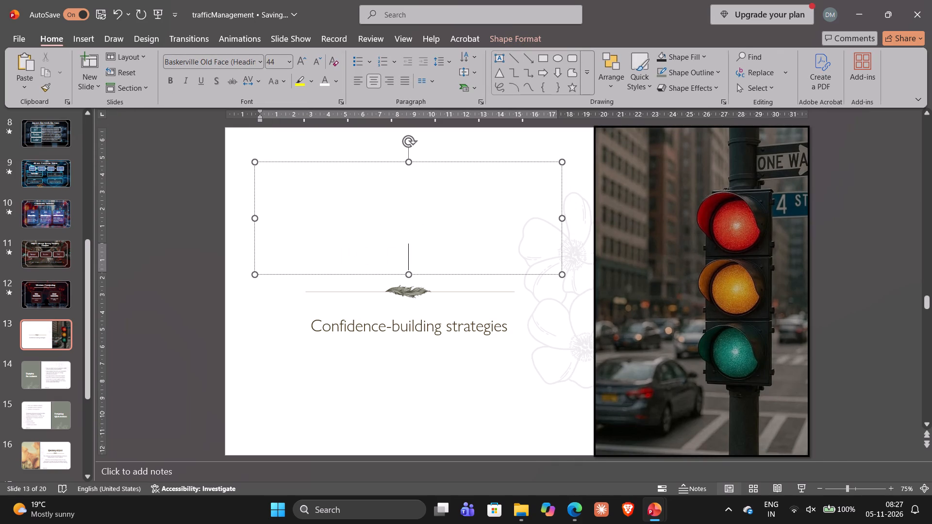
type("To Conclude")
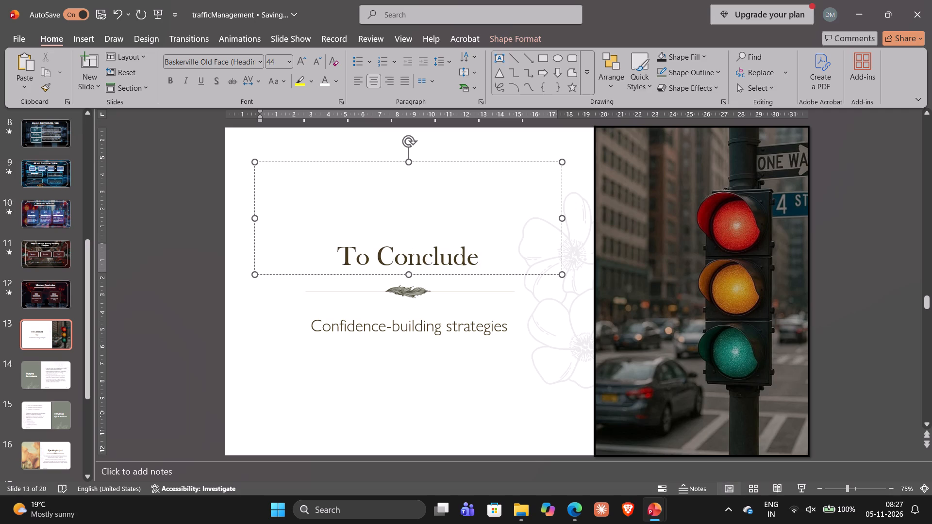
Shrink the To Conclude title box to about 10.6 by 2 cm and move it to the slide's top edge, above the feather divider.
left_click_drag(407, 275, 404, 235)
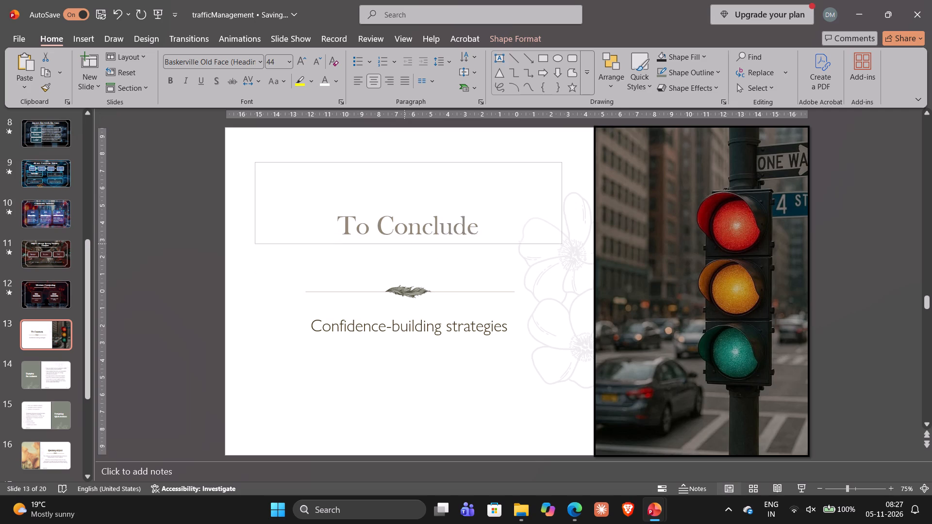
left_click_drag(404, 235, 399, 197)
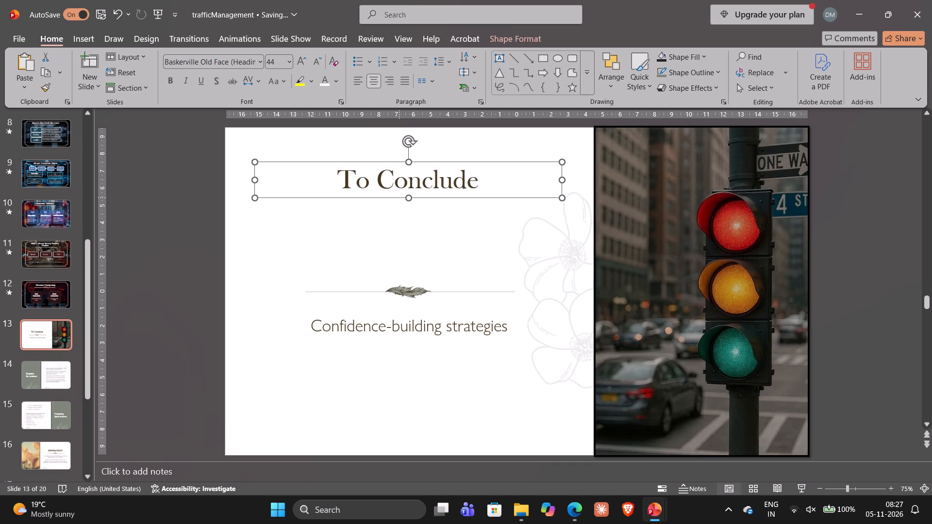
left_click_drag(564, 179, 495, 179)
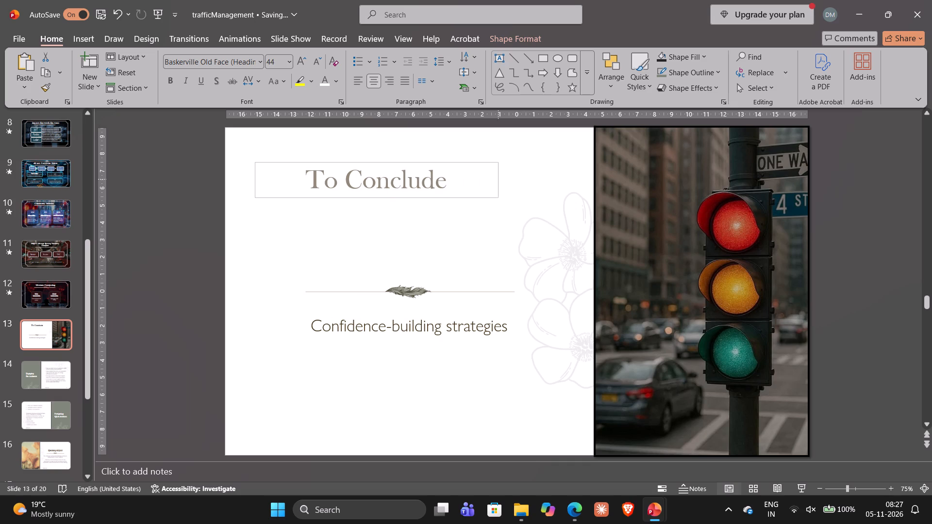
left_click_drag(495, 179, 434, 186)
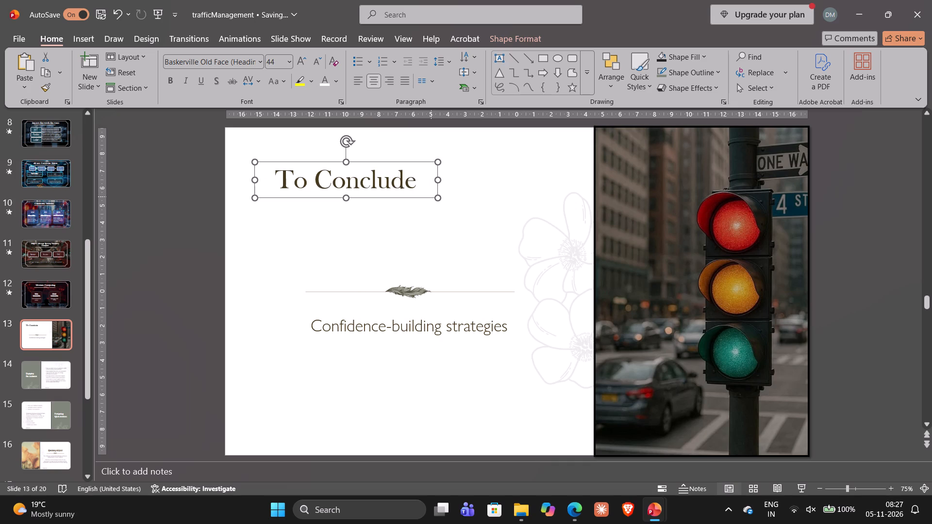
left_click_drag(431, 196, 486, 164)
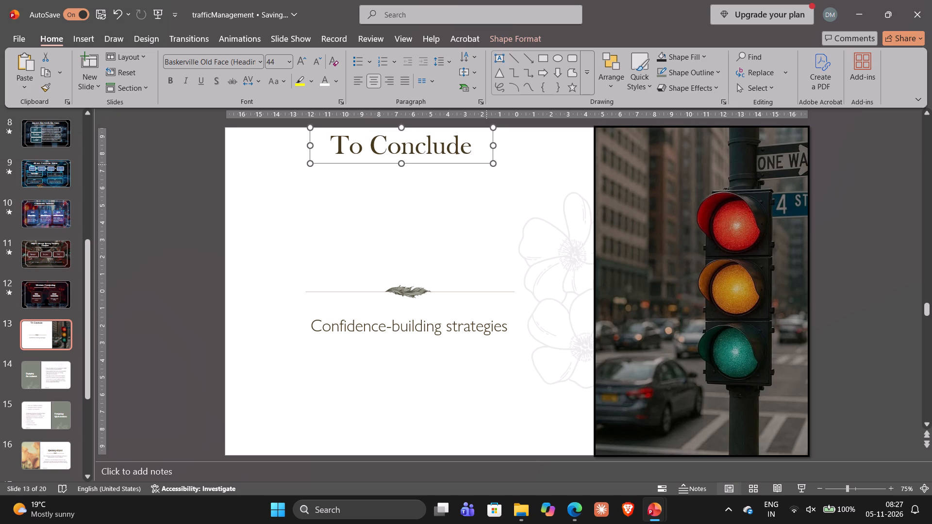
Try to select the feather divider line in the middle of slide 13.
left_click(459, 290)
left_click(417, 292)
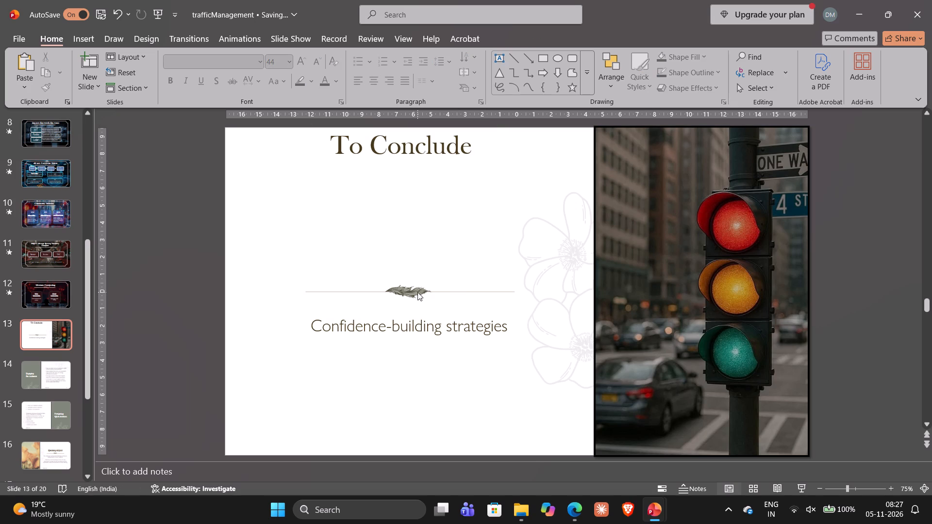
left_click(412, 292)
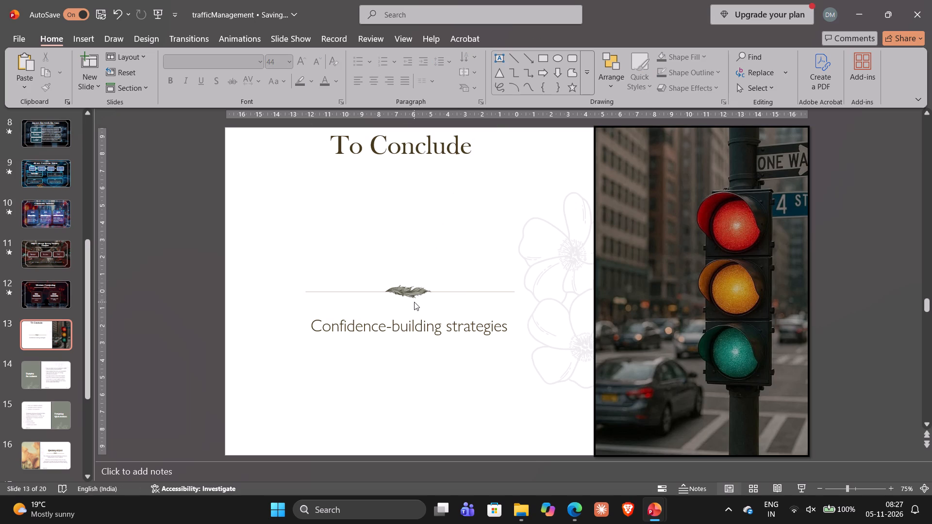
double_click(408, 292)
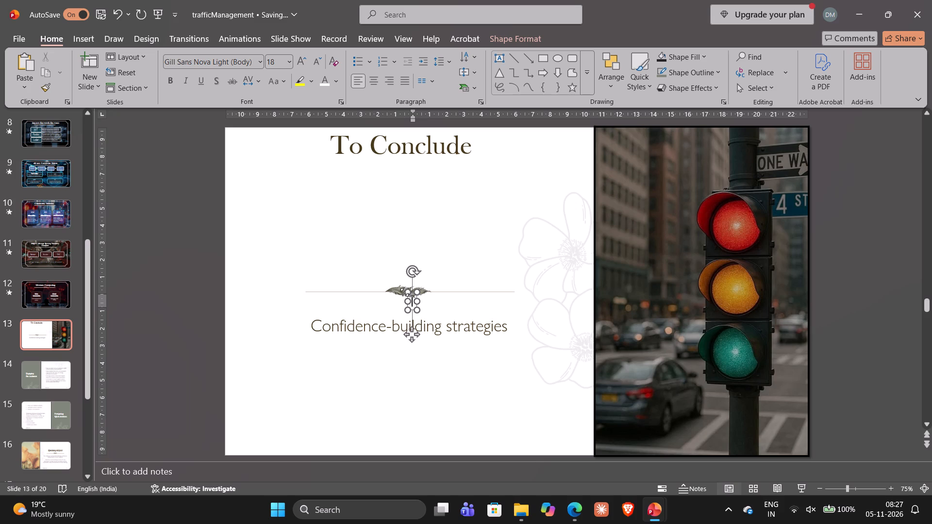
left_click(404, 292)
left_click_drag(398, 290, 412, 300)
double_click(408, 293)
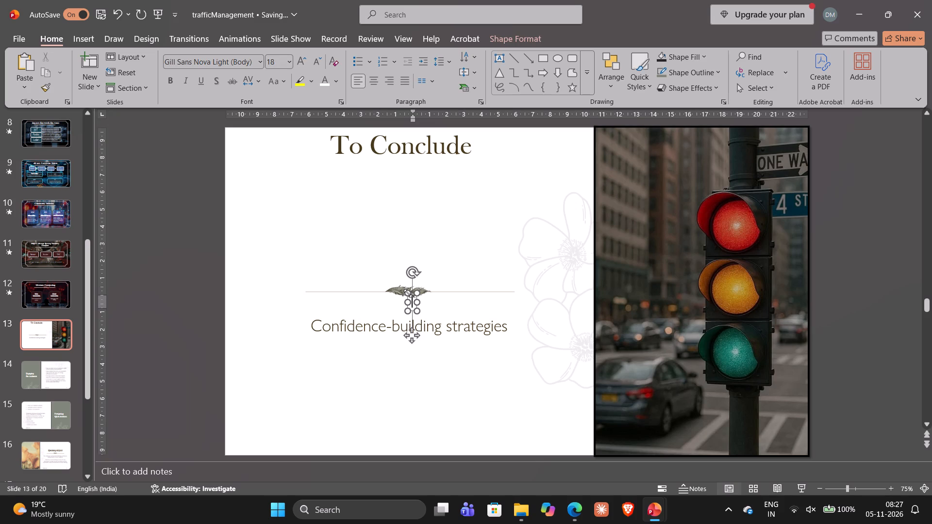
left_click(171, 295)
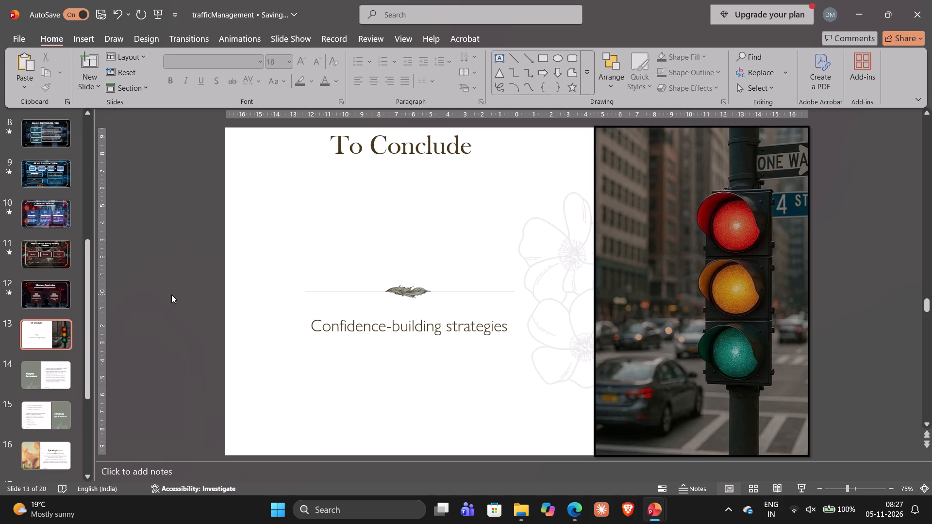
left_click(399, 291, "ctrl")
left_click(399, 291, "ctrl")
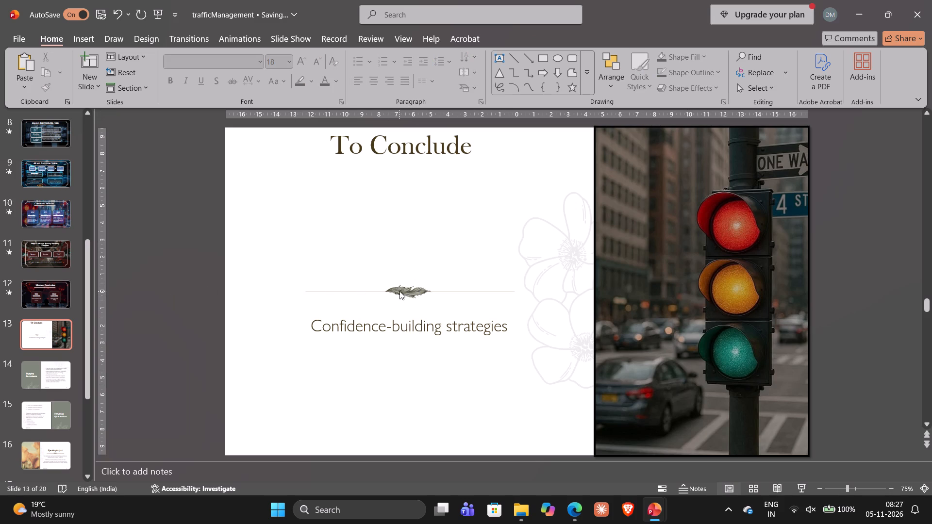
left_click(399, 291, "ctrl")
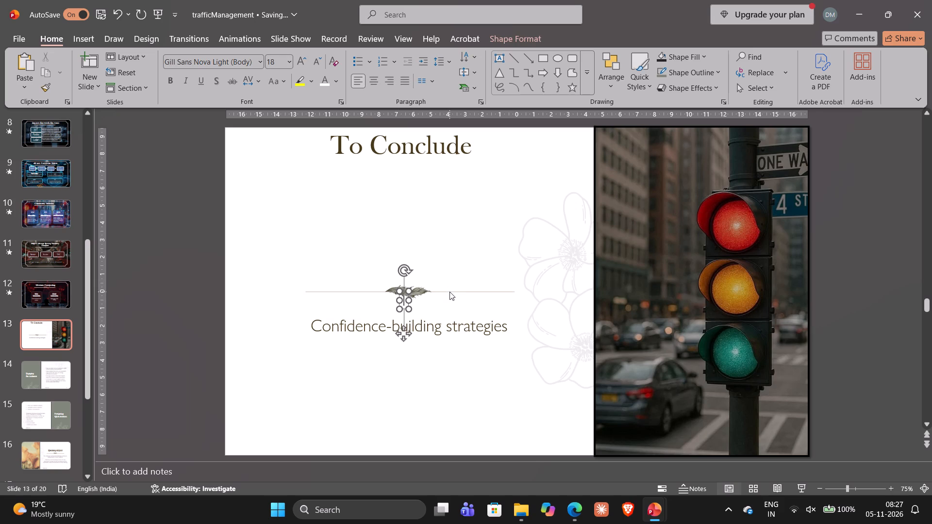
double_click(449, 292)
Delete the "Confidence-building strategies" subtitle and its empty placeholder from slide 13.
left_click(410, 322)
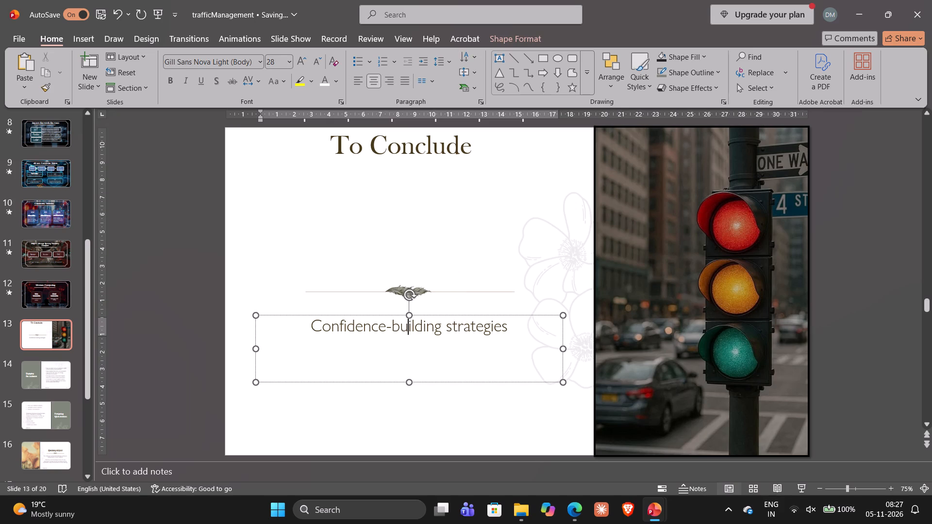
left_click(519, 342)
left_click(527, 315)
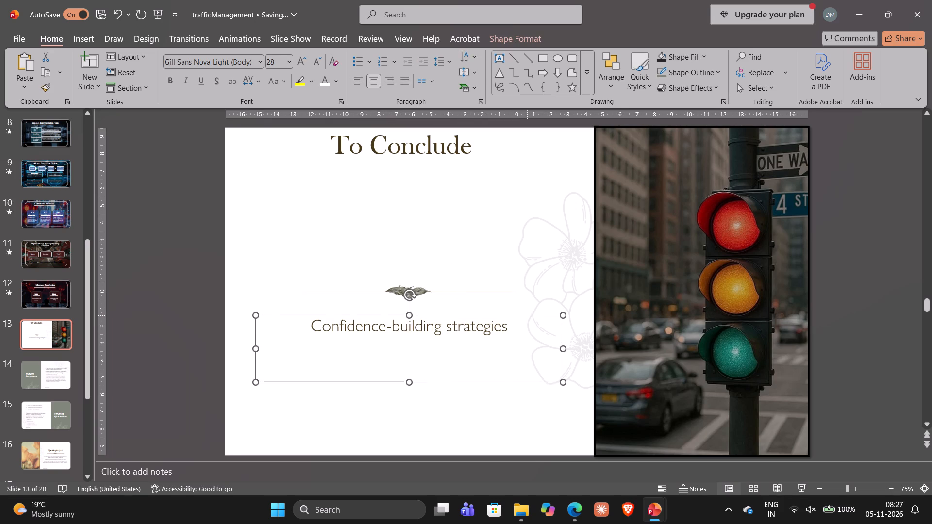
key("Delete")
key("Delete")
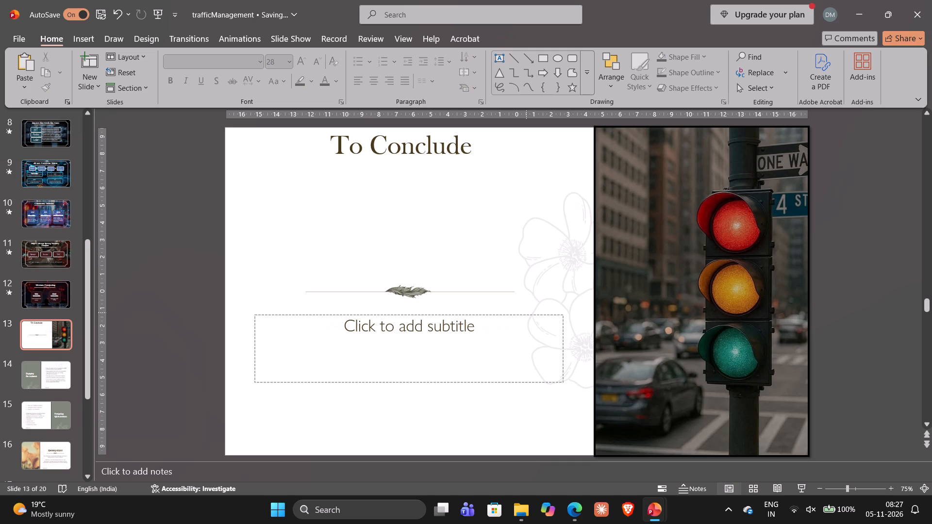
left_click(526, 315)
key("Delete")
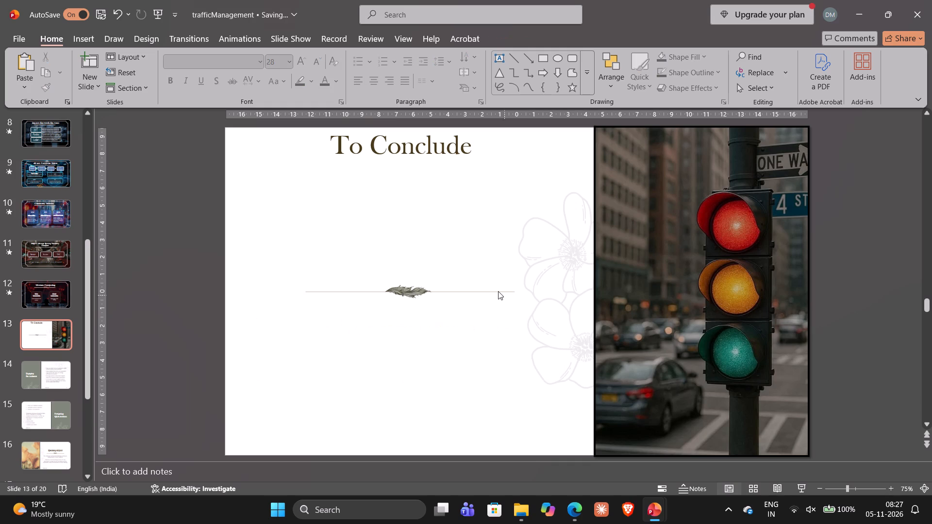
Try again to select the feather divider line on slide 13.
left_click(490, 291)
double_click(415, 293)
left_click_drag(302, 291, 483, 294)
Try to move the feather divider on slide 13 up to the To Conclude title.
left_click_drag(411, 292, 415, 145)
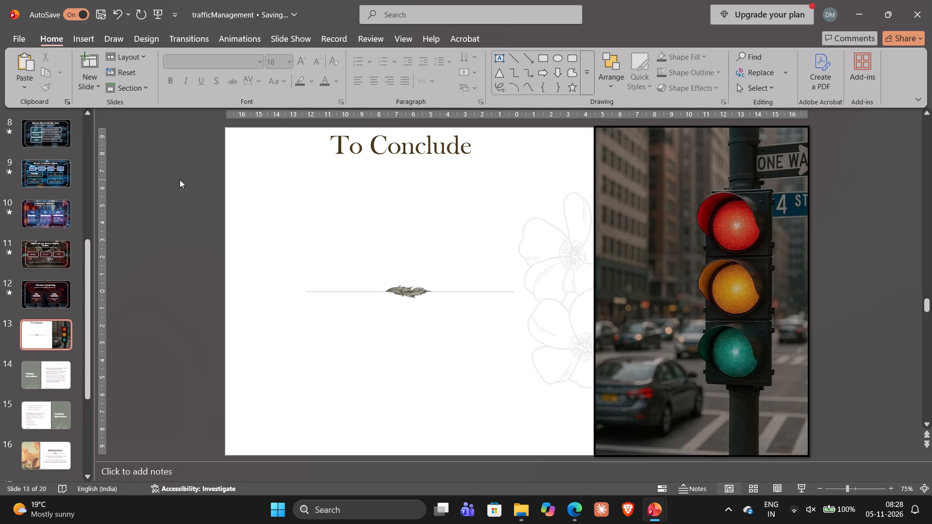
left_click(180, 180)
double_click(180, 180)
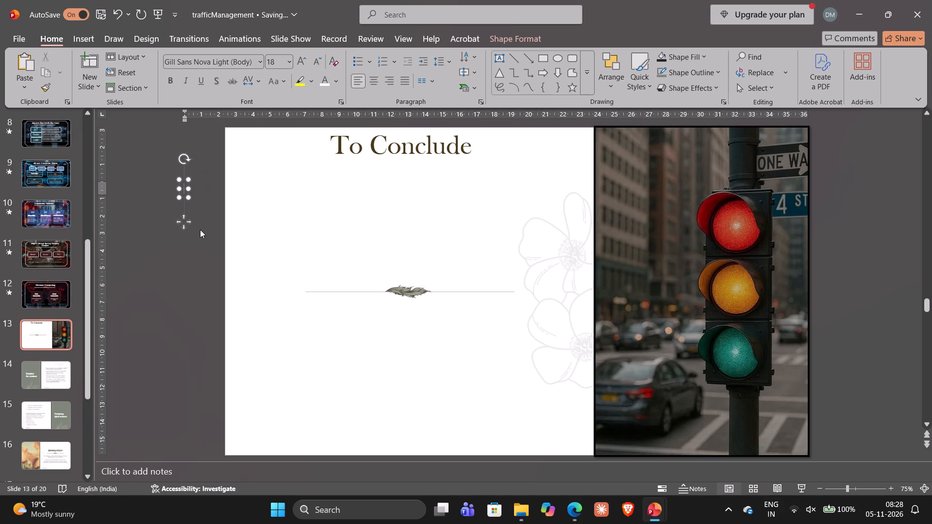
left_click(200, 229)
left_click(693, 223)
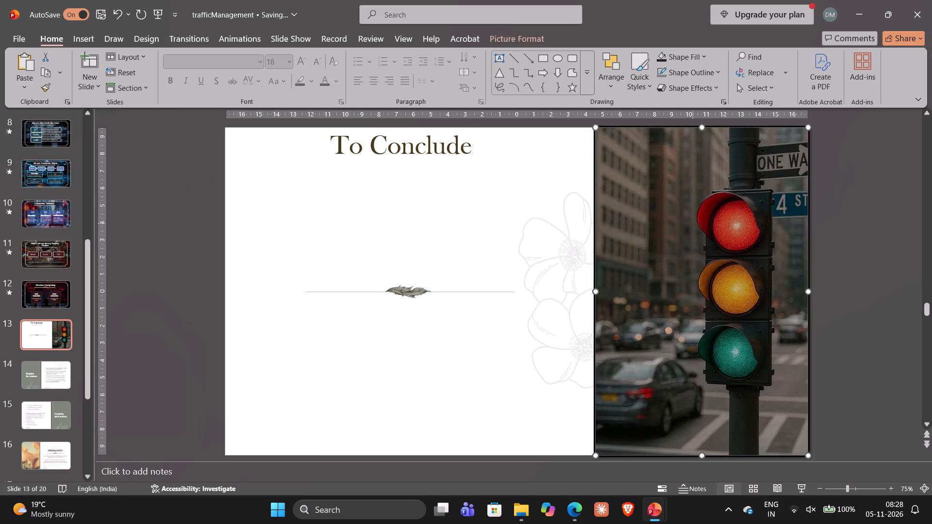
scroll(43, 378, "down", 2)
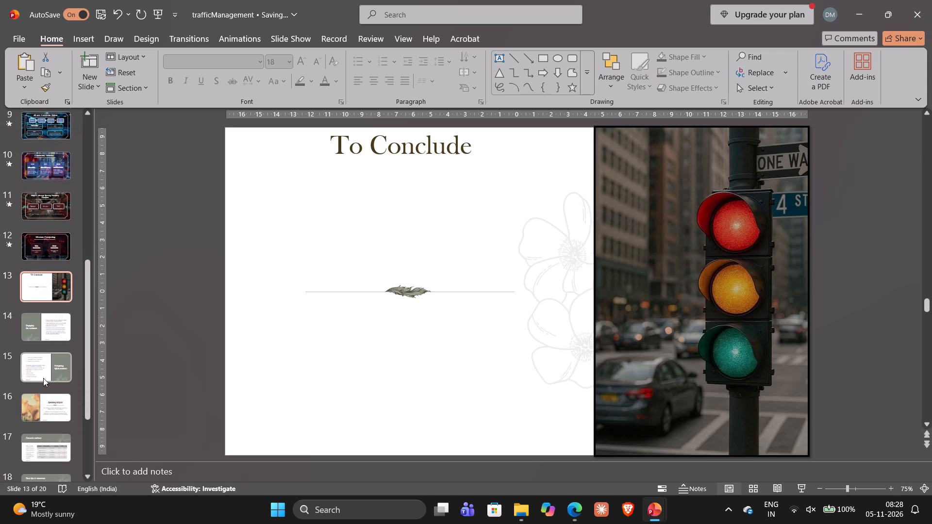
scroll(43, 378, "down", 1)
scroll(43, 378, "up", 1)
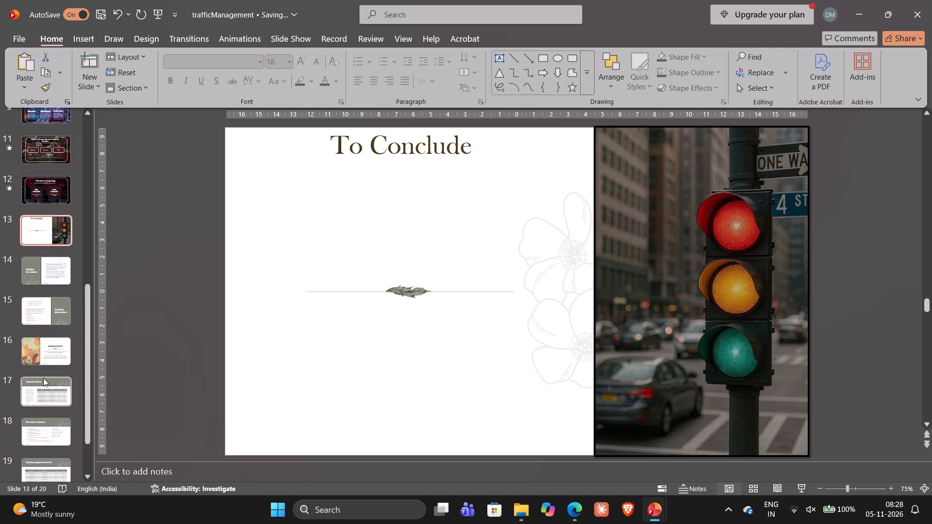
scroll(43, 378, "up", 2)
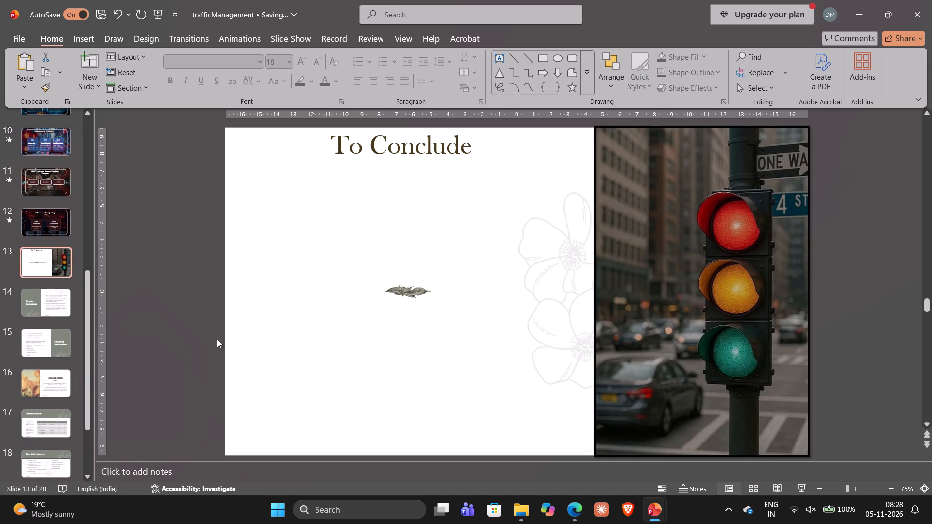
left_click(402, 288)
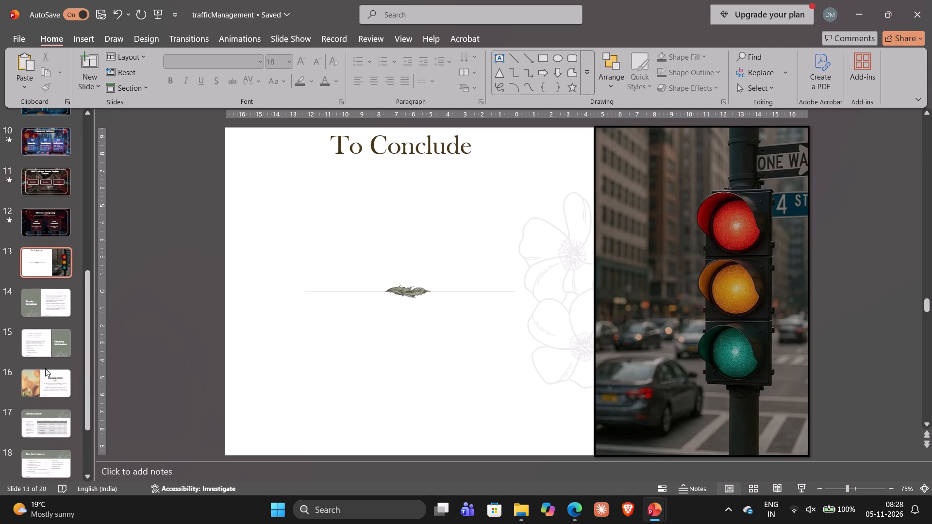
Replace the "Thank you" title on slide 20, the dark floral closing slide, with "To Conclude".
scroll(45, 368, "down", 3)
left_click(58, 458)
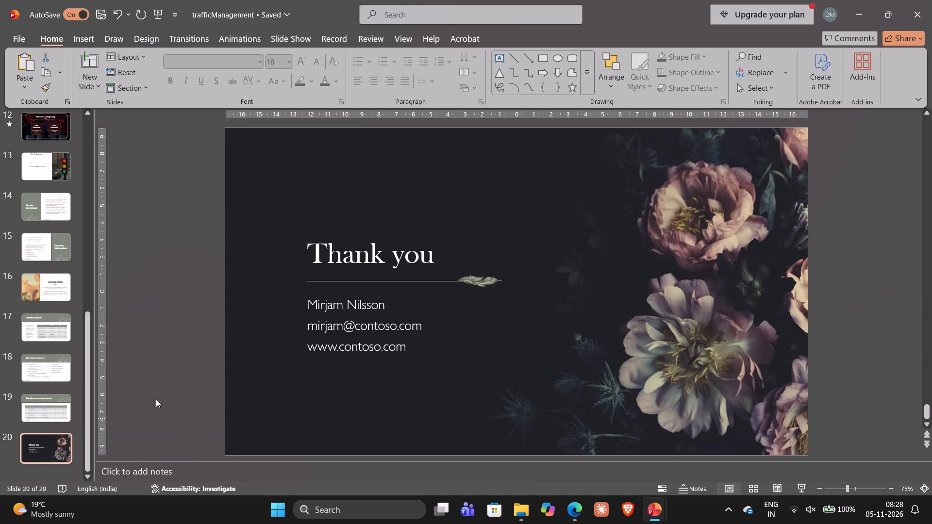
left_click(448, 258)
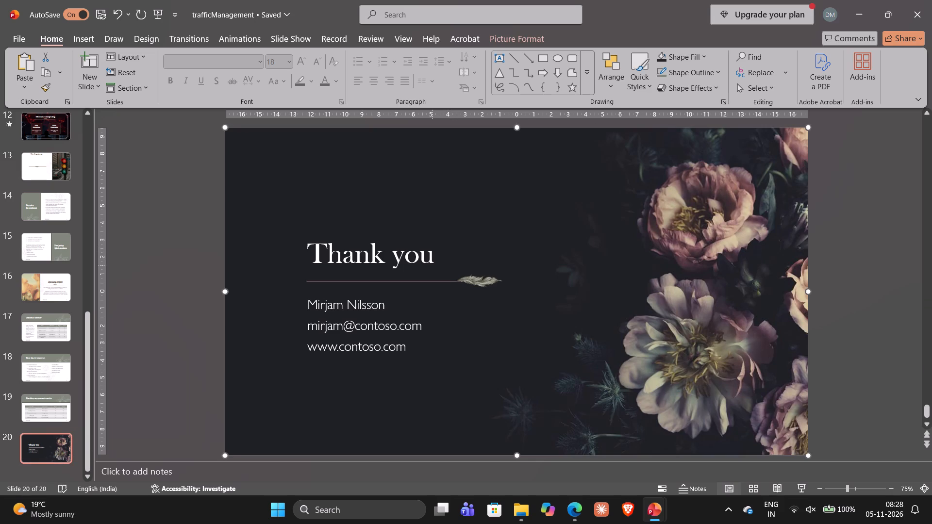
left_click(430, 265)
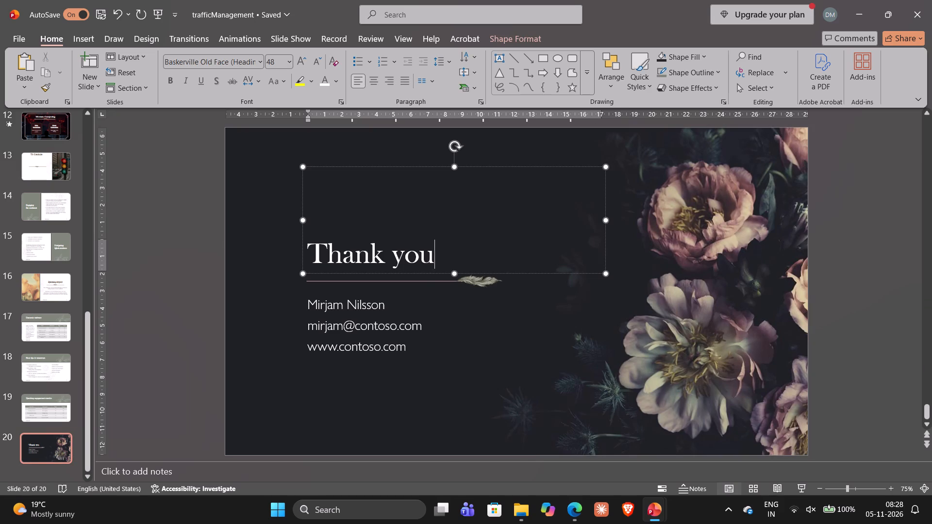
key("BackSpace")
key("BackSpace")
key("BackSpace")
key("BackSpace")
key("BackSpace")
key("BackSpace")
key("BackSpace")
key("BackSpace")
key("BackSpace")
key("BackSpace")
key("BackSpace")
key("BackSpace")
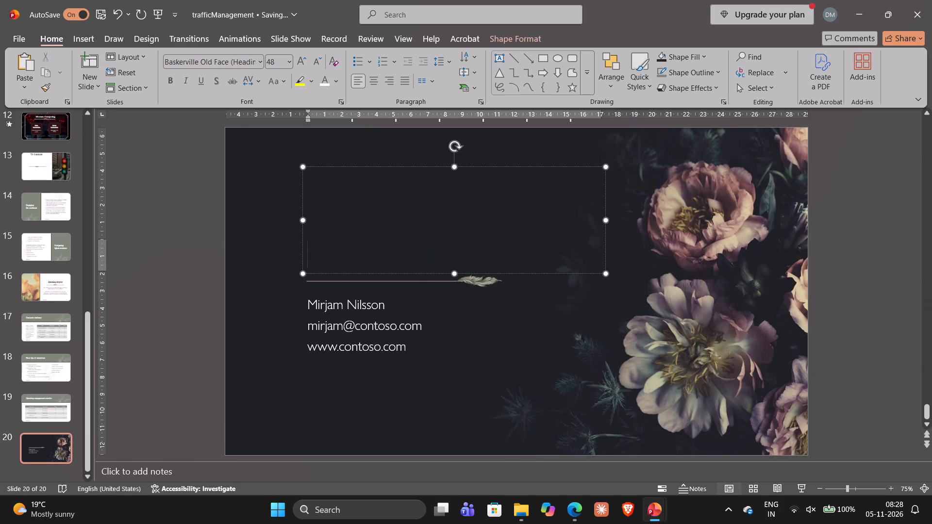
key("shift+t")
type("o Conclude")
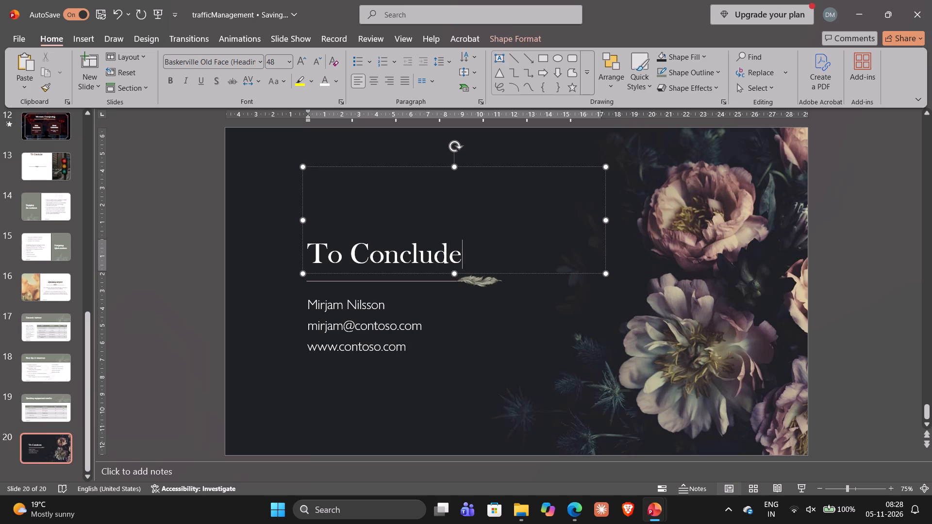
Shrink the To Conclude title box on slide 20 to fit its text and move it to the slide's top edge near the centre.
left_click_drag(454, 274, 450, 241)
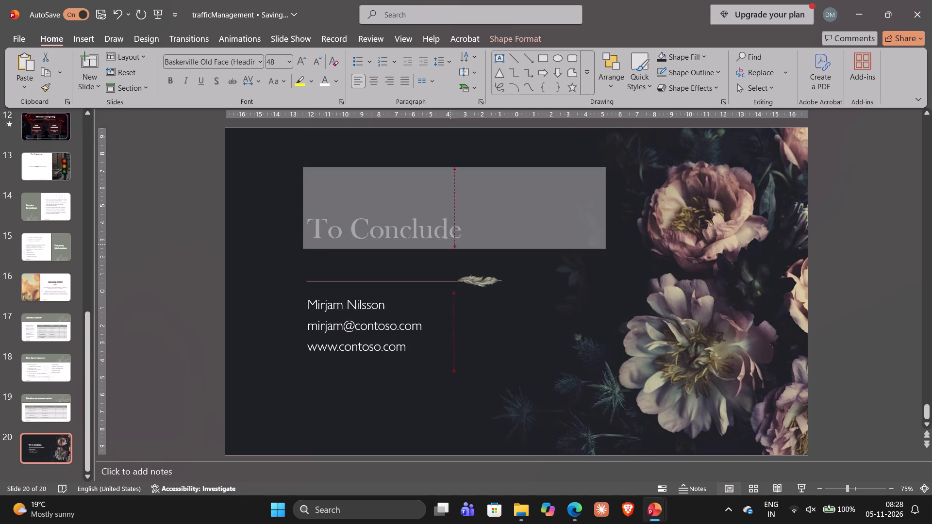
left_click_drag(450, 241, 445, 205)
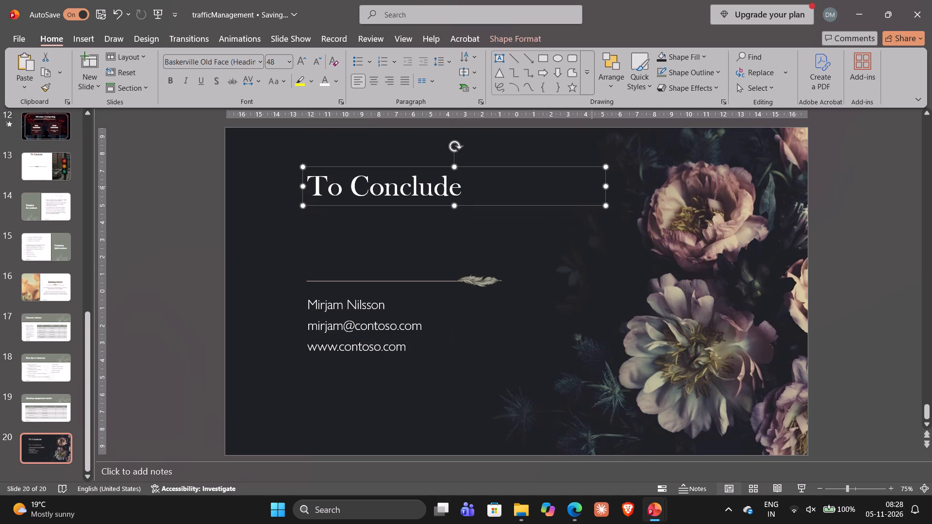
left_click_drag(604, 185, 472, 195)
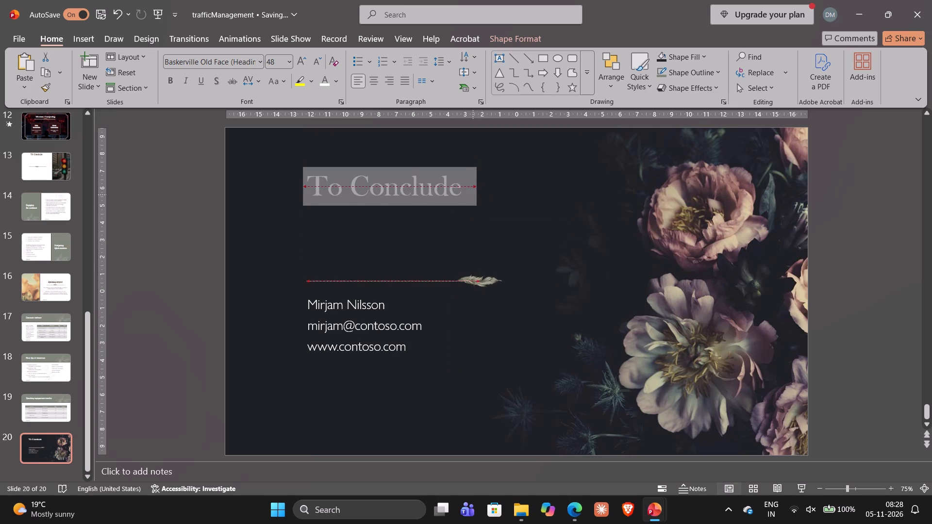
left_click_drag(472, 195, 471, 195)
left_click(468, 185)
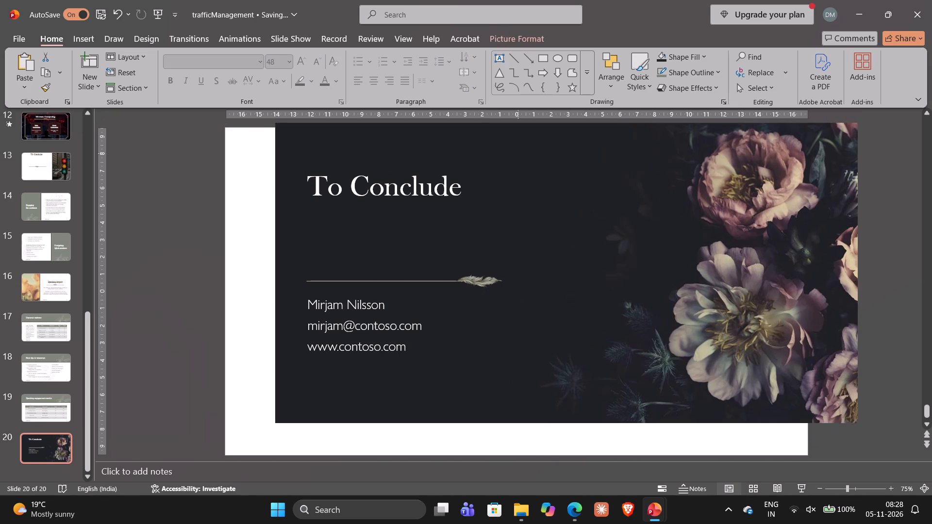
left_click(445, 189)
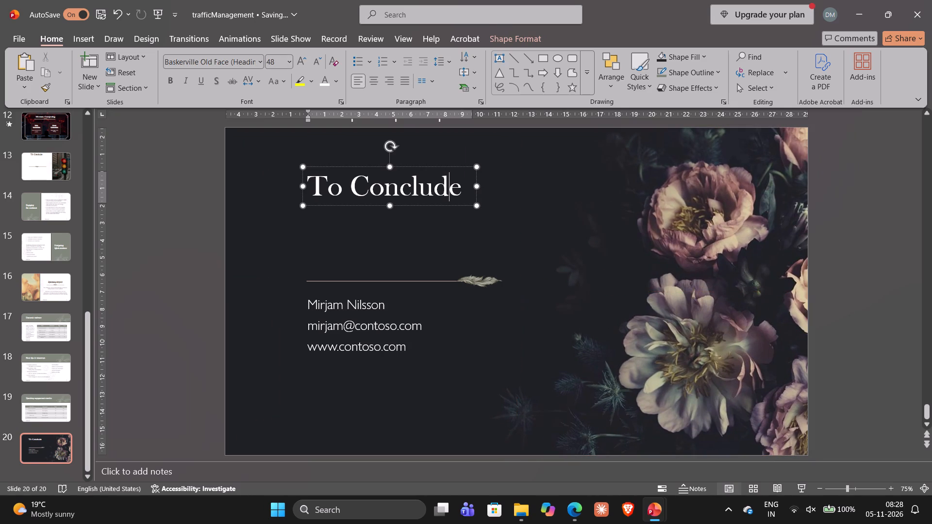
left_click_drag(451, 204, 536, 166)
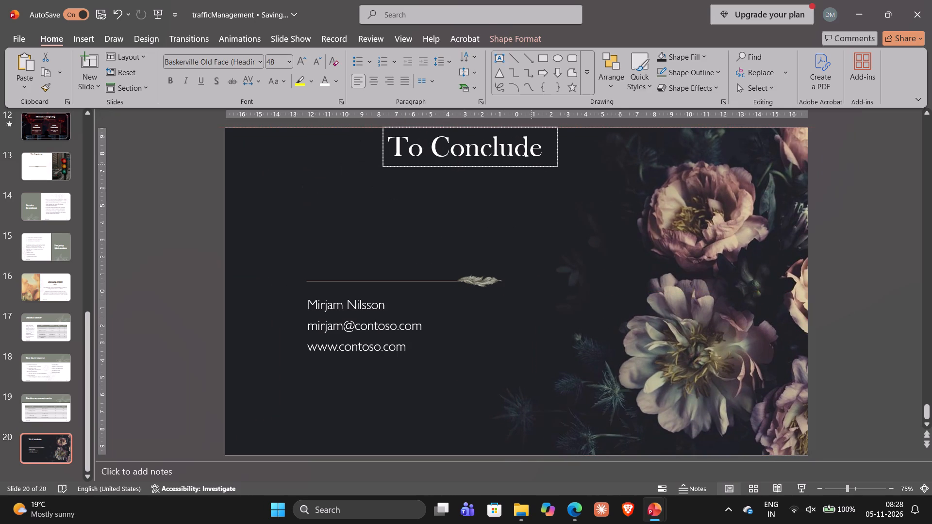
left_click_drag(536, 166, 543, 166)
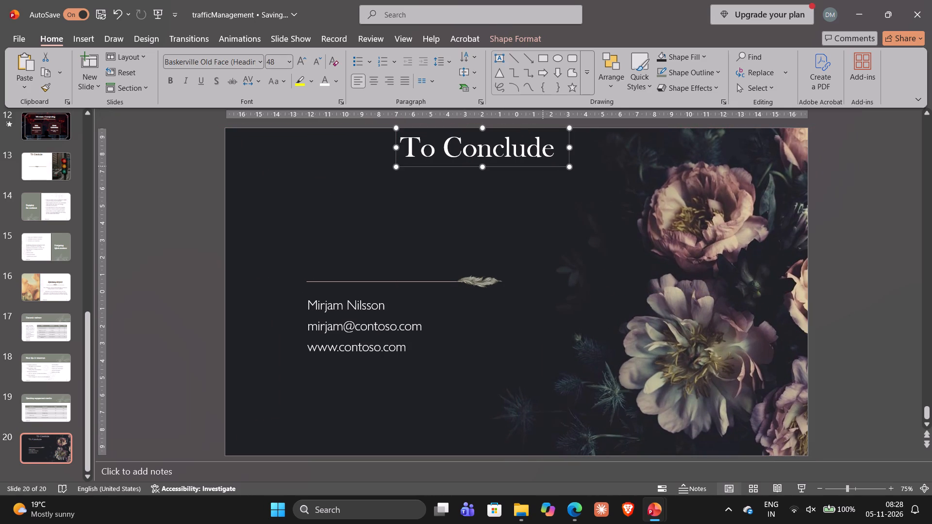
Replace slide 20's floral background with the picture "Traffic Engineering – A Way to Achieve Efficient Transportation System" from Downloads.
left_click(628, 206)
key("Delete")
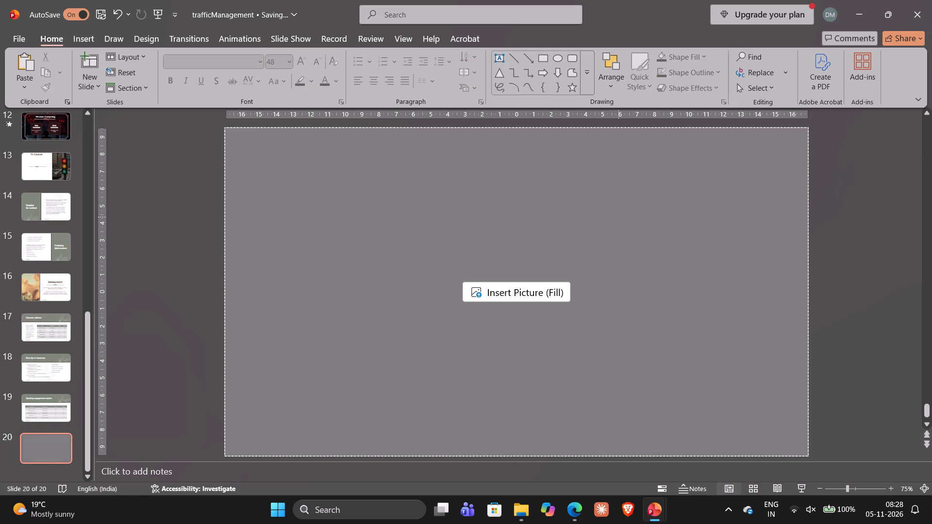
left_click(525, 291)
left_click(506, 318)
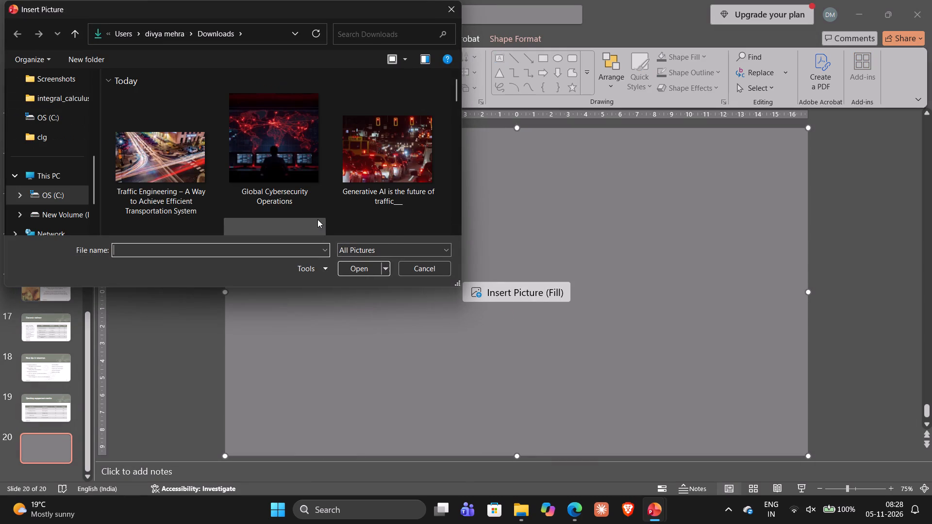
scroll(317, 219, "down", 2)
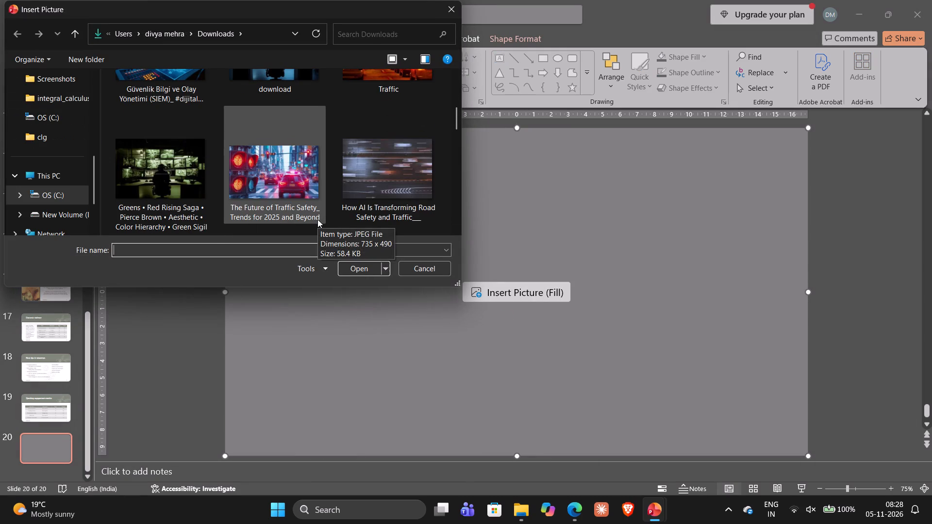
scroll(317, 219, "down", 3)
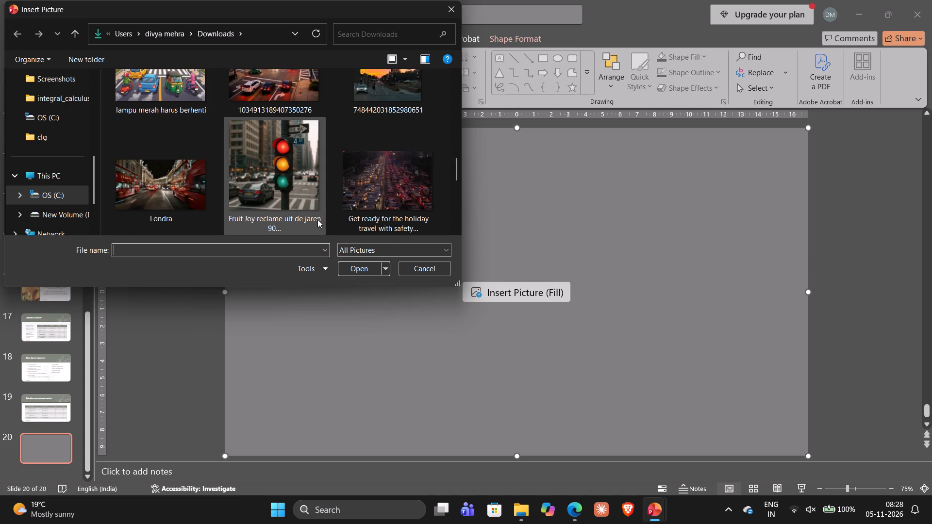
scroll(317, 219, "down", 2)
scroll(317, 219, "up", 1)
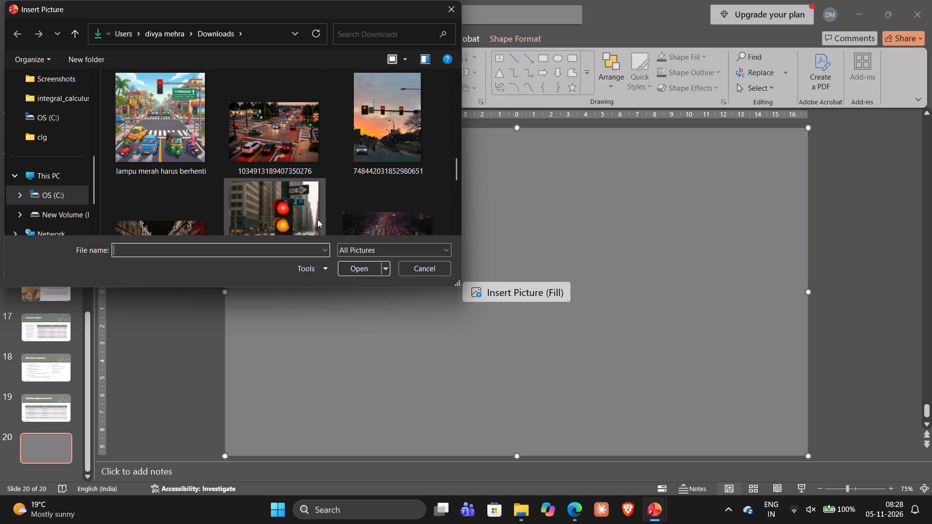
scroll(317, 219, "up", 6)
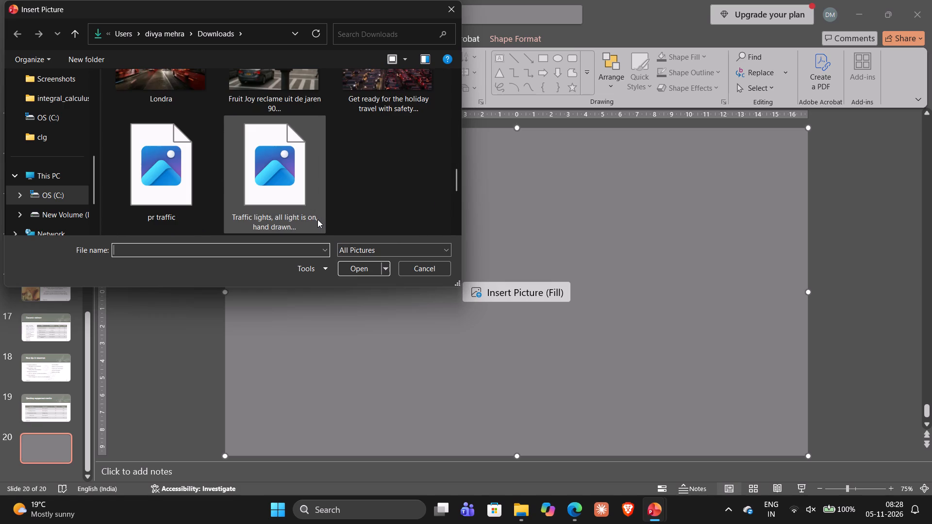
scroll(317, 219, "up", 4)
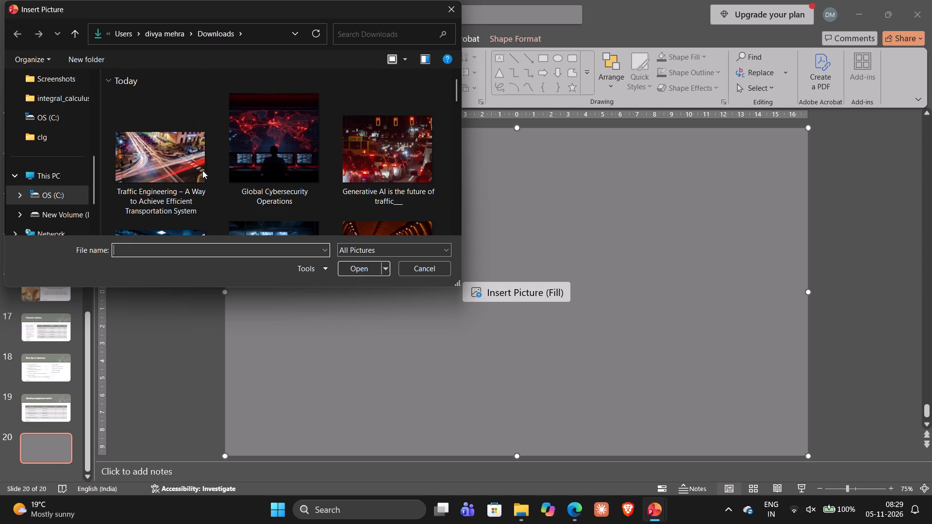
double_click(195, 167)
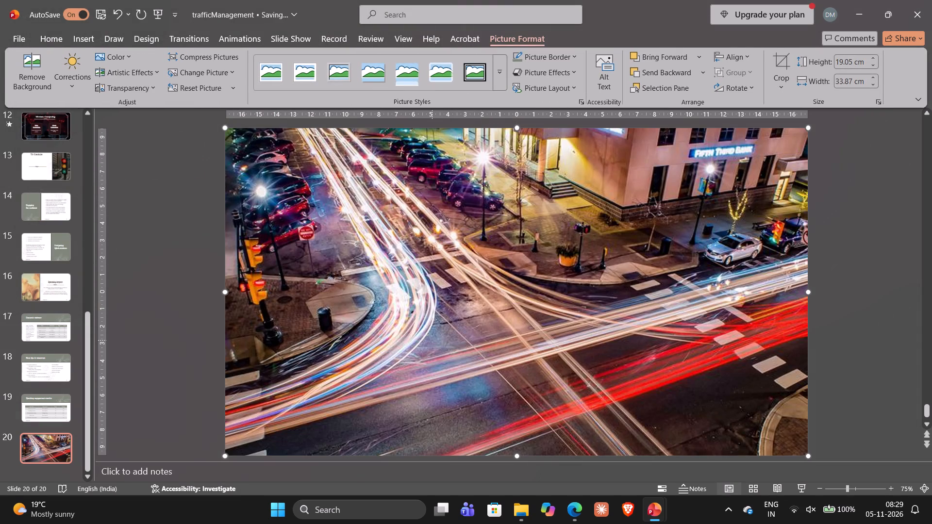
Darken and soften the traffic background picture with sharpness -21%, brightness -41% and contrast 15%.
left_click(432, 340)
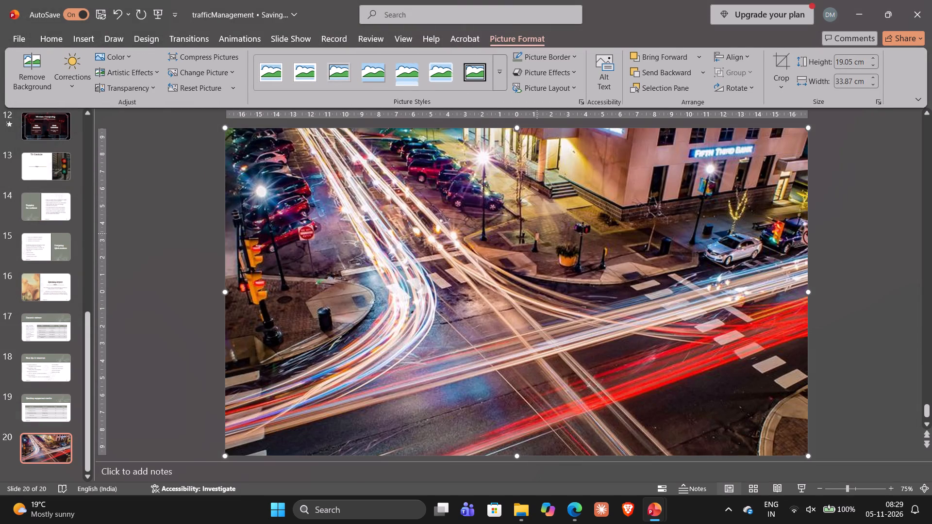
right_click(537, 233)
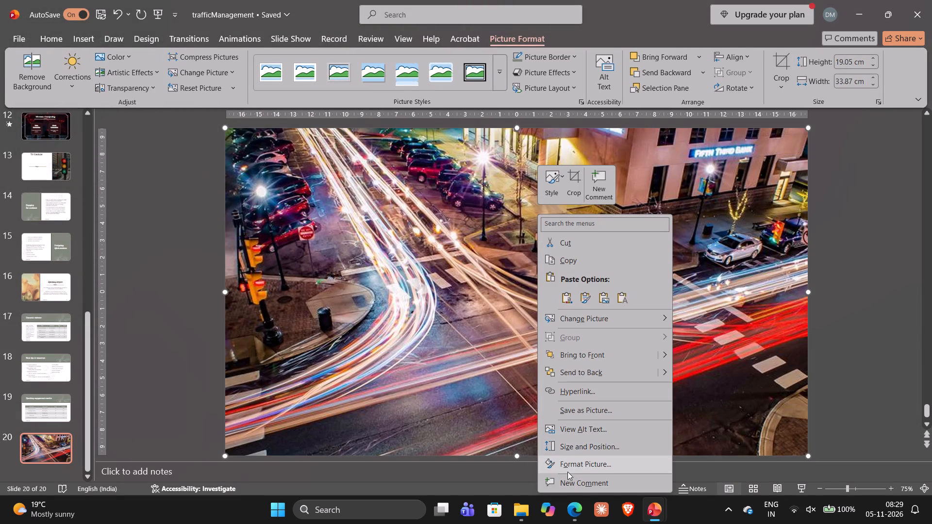
left_click(567, 472)
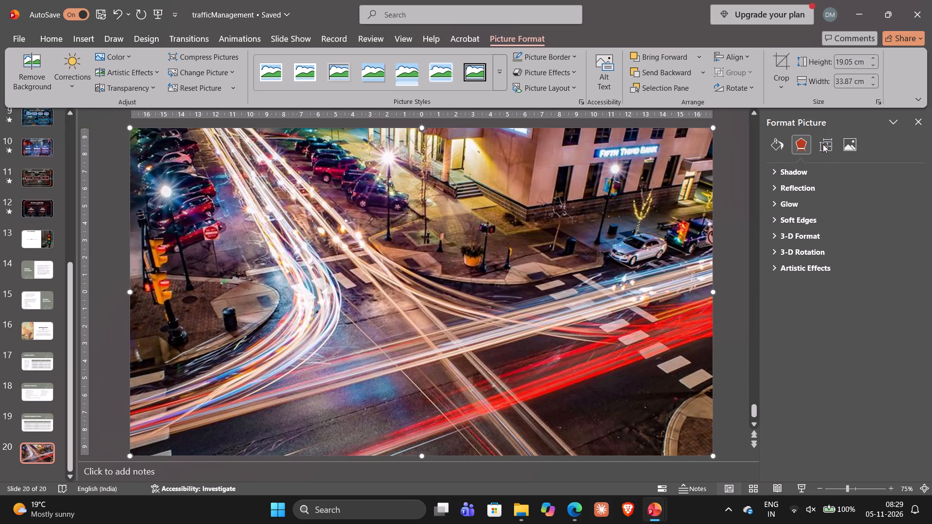
left_click(848, 147)
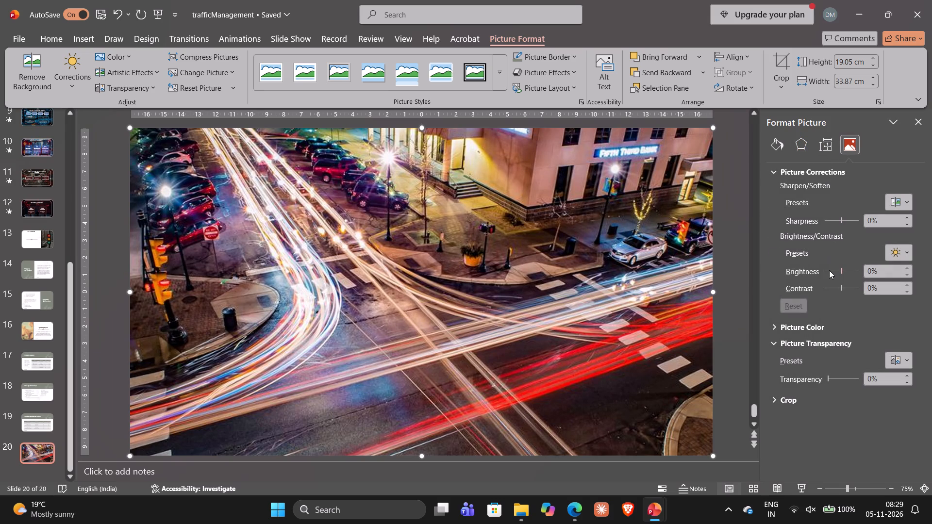
left_click(834, 270)
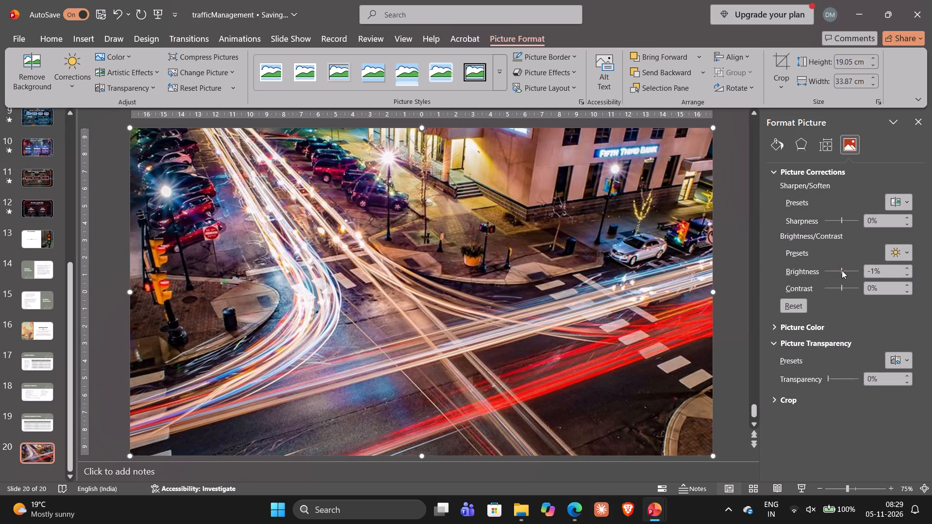
left_click_drag(842, 270, 835, 271)
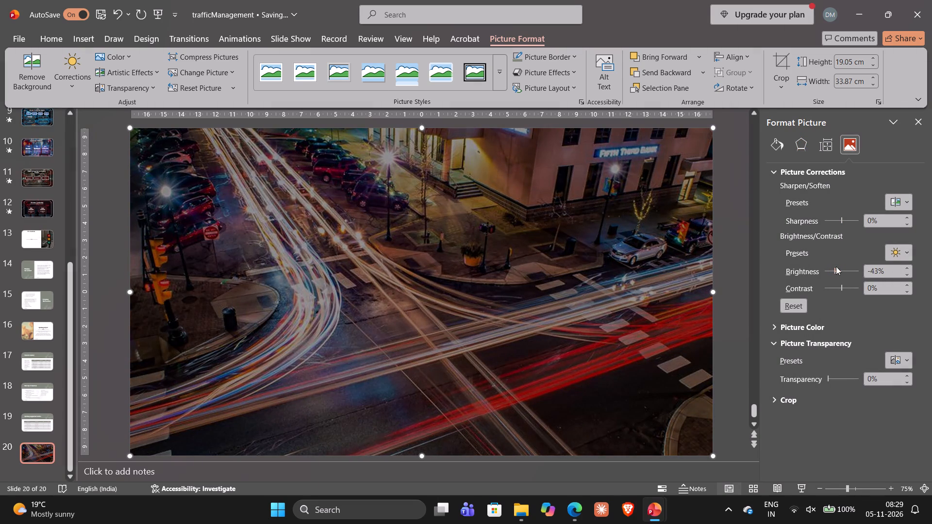
left_click_drag(841, 221, 837, 221)
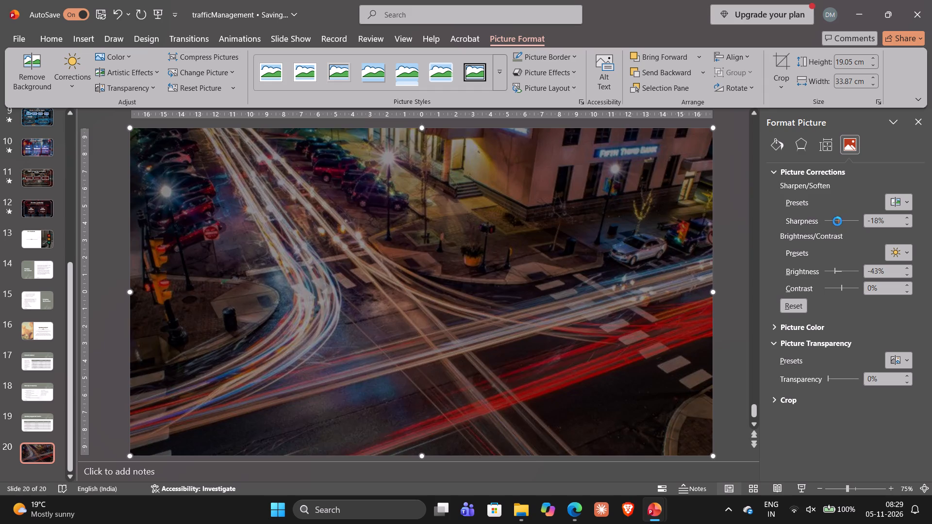
left_click_drag(837, 221, 839, 224)
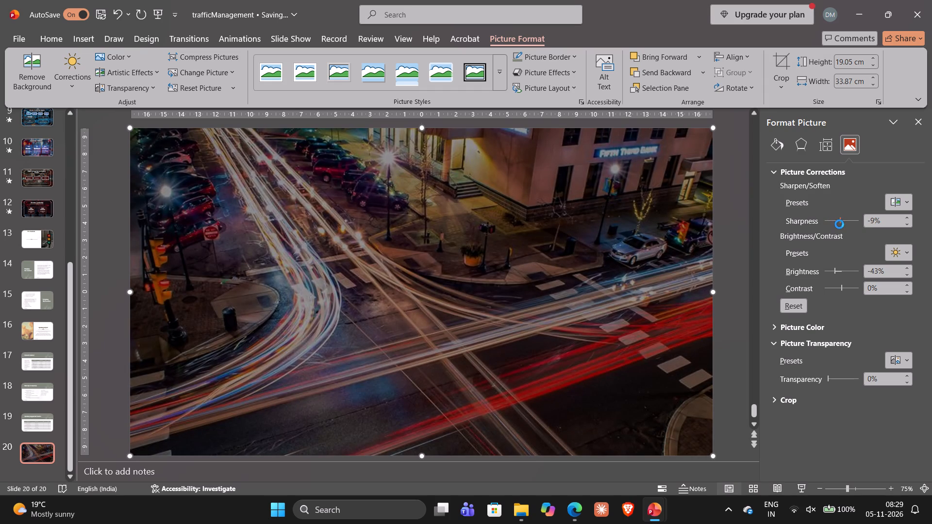
left_click_drag(839, 224, 837, 226)
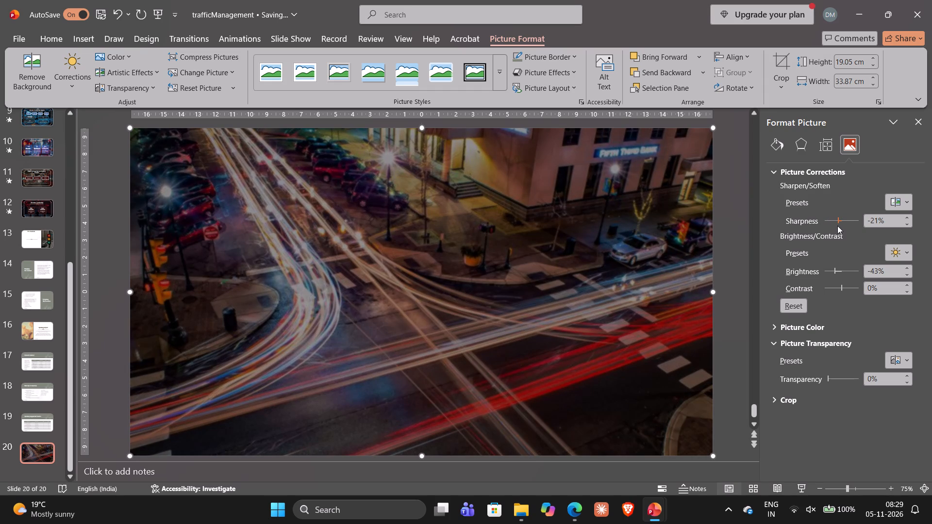
left_click(835, 269)
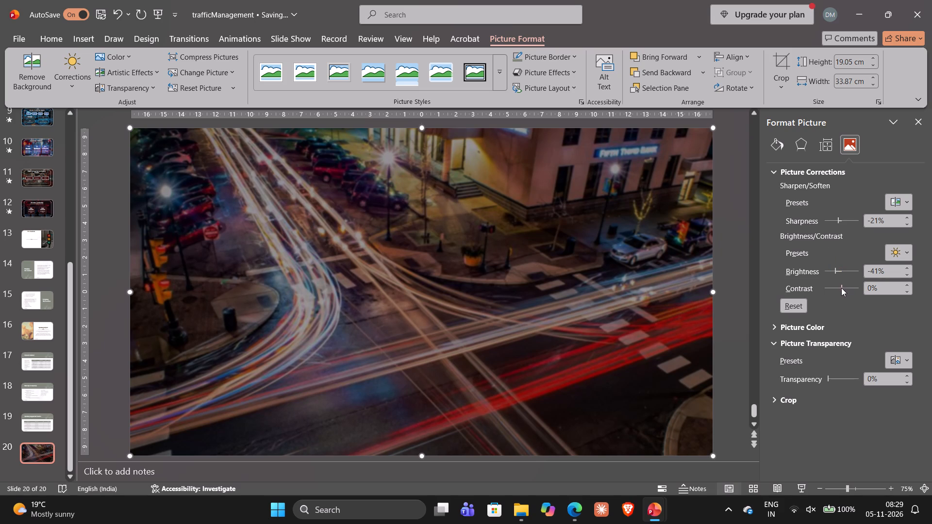
left_click(841, 288)
left_click(915, 123)
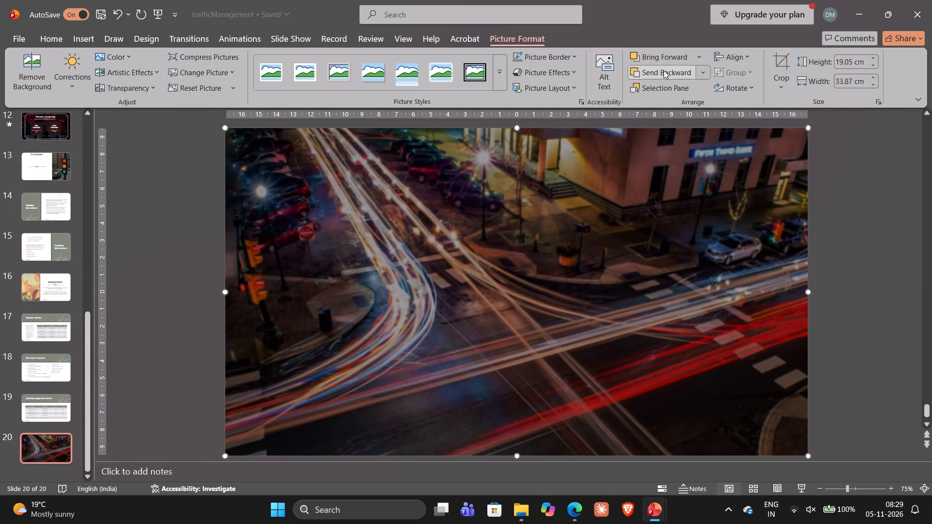
Send the traffic background picture behind the title, feather divider and contact text on slide 20.
triple_click(664, 70)
triple_click(664, 70)
triple_click(664, 70)
triple_click(664, 70)
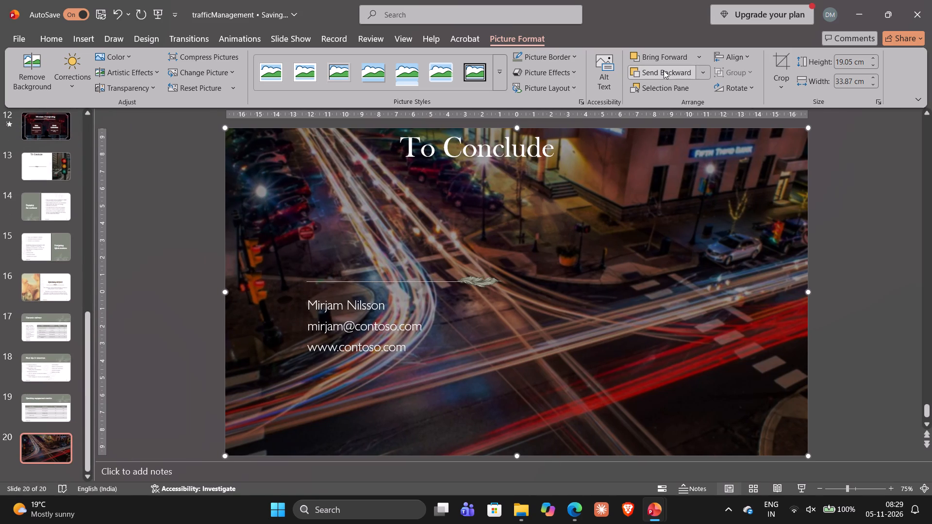
triple_click(664, 70)
Give the To Conclude title box on slide 20 a solid near-black fill.
left_click(552, 148)
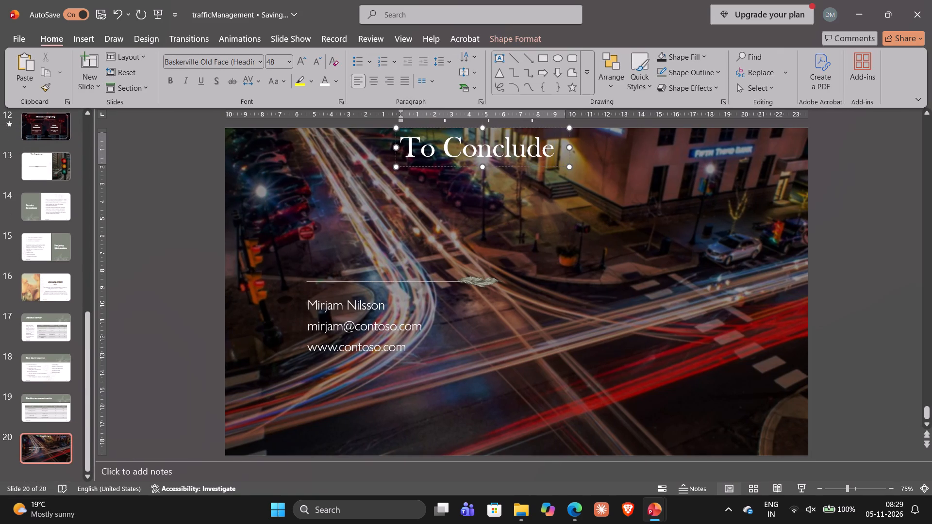
left_click(660, 60)
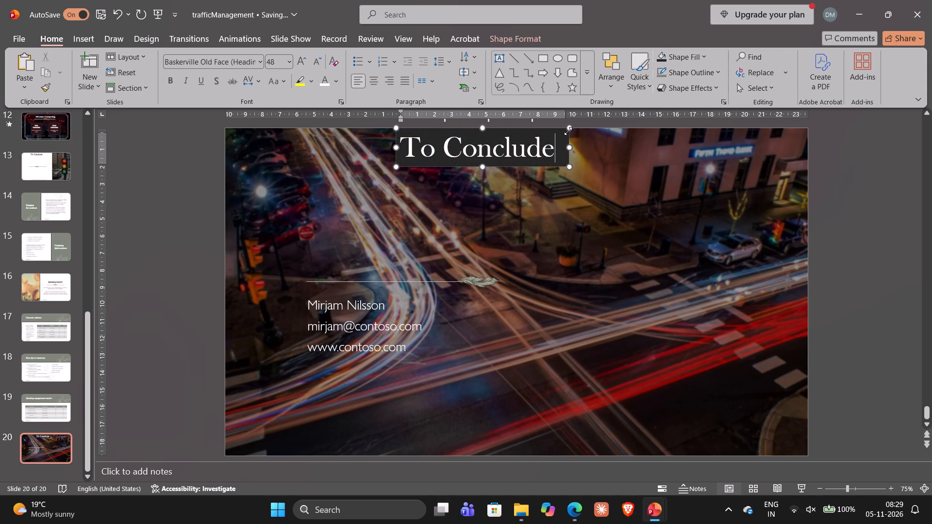
right_click(548, 139)
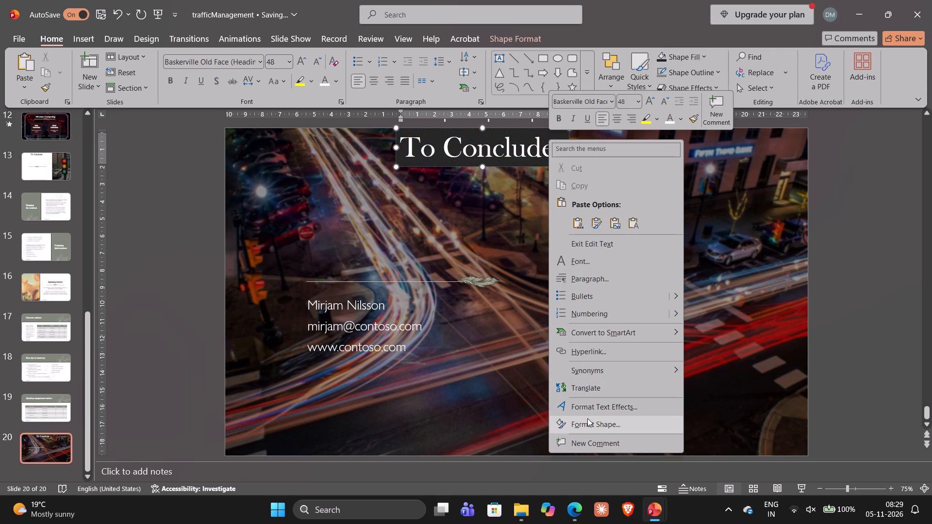
left_click(587, 418)
left_click(898, 307)
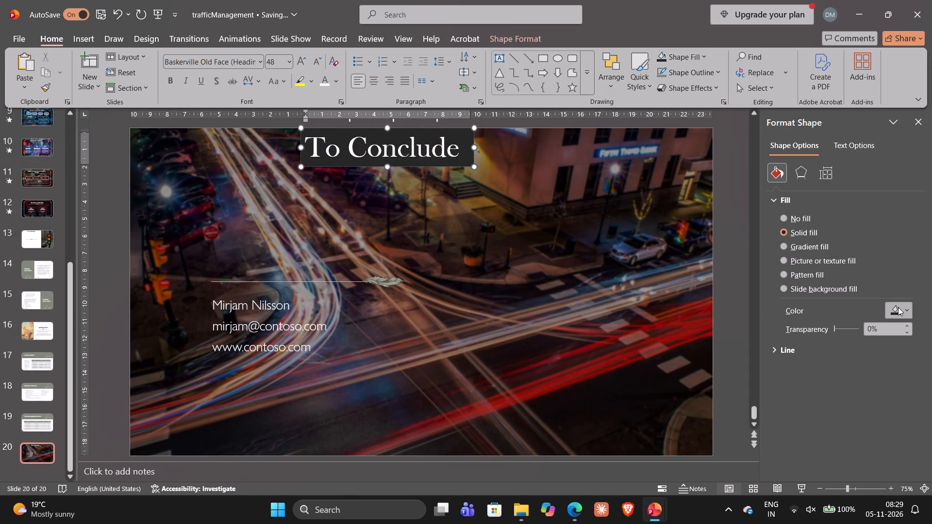
left_click(790, 171)
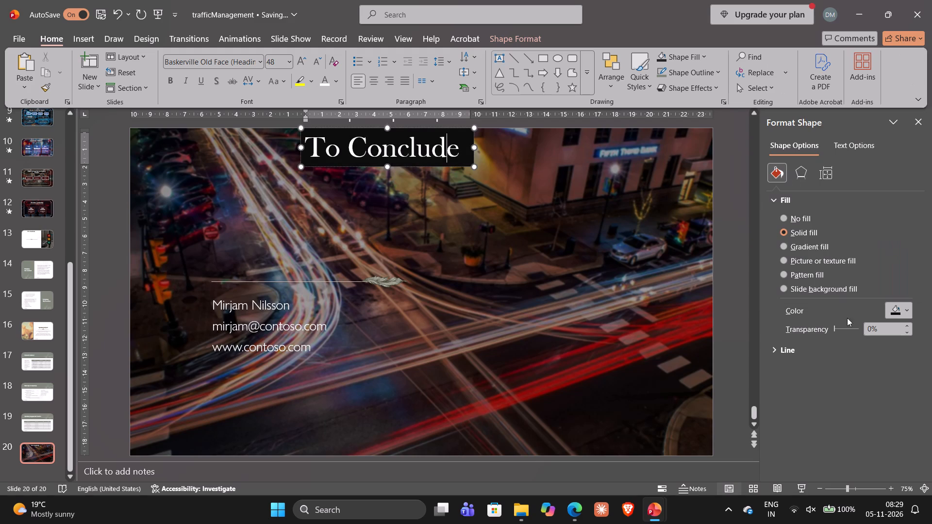
Set the To Conclude title box's fill transparency to 30%.
triple_click(909, 325)
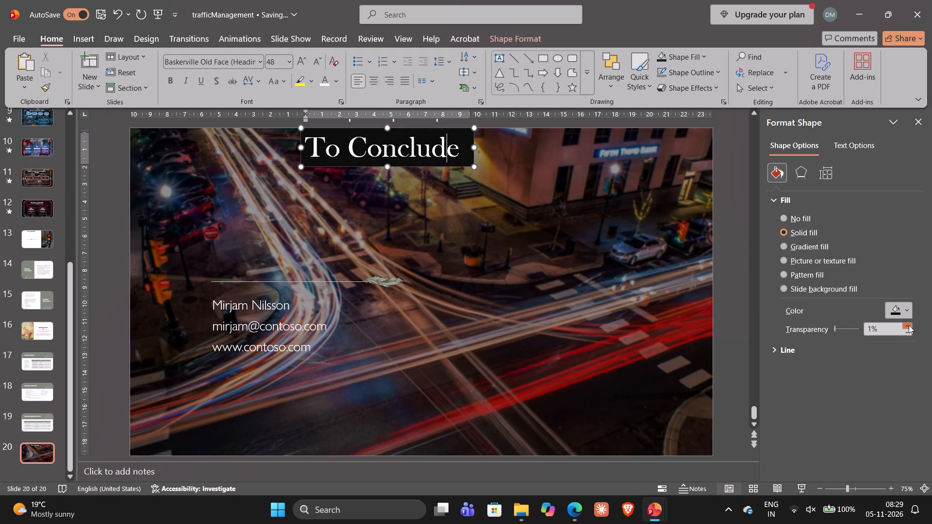
triple_click(909, 325)
triple_click(909, 325)
triple_click(909, 325)
triple_click(909, 325)
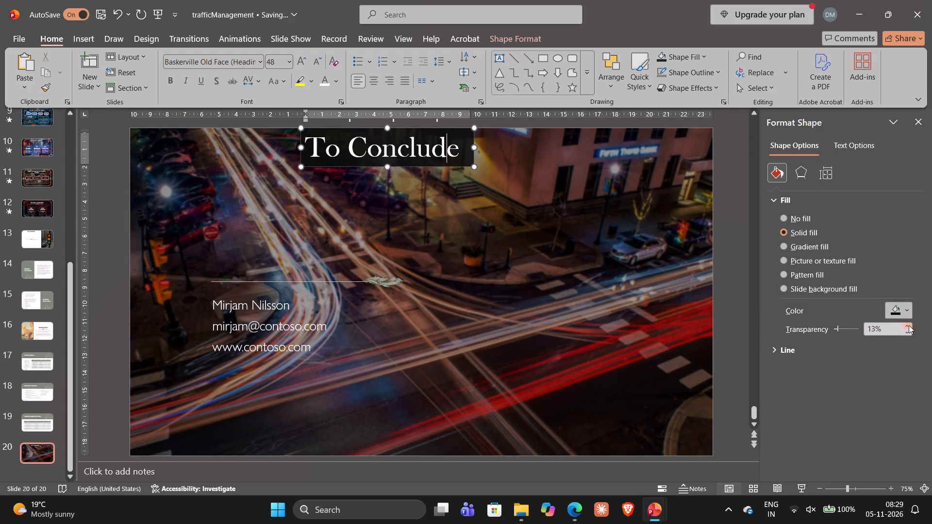
left_click(909, 325)
triple_click(909, 325)
double_click(909, 325)
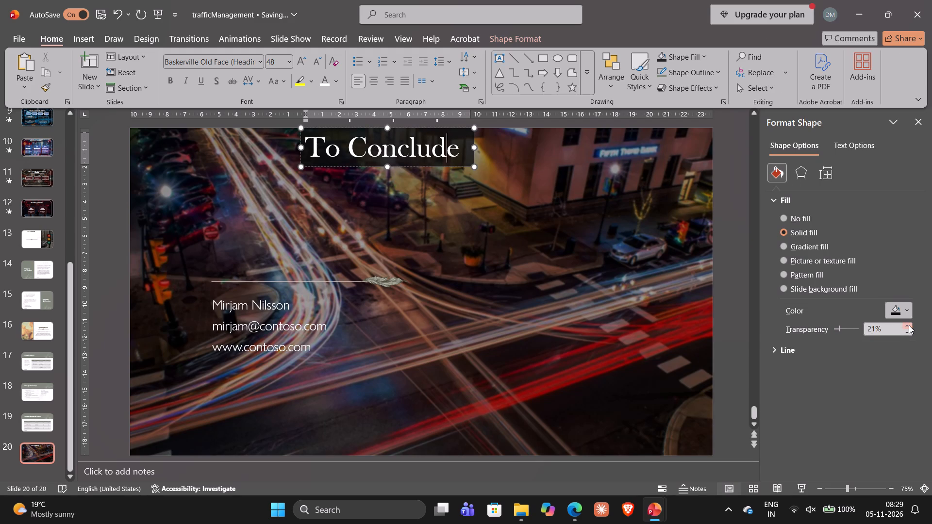
triple_click(909, 325)
left_click(909, 325)
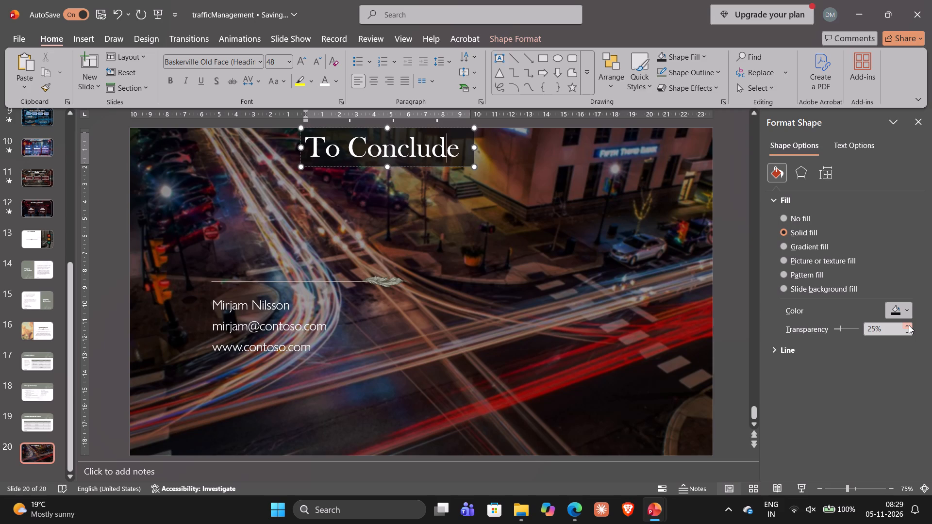
double_click(909, 325)
left_click(909, 325)
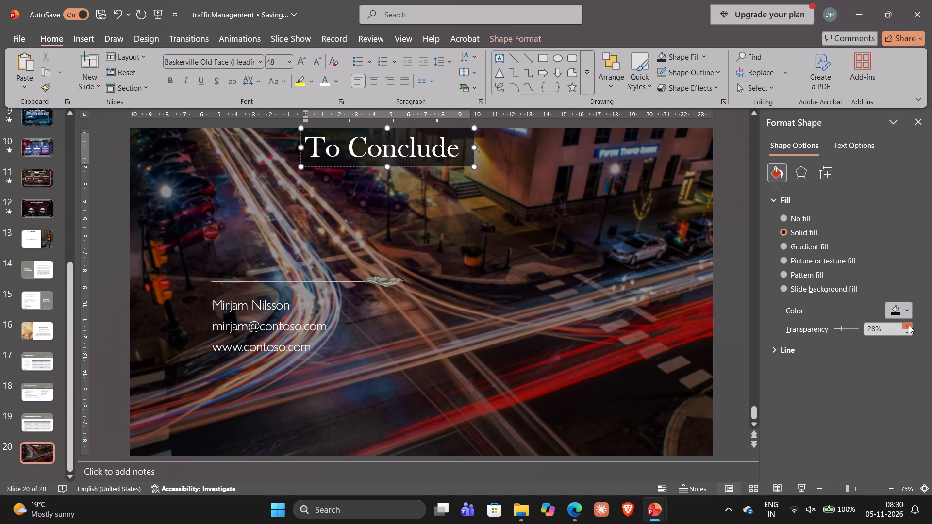
left_click(909, 325)
left_click(909, 325)
Shift the To Conclude title box towards the slide's centre, enlarge it slightly and add a leading space before its text.
left_click_drag(459, 166, 480, 169)
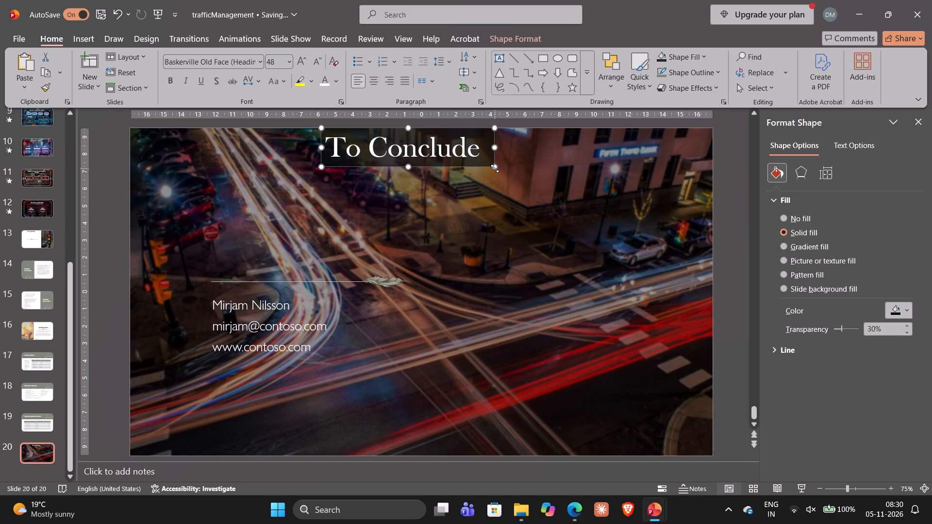
left_click_drag(495, 168, 506, 173)
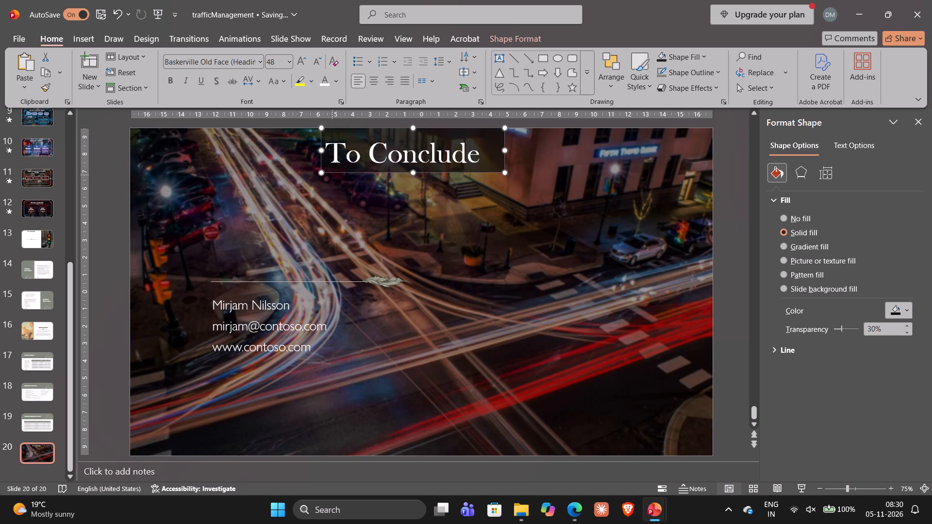
left_click_drag(322, 152, 317, 152)
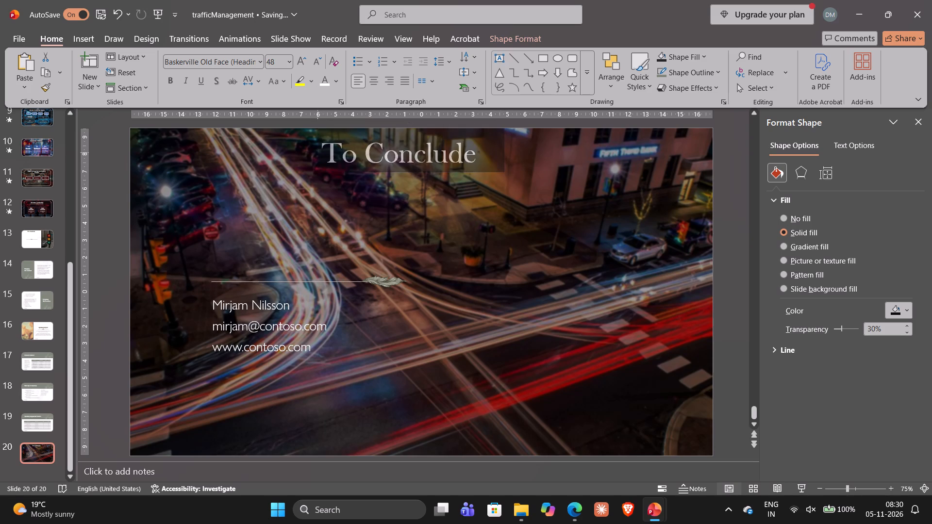
left_click_drag(317, 152, 316, 153)
left_click(324, 153)
key("space")
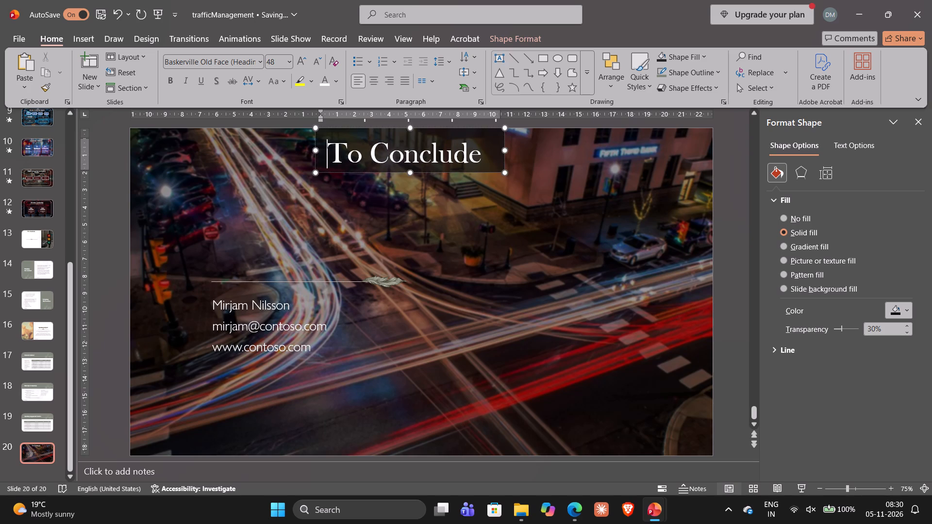
Move the divider line and its feather ornament directly beneath the To Conclude title on slide 20.
left_click(332, 282)
left_click_drag(332, 282, 449, 175)
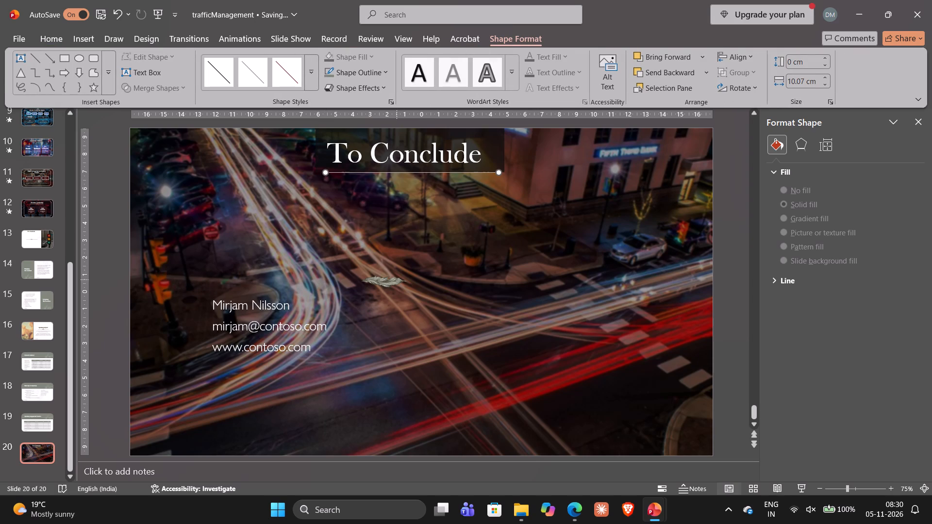
left_click_drag(396, 279, 410, 169)
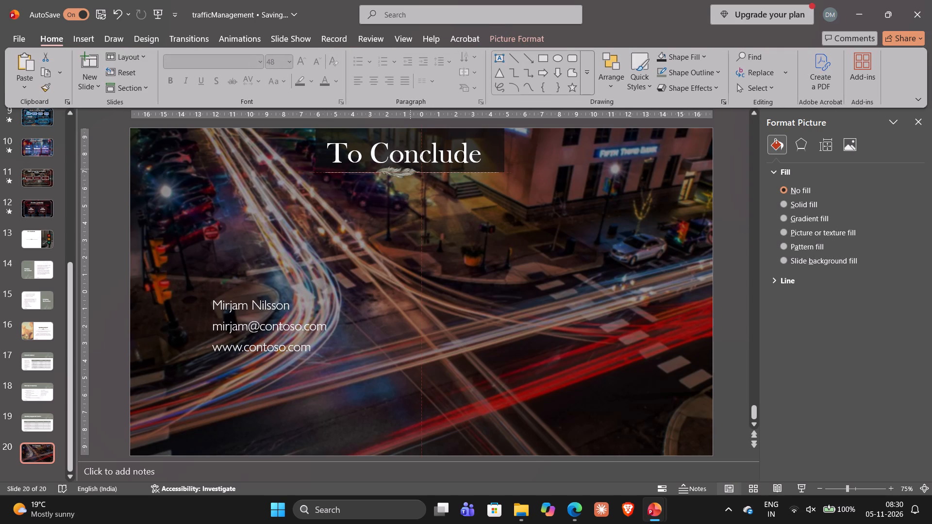
left_click_drag(410, 169, 414, 170)
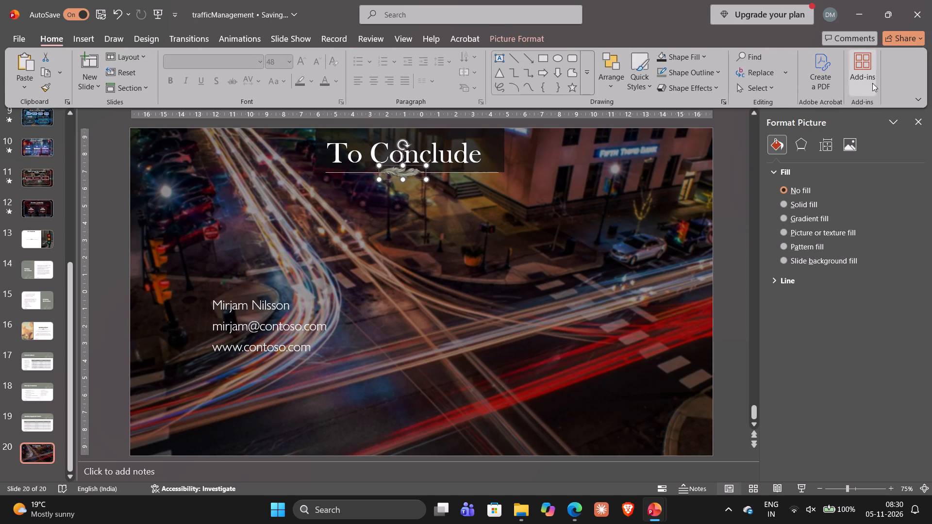
left_click(915, 116)
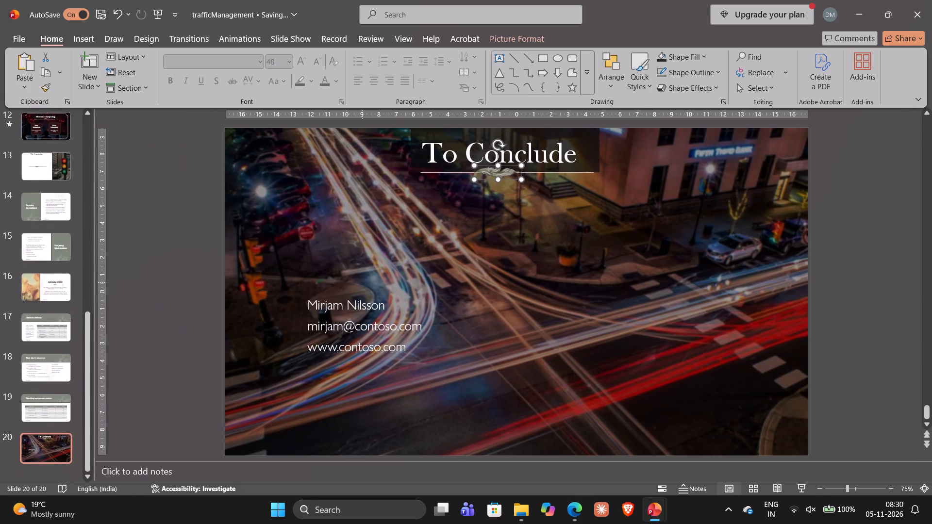
Delete the template contact details text from slide 20.
left_click(366, 319)
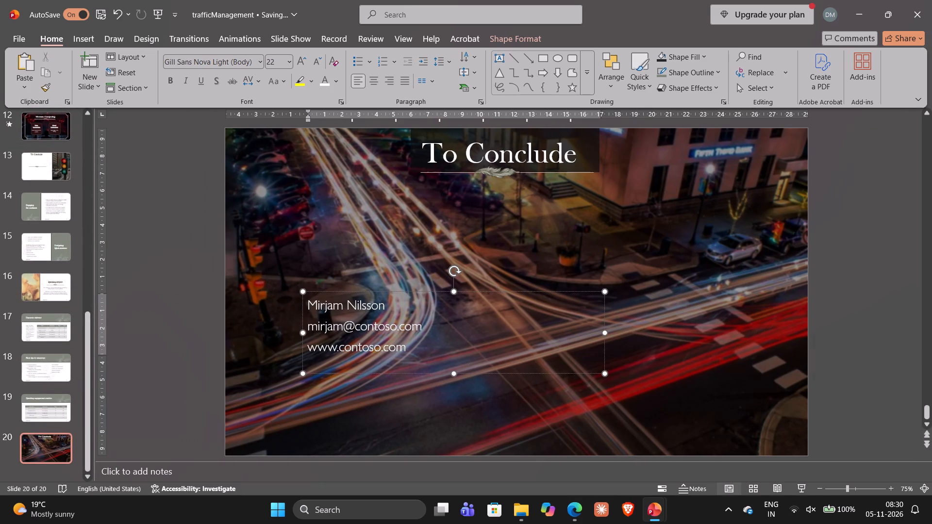
left_click(482, 290)
key("Delete")
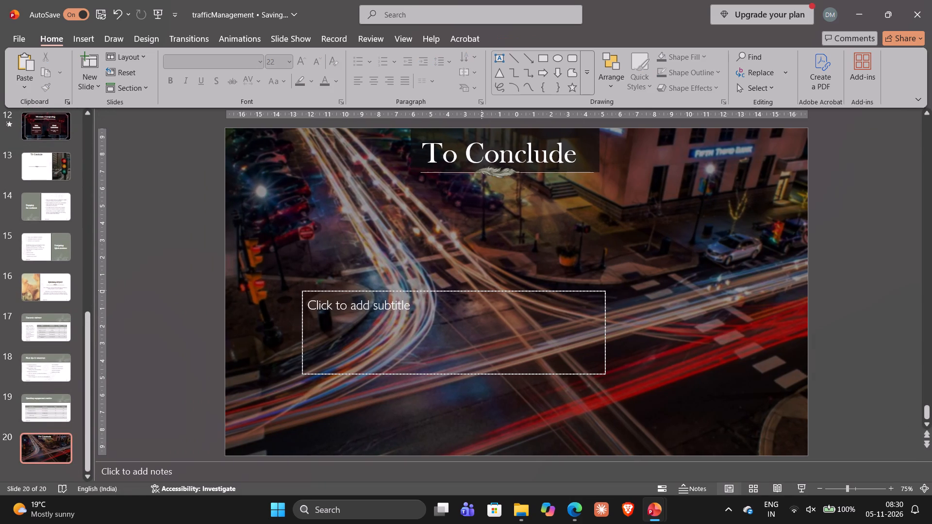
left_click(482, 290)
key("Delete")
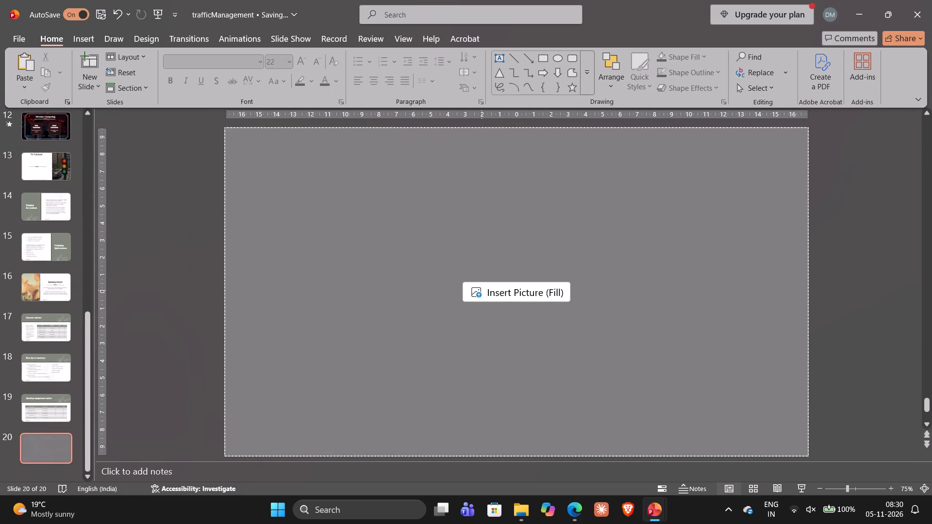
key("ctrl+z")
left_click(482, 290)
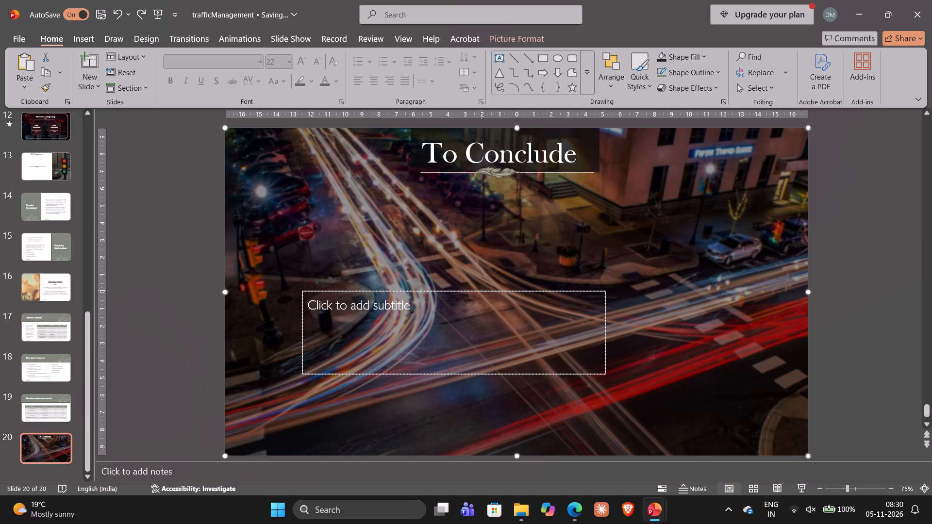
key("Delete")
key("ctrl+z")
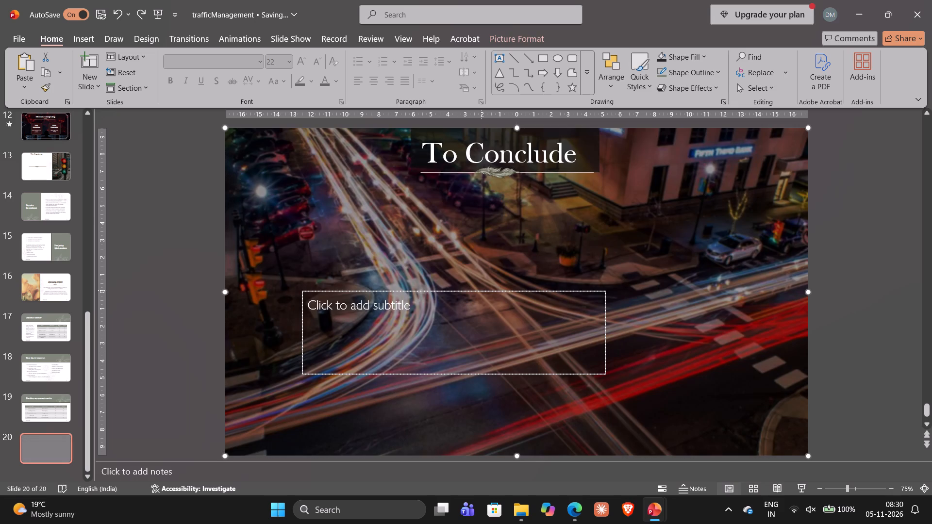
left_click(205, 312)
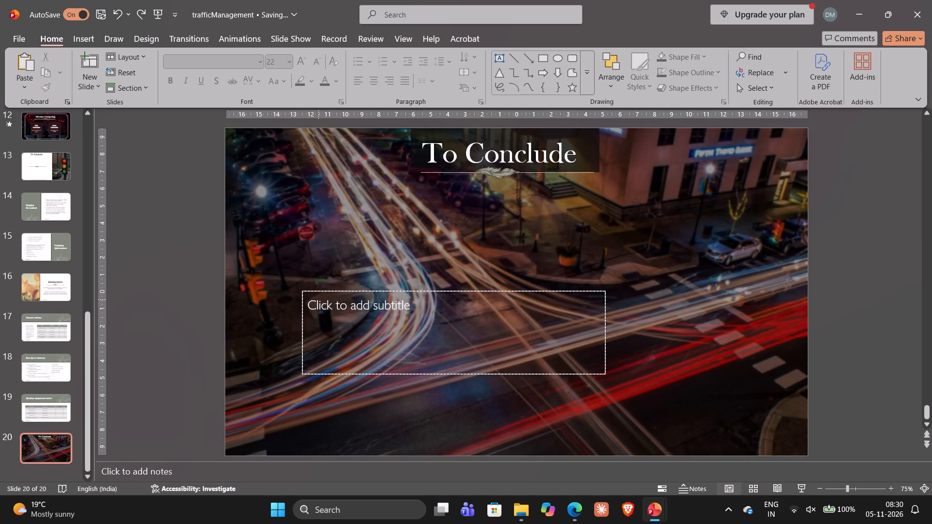
Delete the empty subtitle placeholder from slide 20.
left_click(319, 299)
left_click(314, 292)
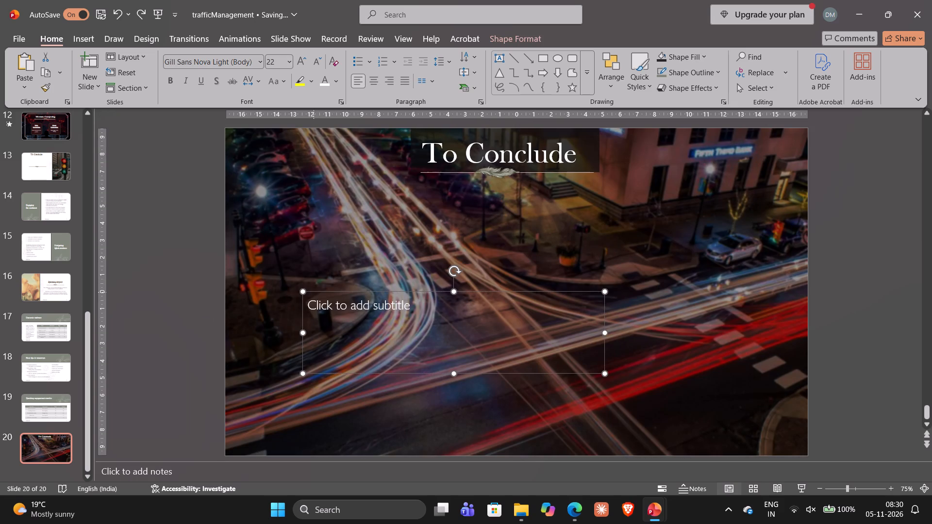
left_click(307, 292)
key("Delete")
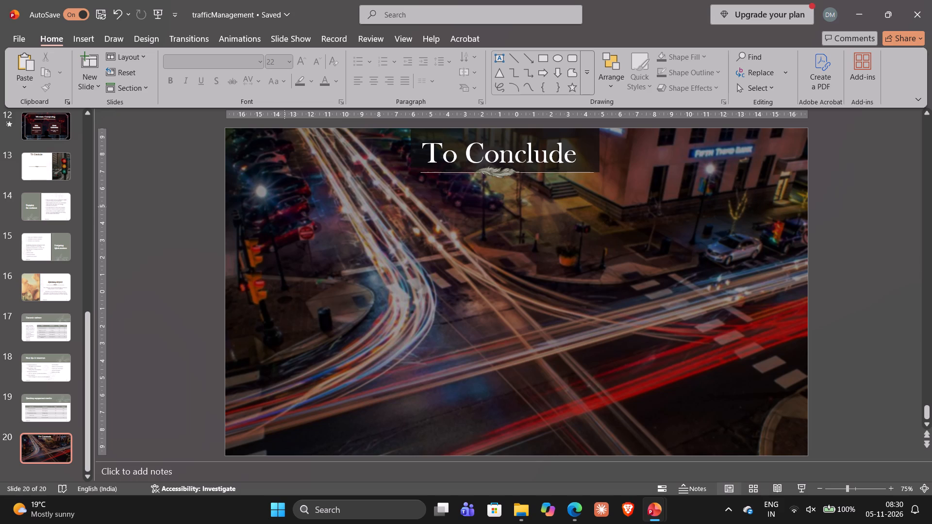
Examine the two-card layout on slide 4, "Why intelligent traffic management?", as a reference for the closing slide.
left_click(184, 180)
key("alt+Tab")
key("alt+Tab")
scroll(188, 90, "down", 1)
scroll(42, 238, "up", 2)
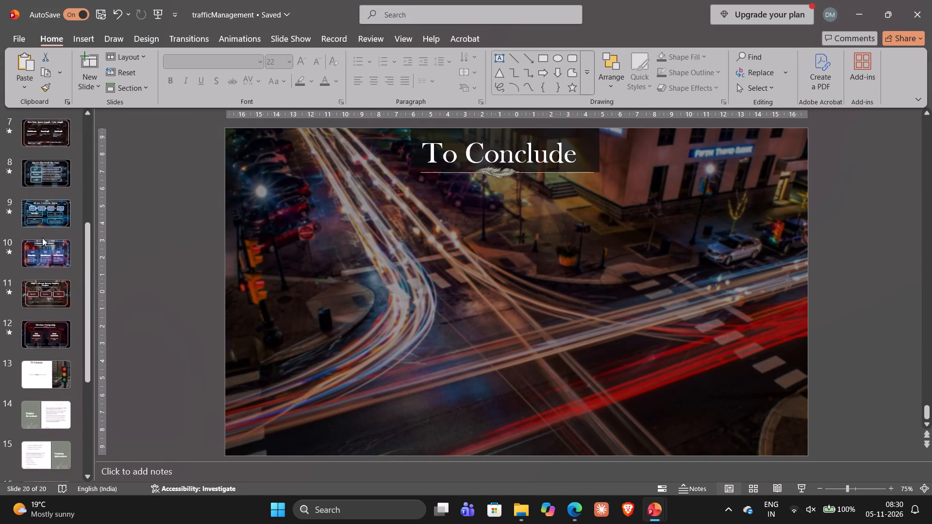
scroll(42, 238, "up", 3)
left_click(35, 146)
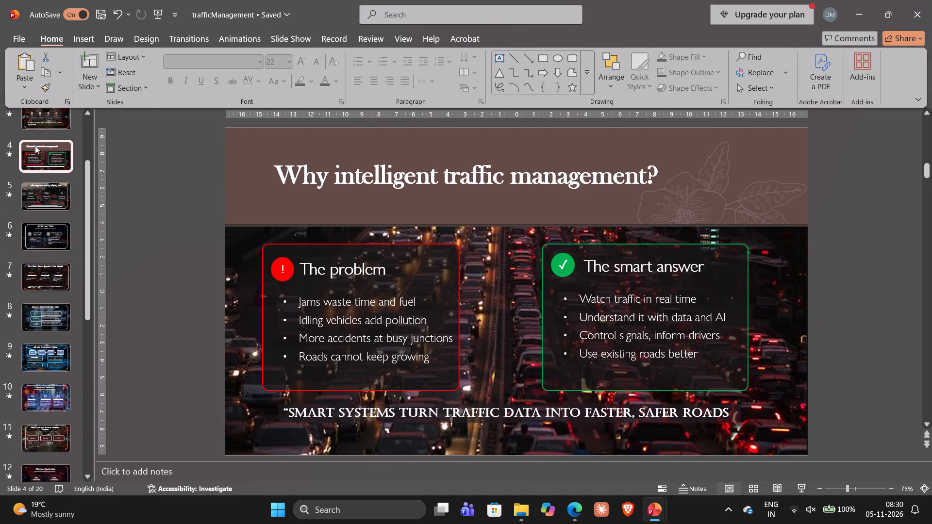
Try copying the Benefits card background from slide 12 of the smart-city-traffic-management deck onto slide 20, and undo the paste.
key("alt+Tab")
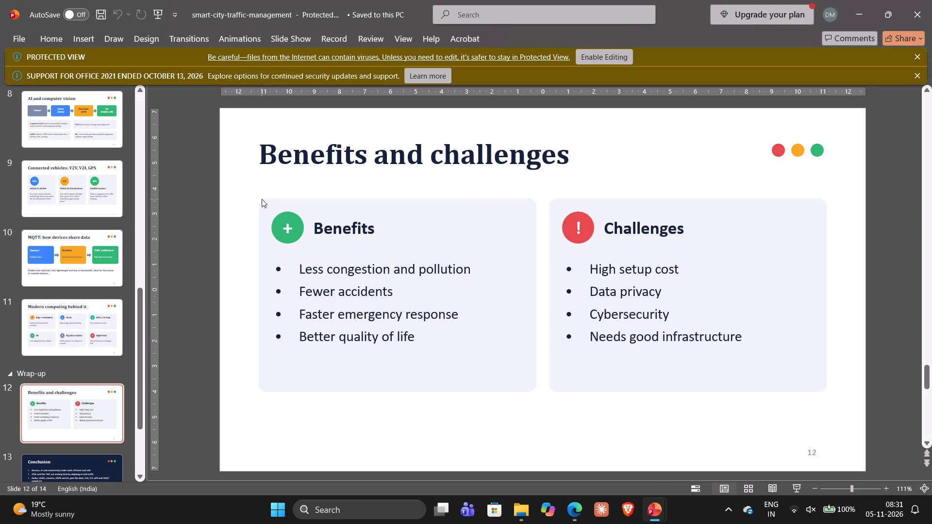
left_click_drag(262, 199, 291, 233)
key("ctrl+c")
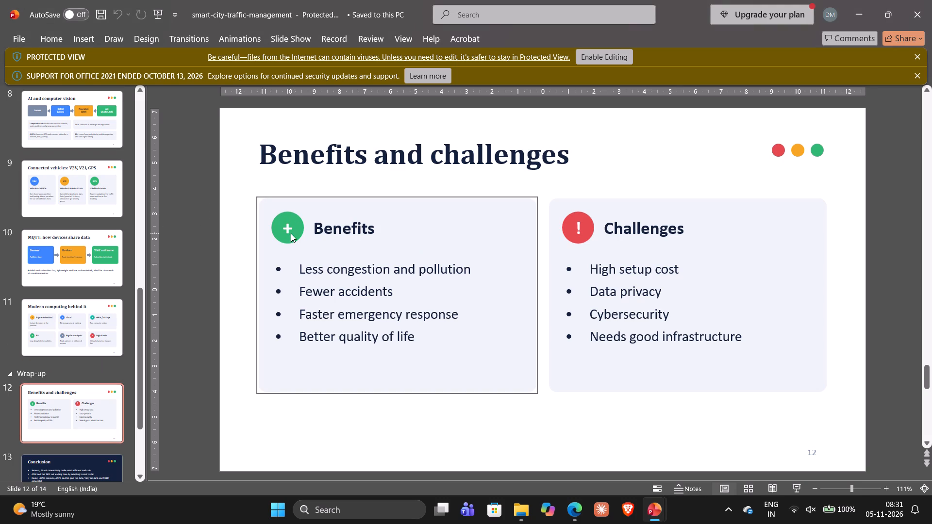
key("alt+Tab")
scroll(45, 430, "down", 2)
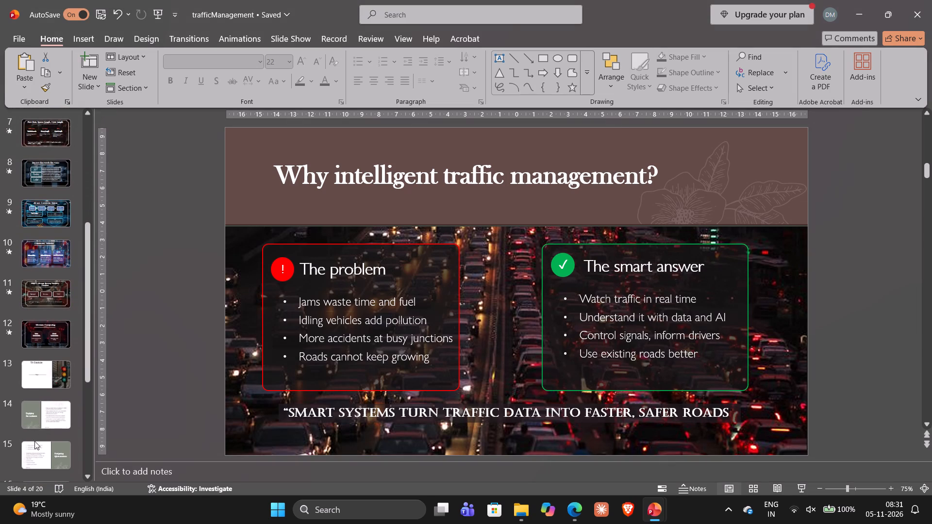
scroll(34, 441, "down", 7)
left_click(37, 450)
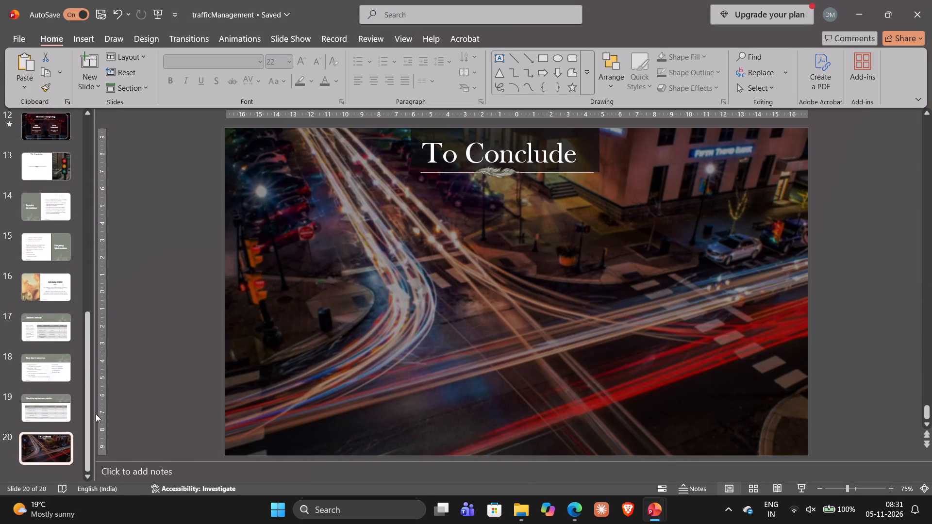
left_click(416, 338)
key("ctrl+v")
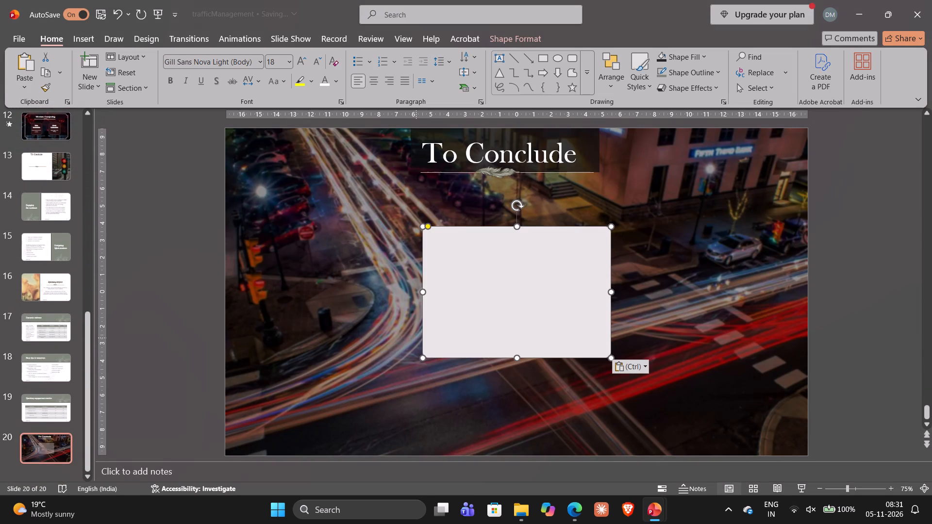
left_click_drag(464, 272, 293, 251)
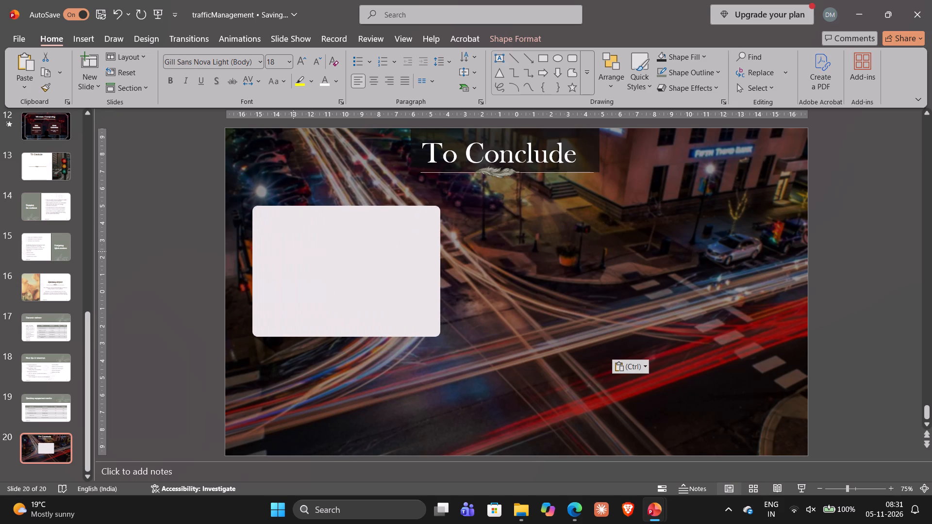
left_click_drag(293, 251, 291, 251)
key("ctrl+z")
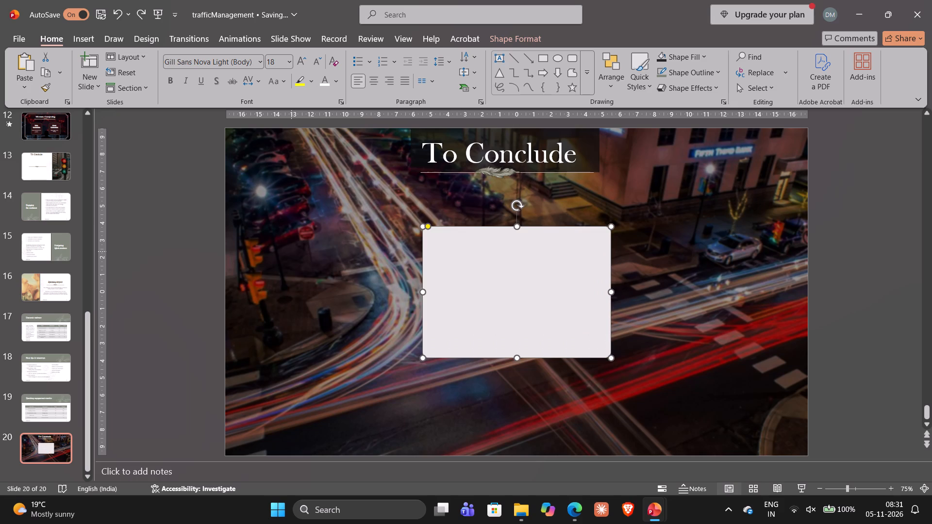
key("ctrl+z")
Copy the complete Benefits card, including background, plus icon, heading and bullet list, from the smart-city-traffic-management deck onto slide 20.
key("alt+Tab")
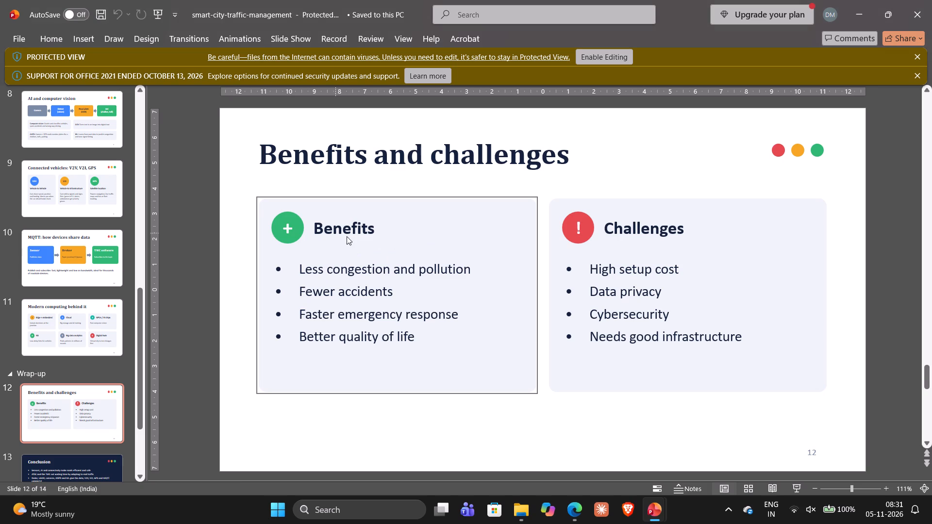
left_click(349, 232, "ctrl")
left_click(288, 232, "ctrl")
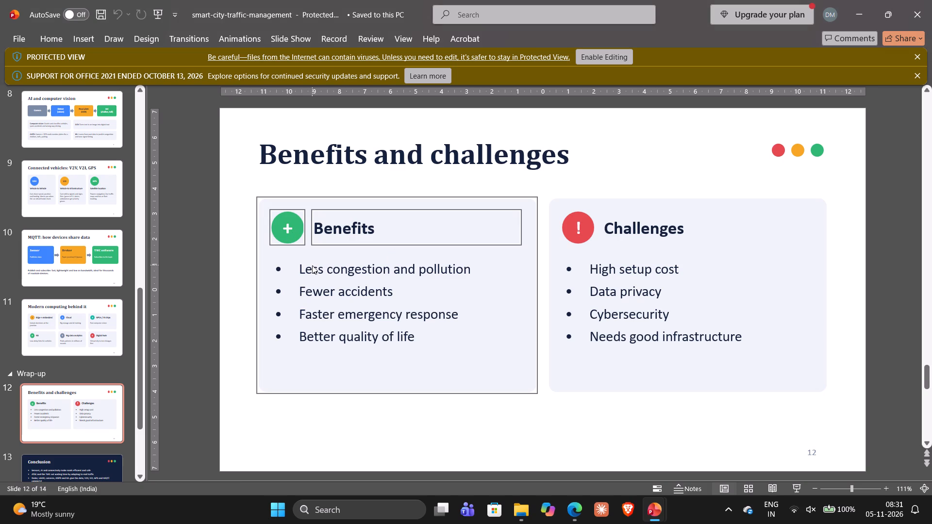
left_click(313, 266, "ctrl")
key("ctrl+c")
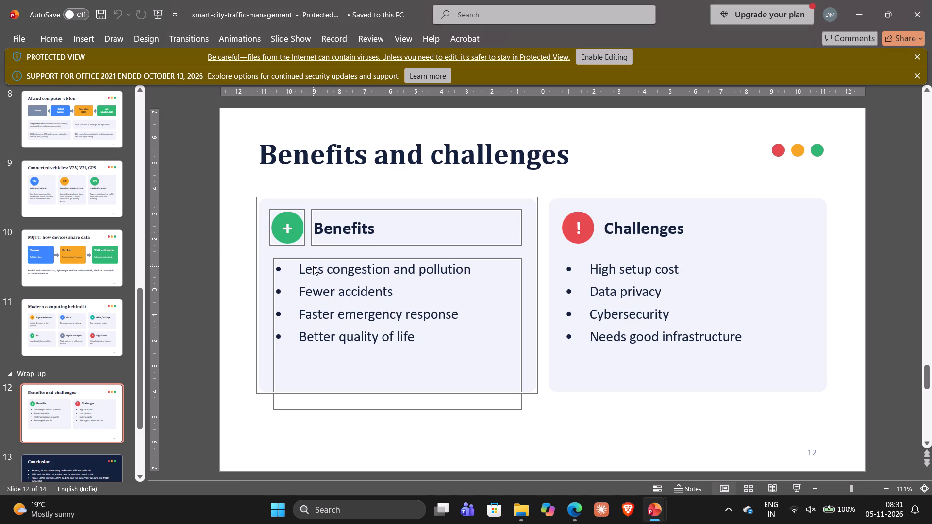
key("alt+Tab")
key("ctrl+v")
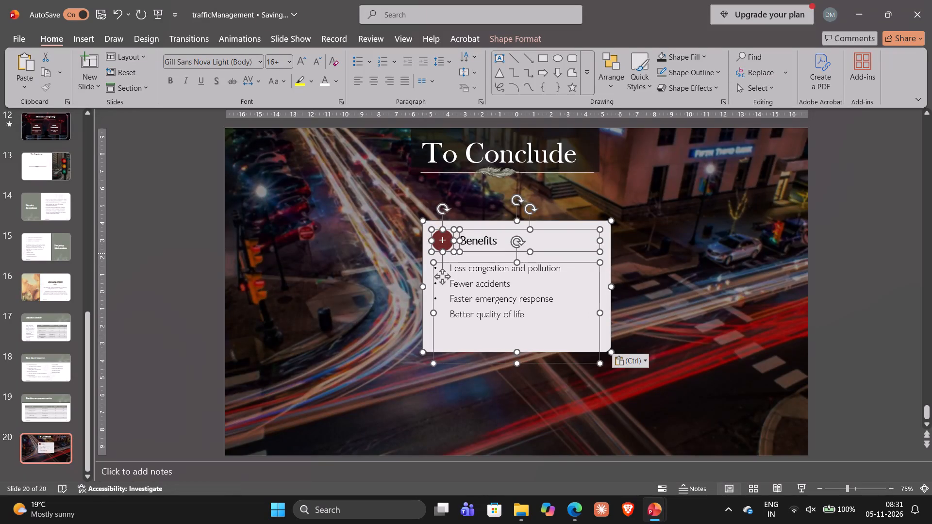
Move the pasted Benefits card into the left half of slide 20 and make the whole card taller and wider.
left_click_drag(426, 256, 291, 248)
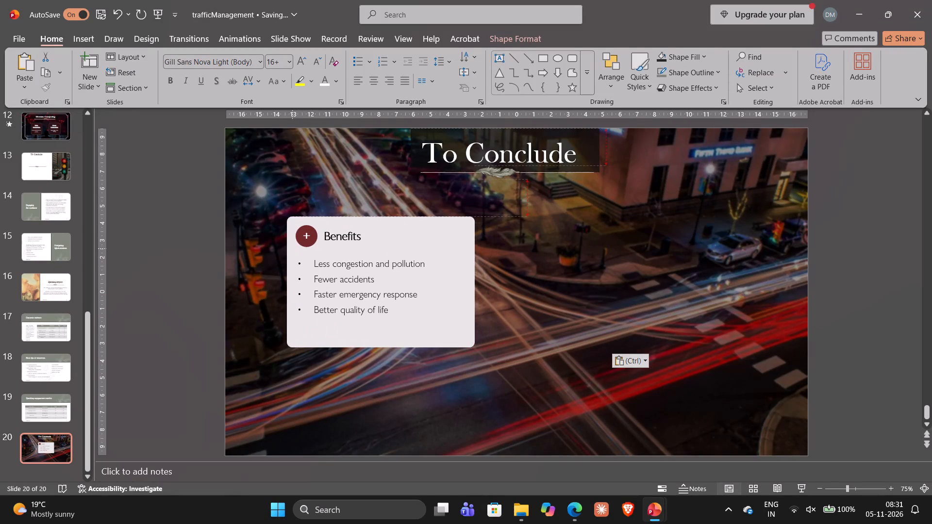
left_click_drag(291, 248, 289, 248)
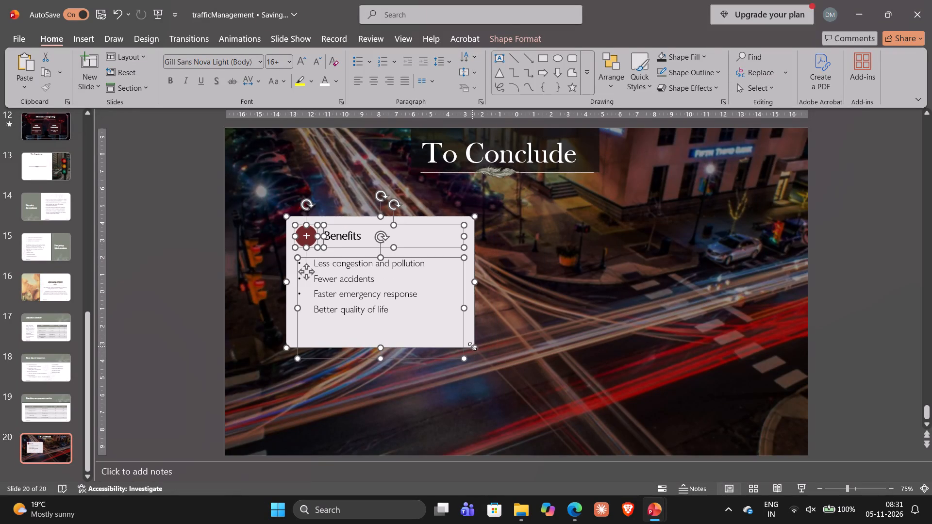
left_click_drag(474, 347, 473, 376)
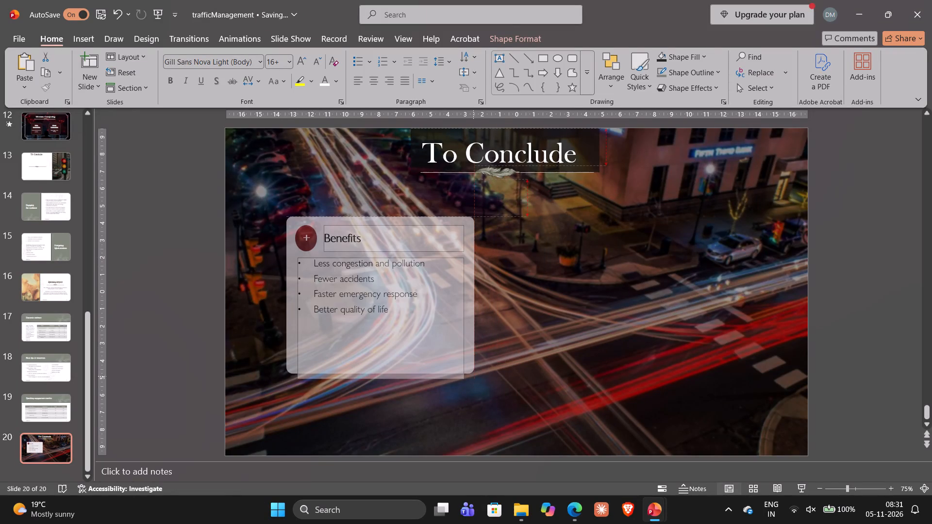
left_click_drag(473, 376, 473, 383)
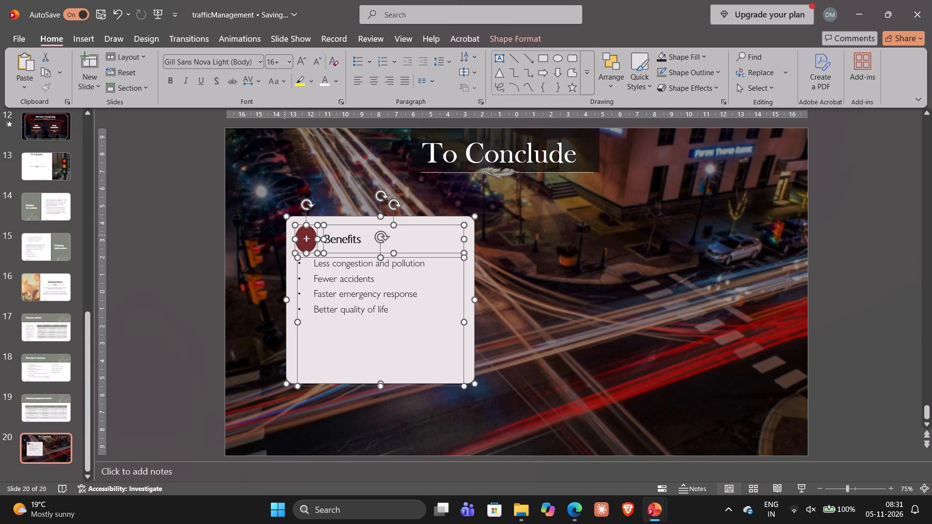
left_click(297, 240)
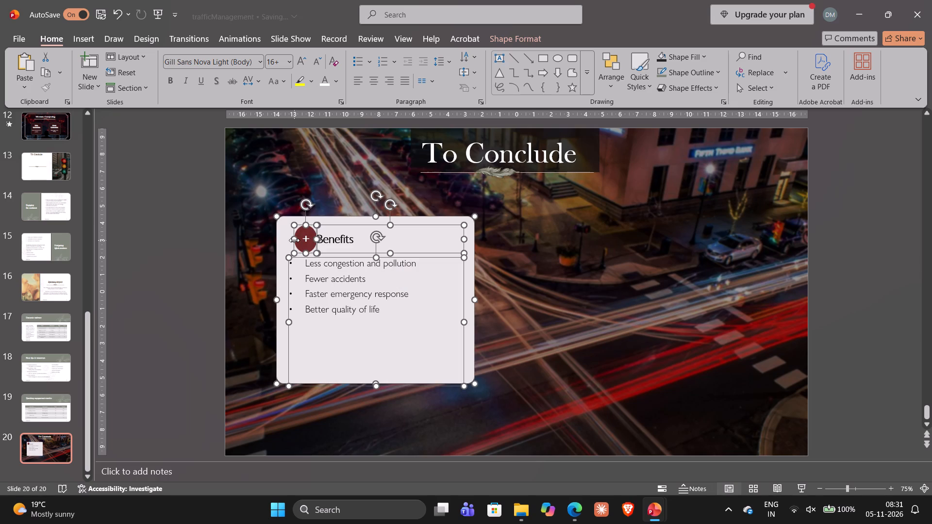
left_click_drag(413, 241, 422, 242)
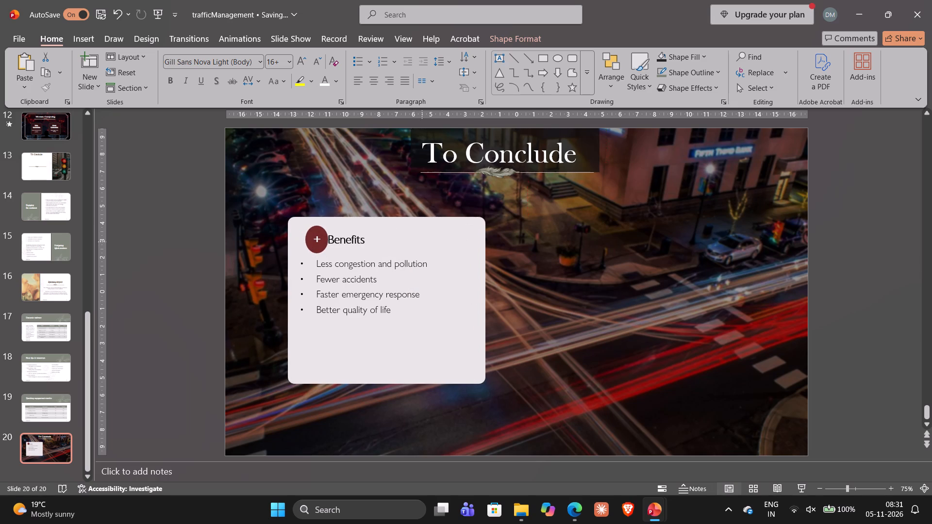
left_click_drag(422, 242, 420, 242)
Widen the plus icon into a round circle and shift it toward the Benefits card's left edge.
left_click(311, 241)
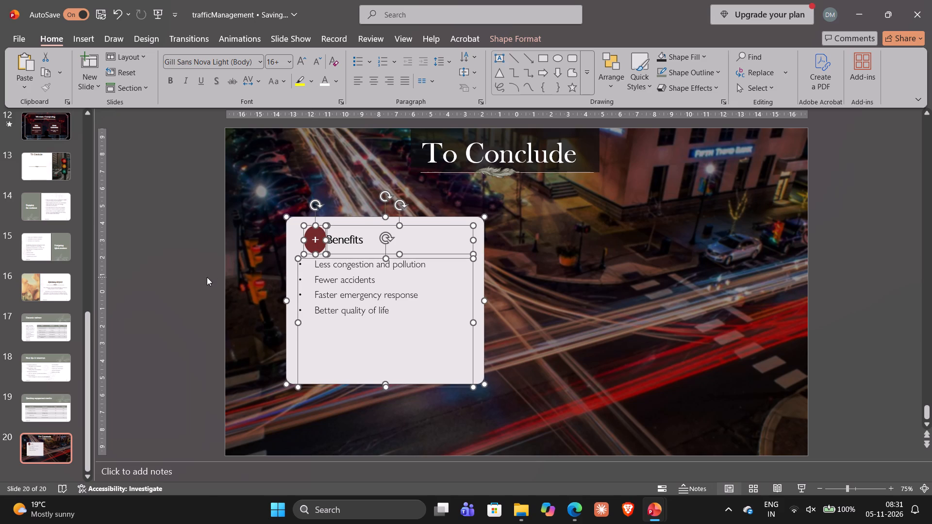
left_click(207, 277)
left_click(319, 235)
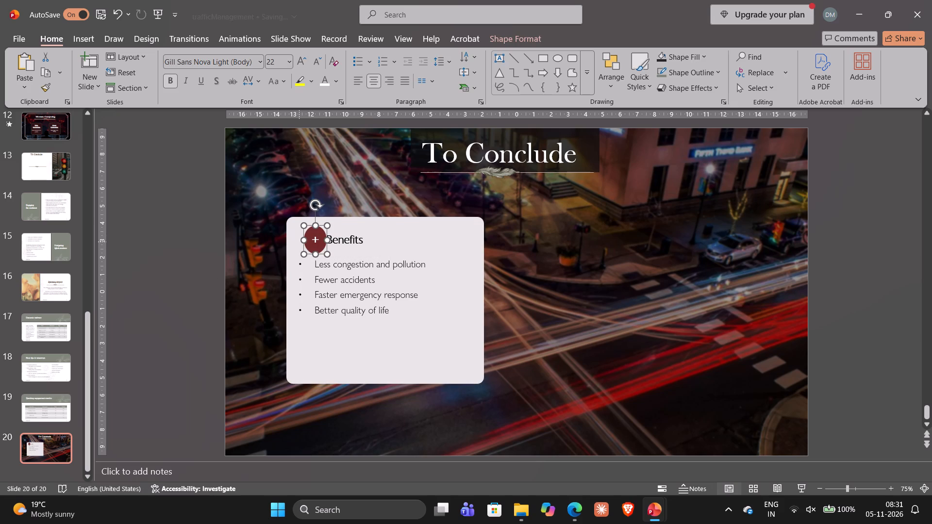
left_click(302, 240)
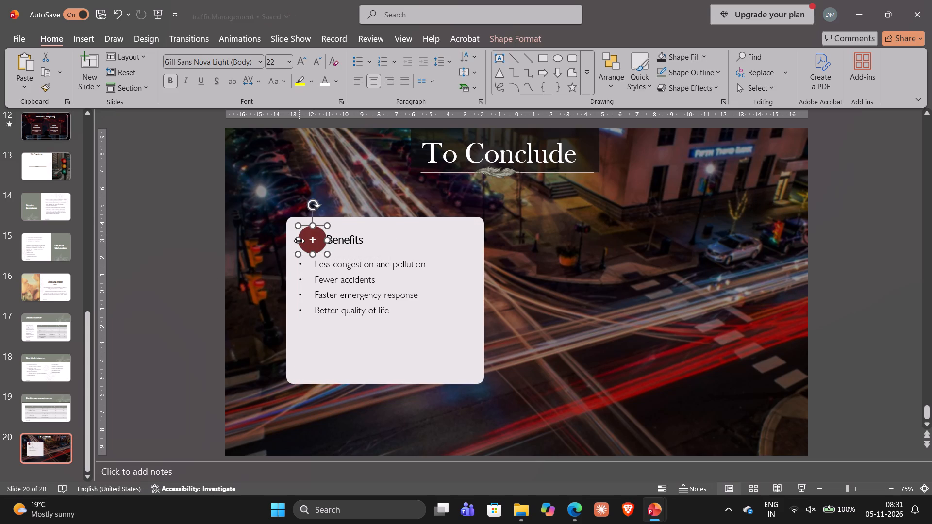
left_click_drag(308, 240, 302, 240)
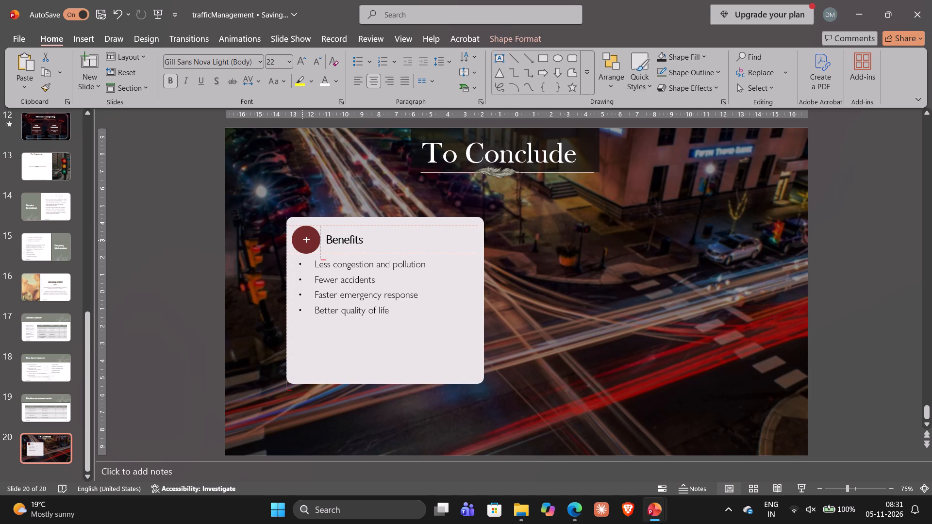
left_click_drag(302, 240, 302, 240)
Narrow the "Benefits" heading's text box from its right side.
left_click(349, 240)
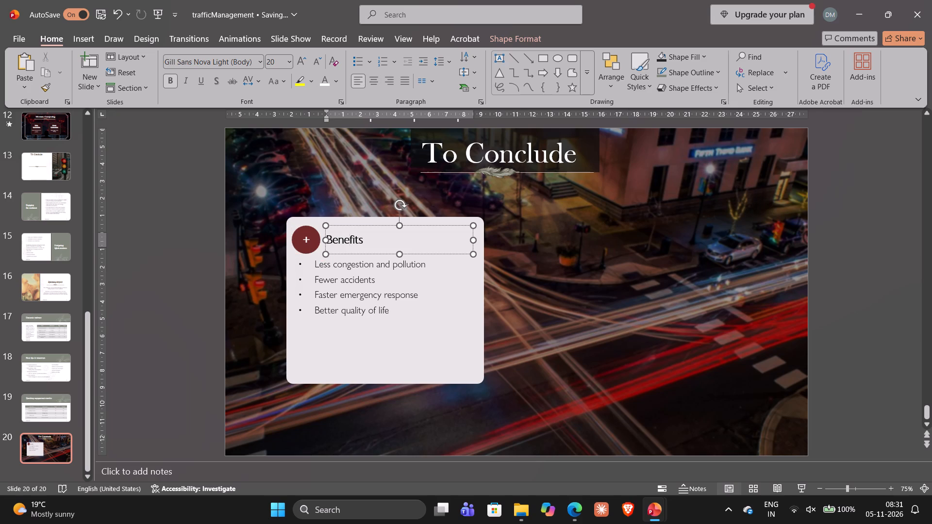
left_click_drag(474, 240, 435, 241)
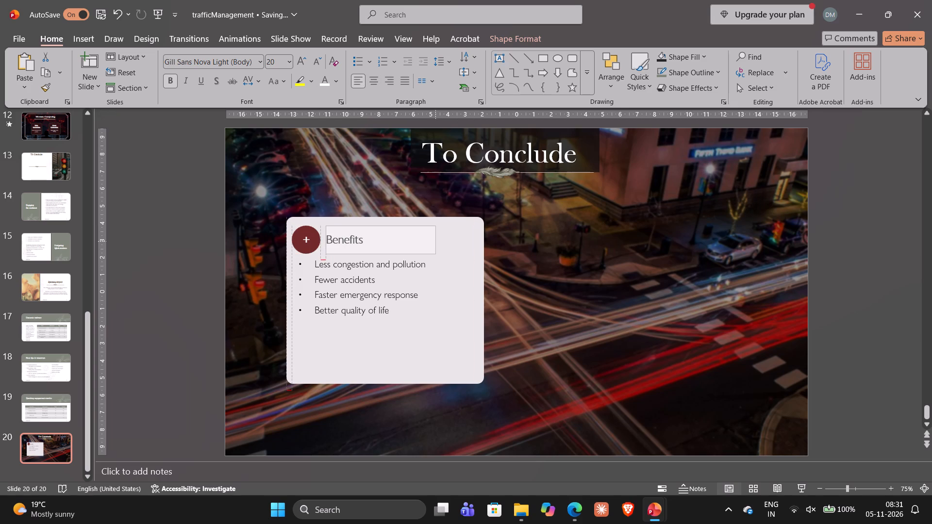
left_click_drag(435, 241, 421, 243)
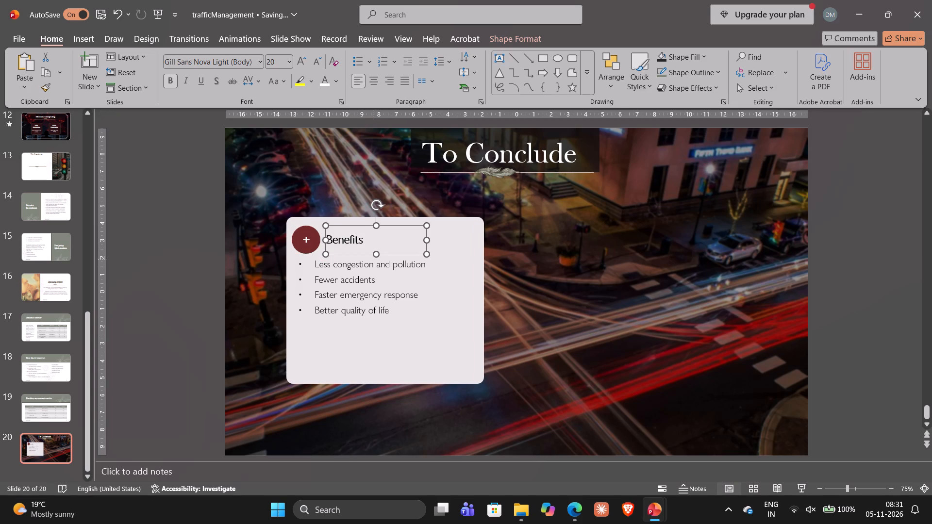
Move the benefits bullet list lower and slightly right within the card, leaving more space below the heading.
left_click(371, 278)
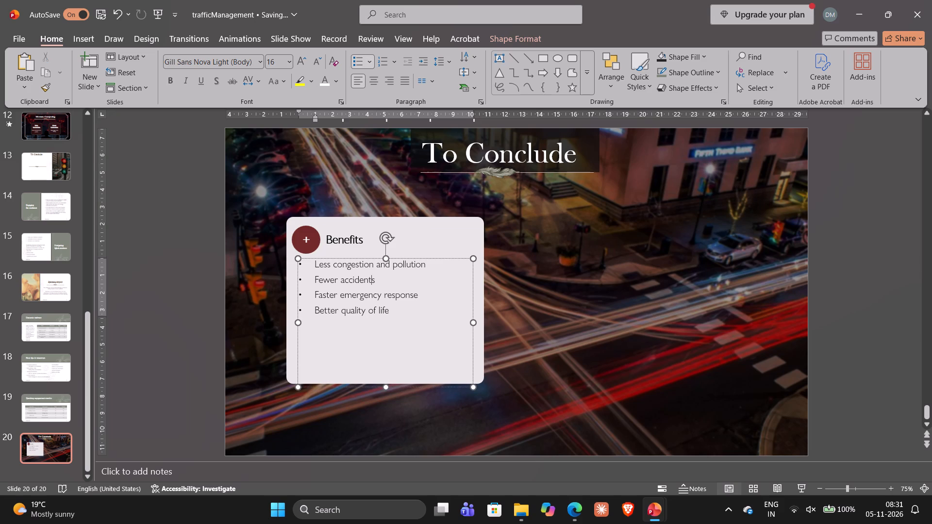
left_click_drag(415, 258, 416, 266)
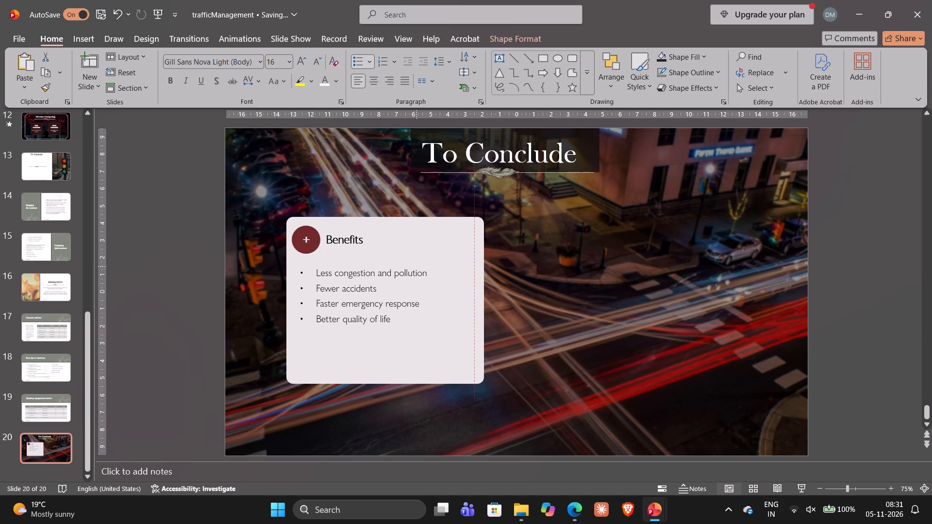
left_click_drag(416, 266, 424, 275)
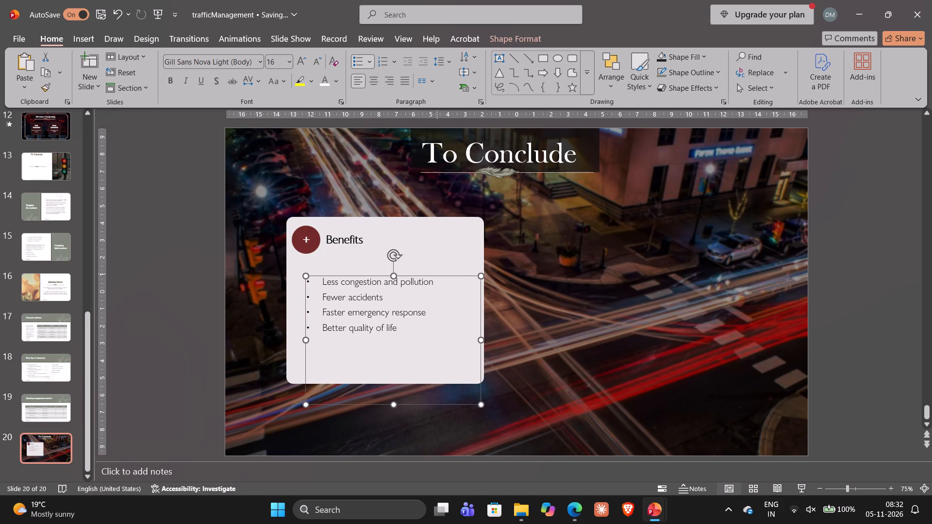
Narrow the Benefits card's background rectangle slightly from its right edge.
left_click(478, 263)
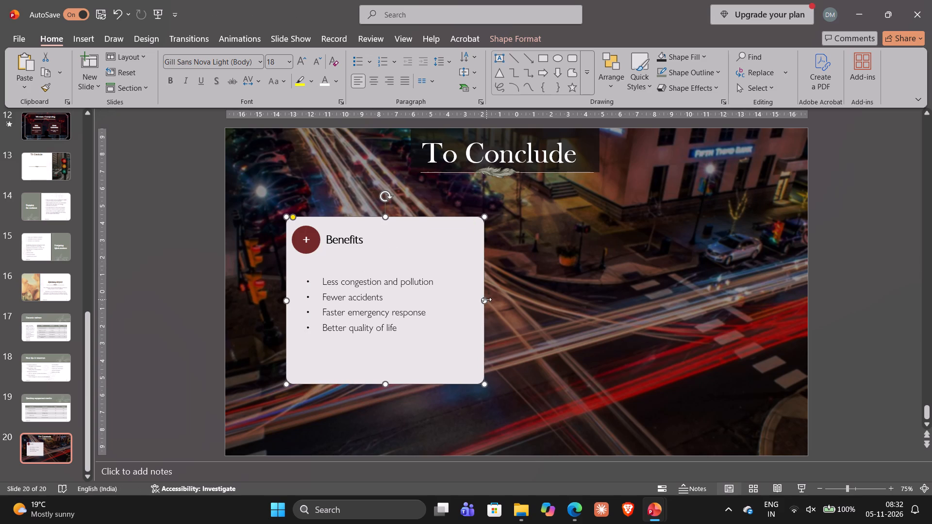
left_click_drag(486, 299, 476, 300)
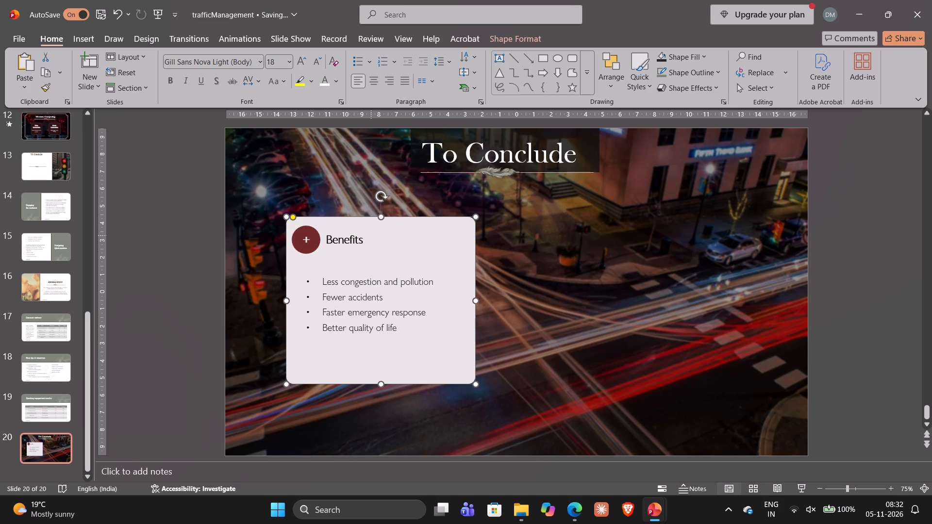
Fill the Benefits card's background rectangle with solid black at 40% transparency.
left_click(377, 259)
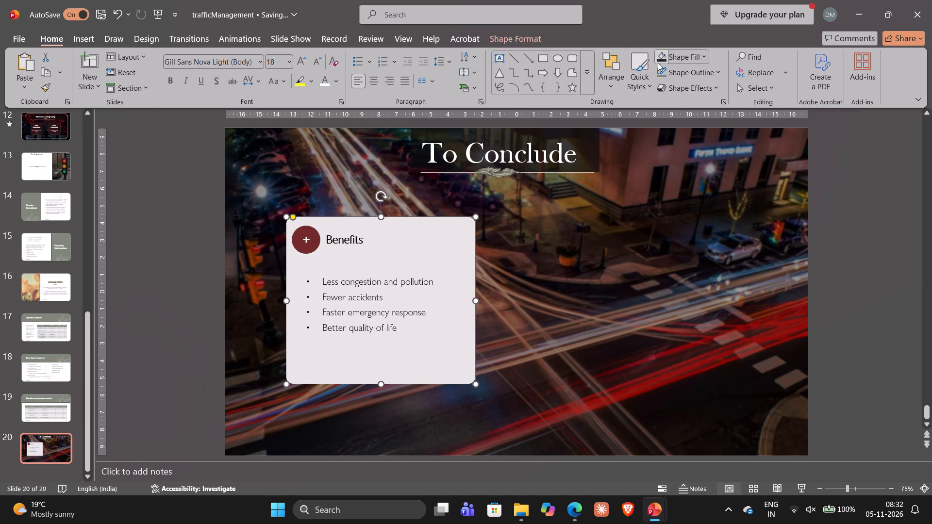
left_click(659, 62)
right_click(461, 253)
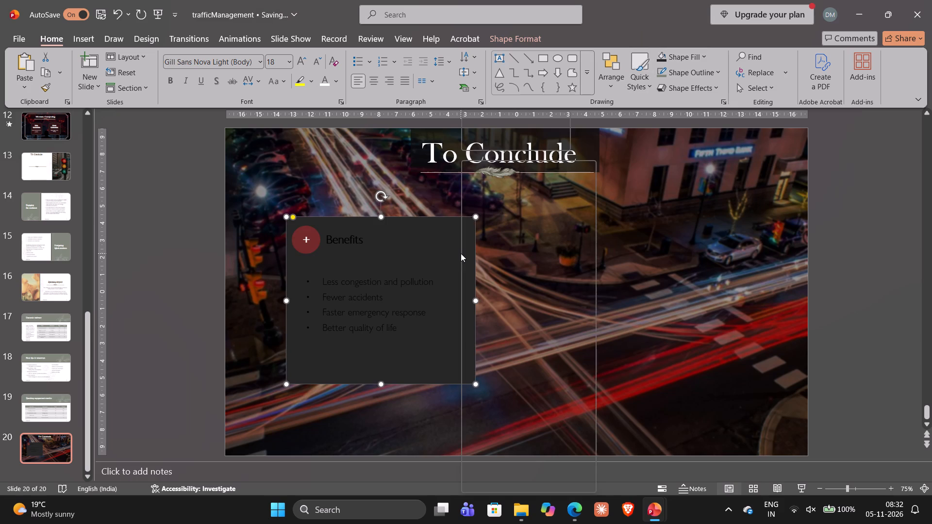
left_click(491, 462)
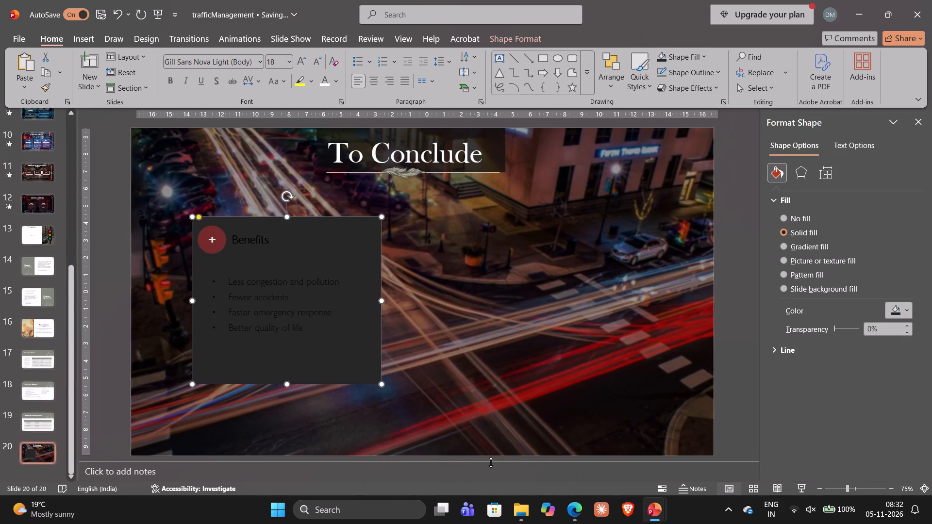
left_click(899, 305)
left_click(791, 170)
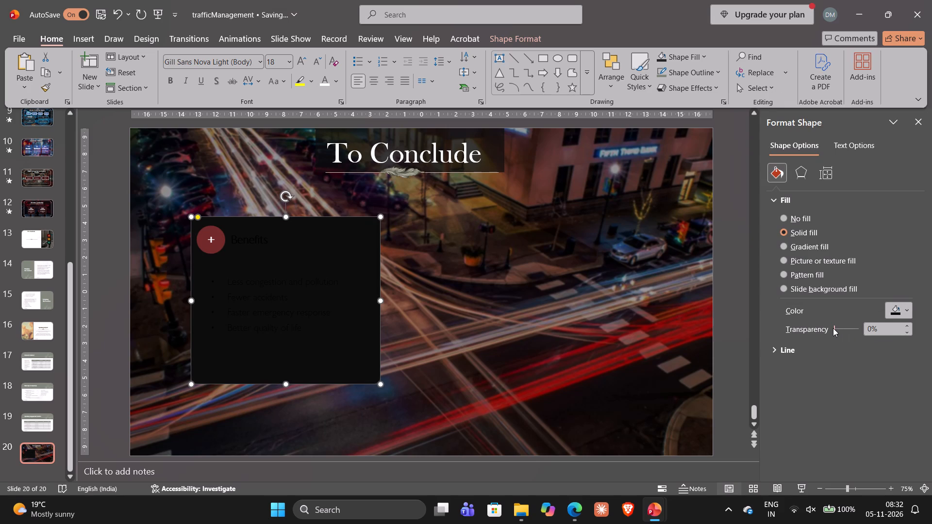
left_click_drag(833, 328, 841, 330)
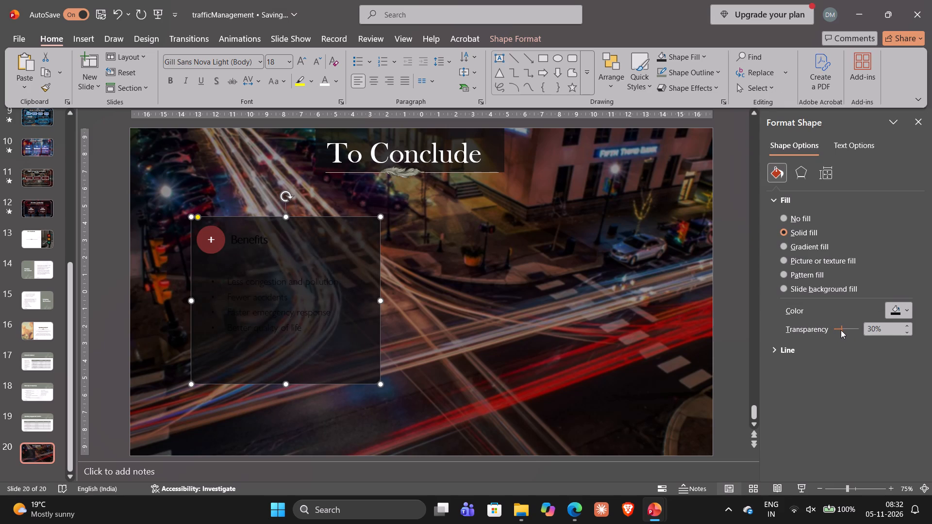
left_click_drag(841, 330, 842, 330)
left_click_drag(842, 330, 843, 330)
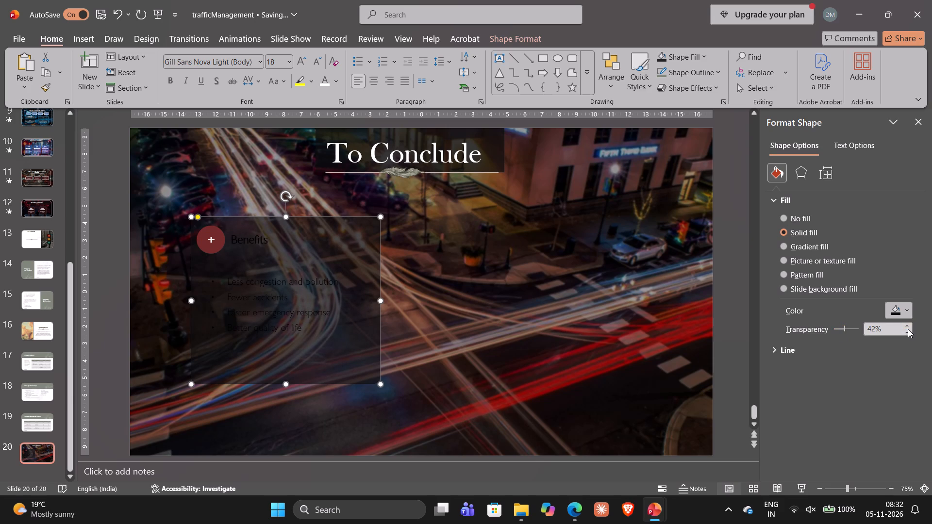
double_click(908, 331)
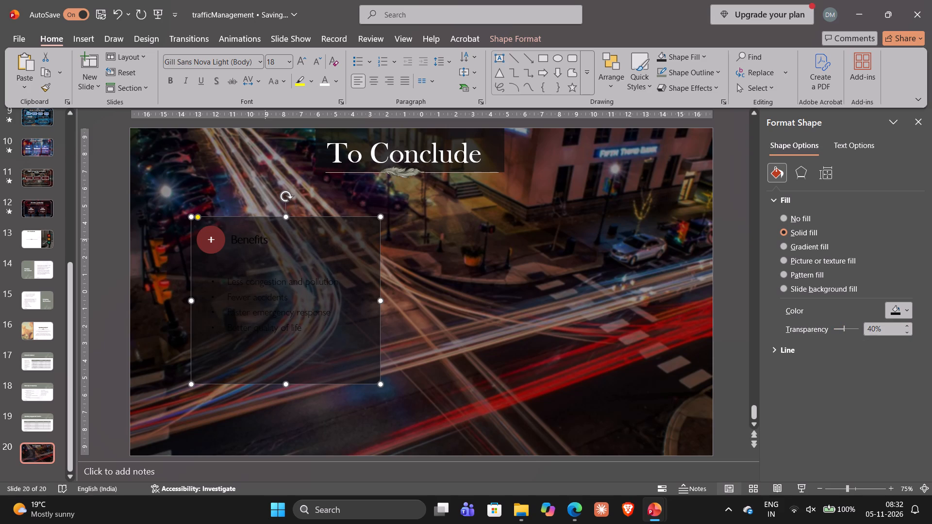
Change the "Benefits" heading text to white.
left_click(265, 239)
left_click(268, 239)
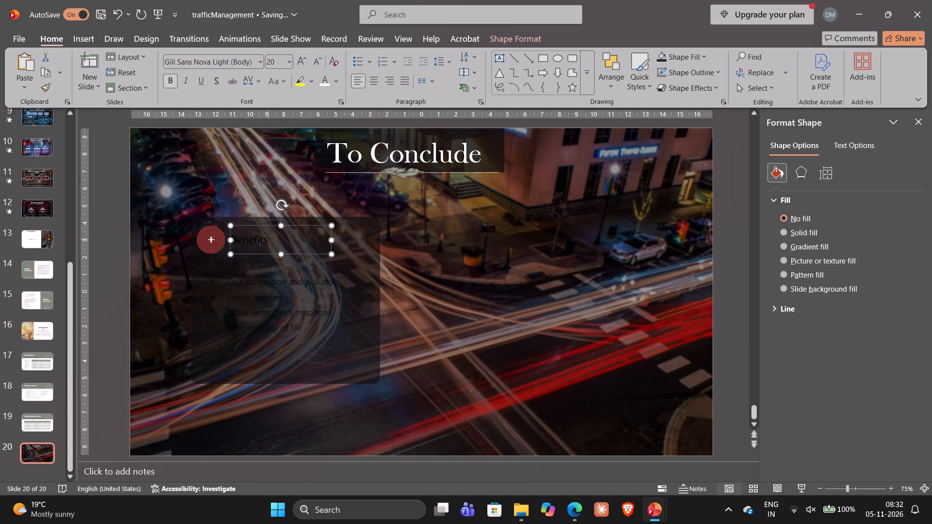
left_click(272, 241)
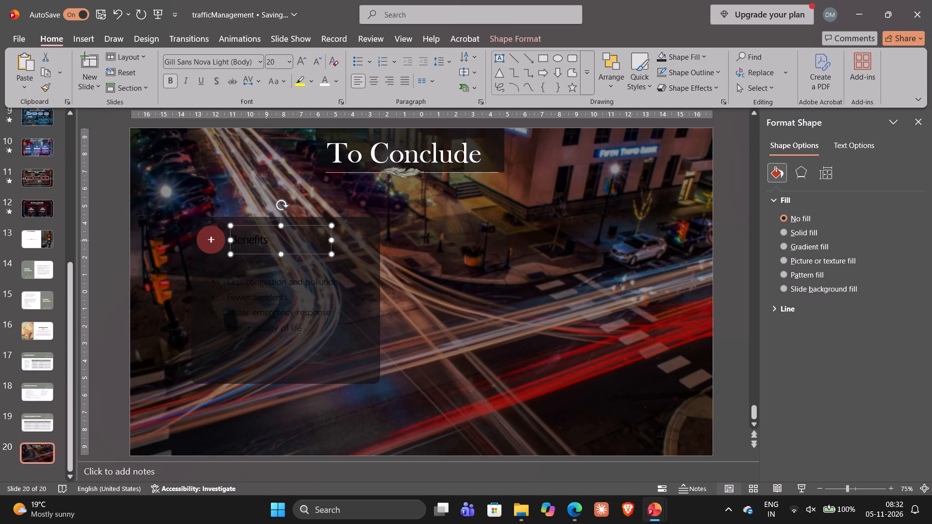
left_click(266, 240)
key("shift+Up")
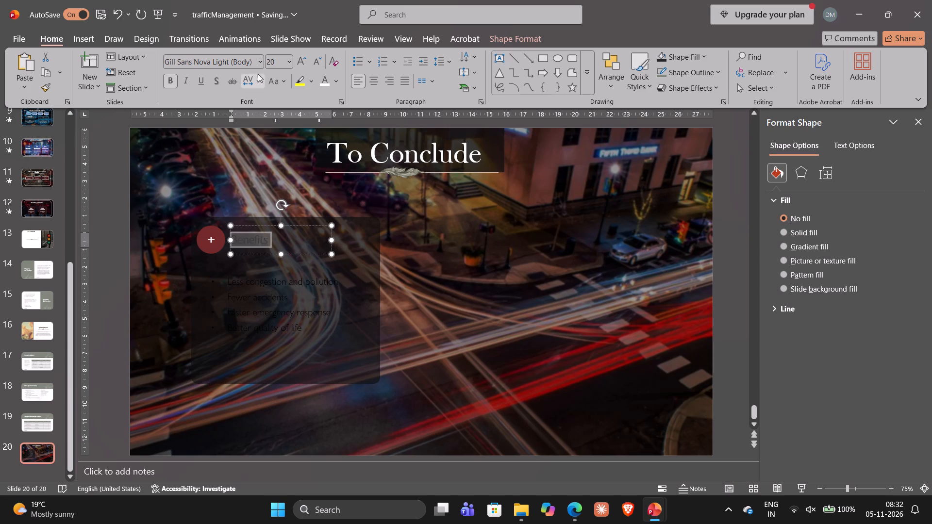
left_click(319, 82)
Set the "Benefits" heading's font size to 36.
left_click(290, 58)
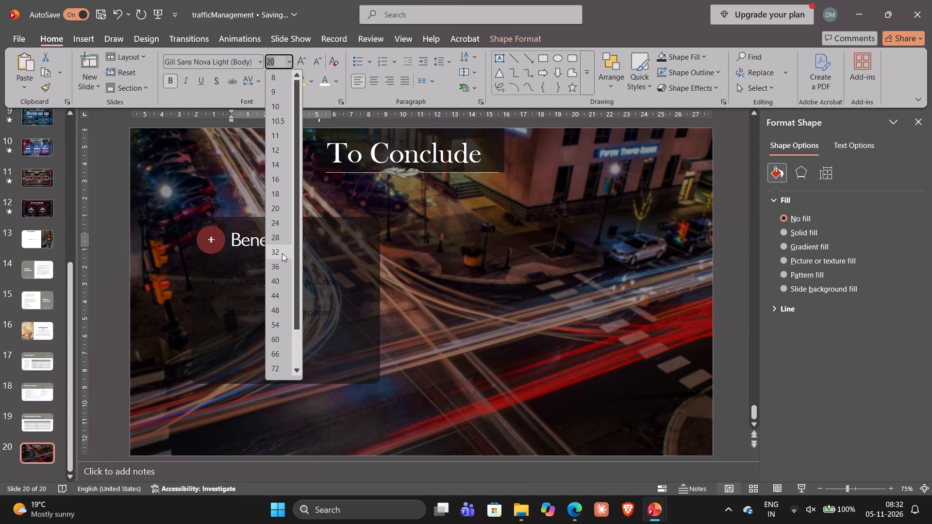
left_click(284, 262)
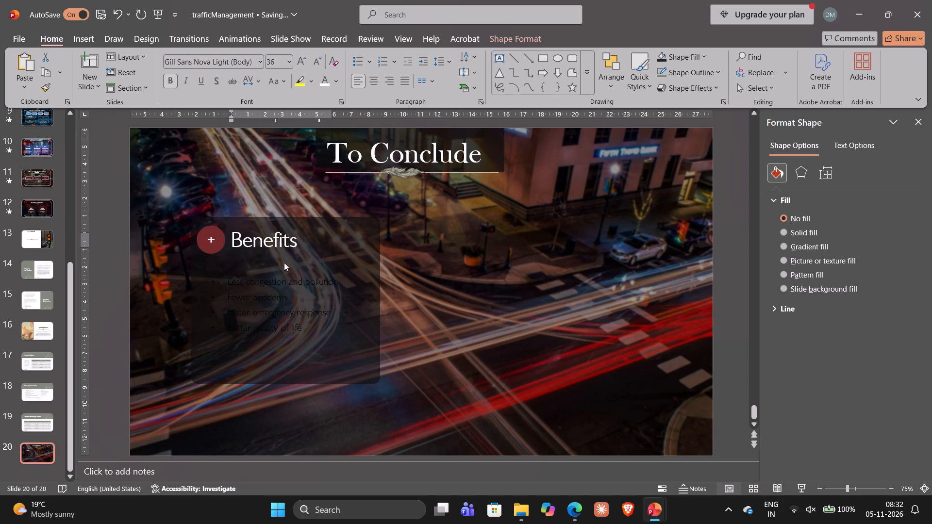
Fill the plus-sign circle beside the "Benefits" heading with the standard green color.
left_click(219, 239)
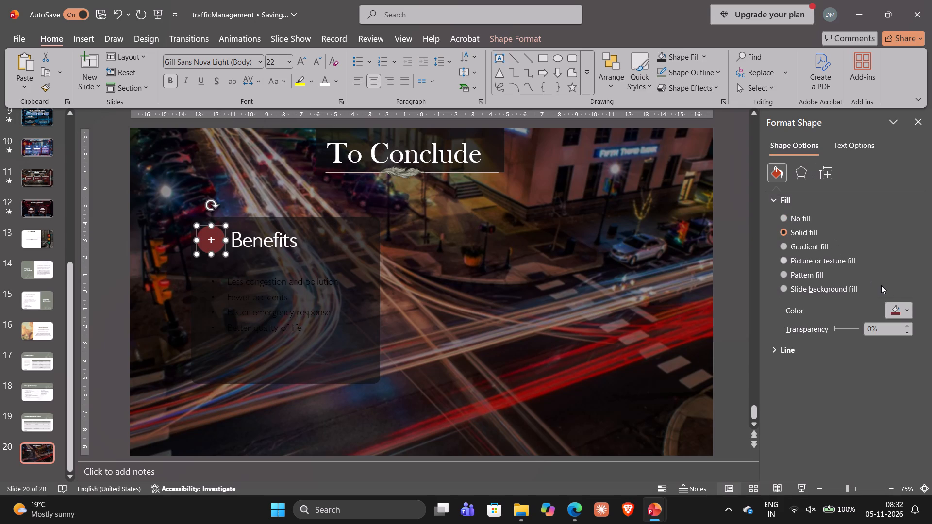
left_click(904, 305)
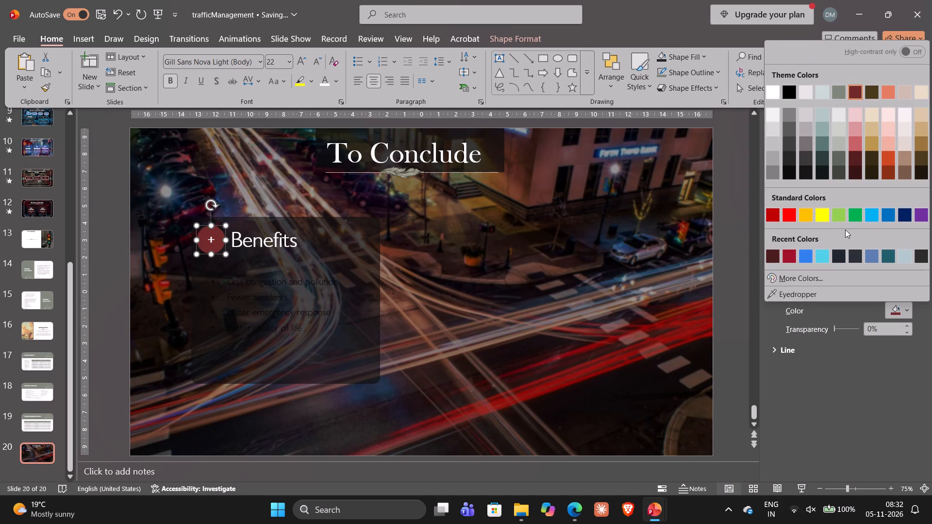
left_click(856, 213)
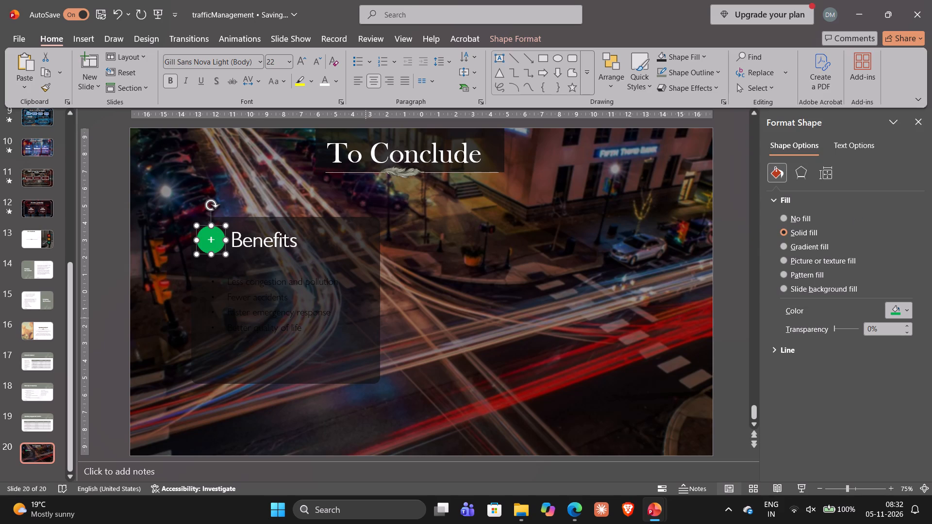
Format the four benefits bullets as white text at font size 20.
left_click(306, 293)
left_click_drag(228, 282, 321, 360)
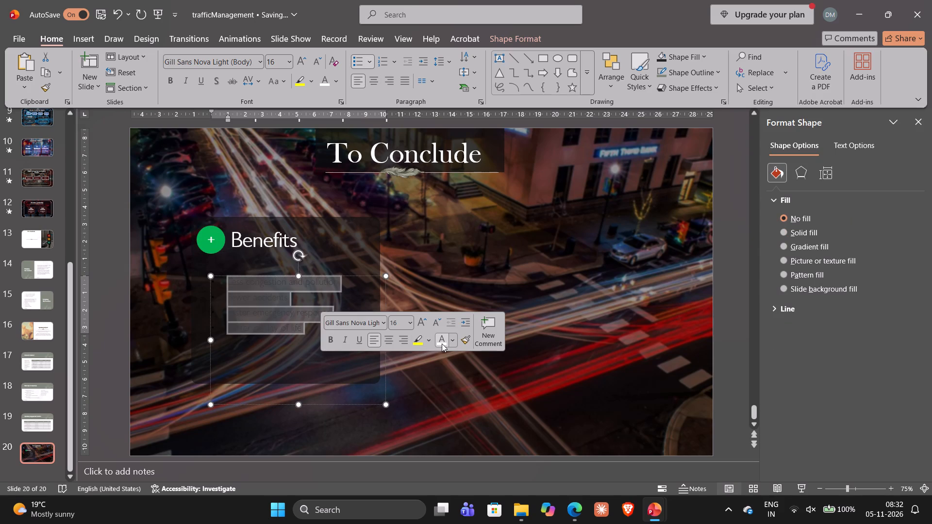
left_click(442, 344)
left_click(411, 321)
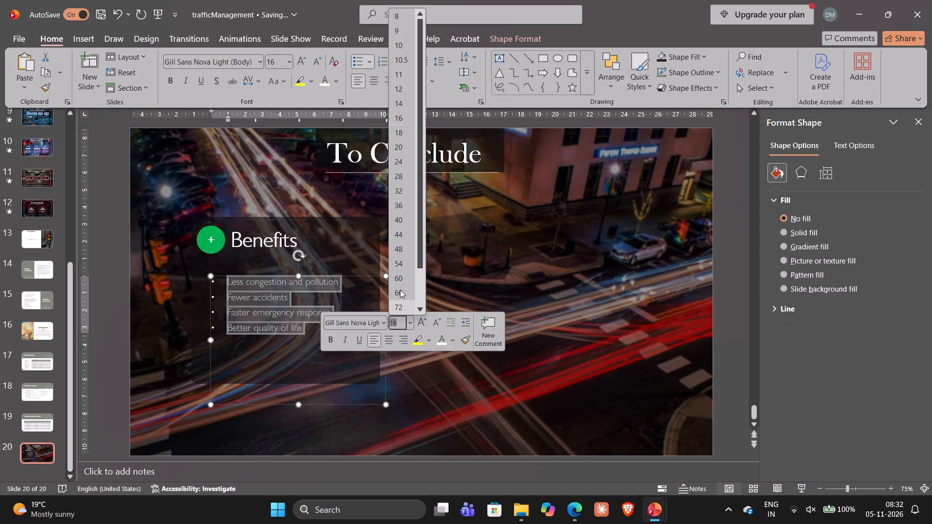
left_click(399, 146)
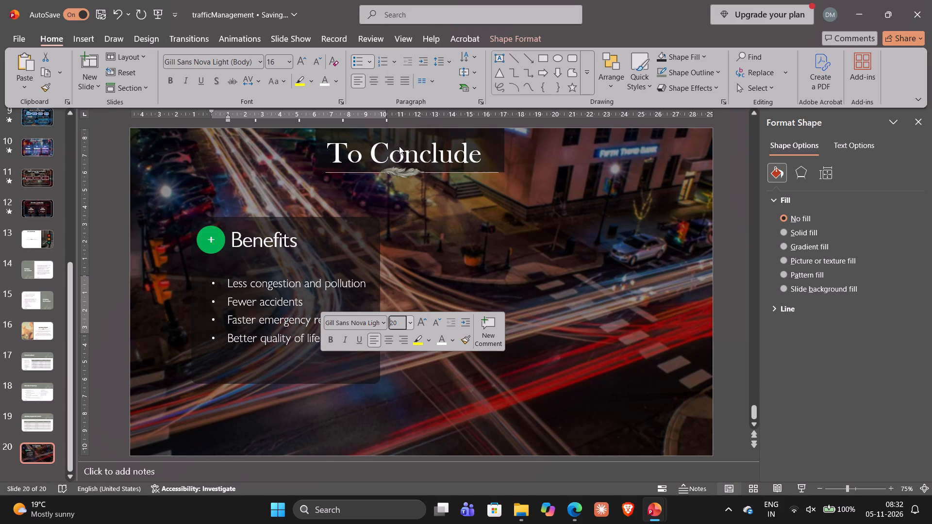
left_click(112, 249)
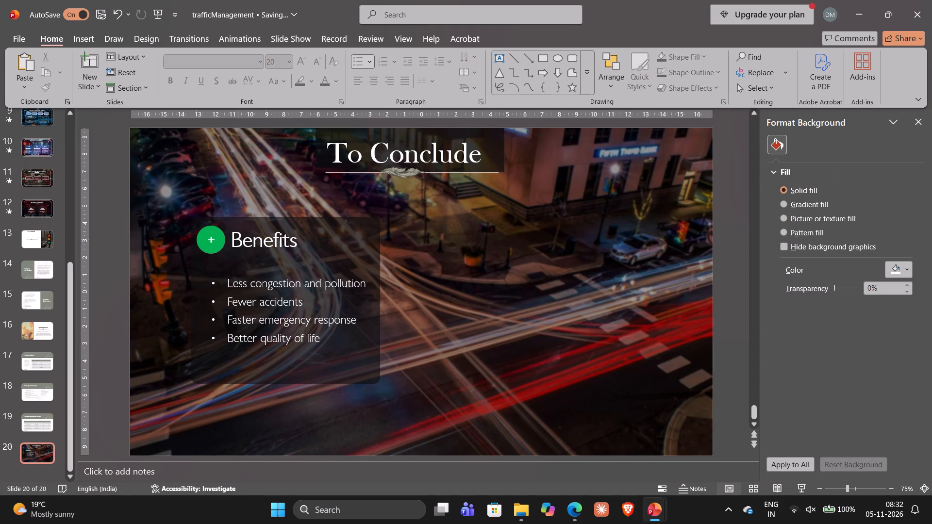
Duplicate the whole Benefits card, including rectangle, circle, heading and bullets, and place the copy level with it on the slide's right half.
left_click(332, 245, "ctrl")
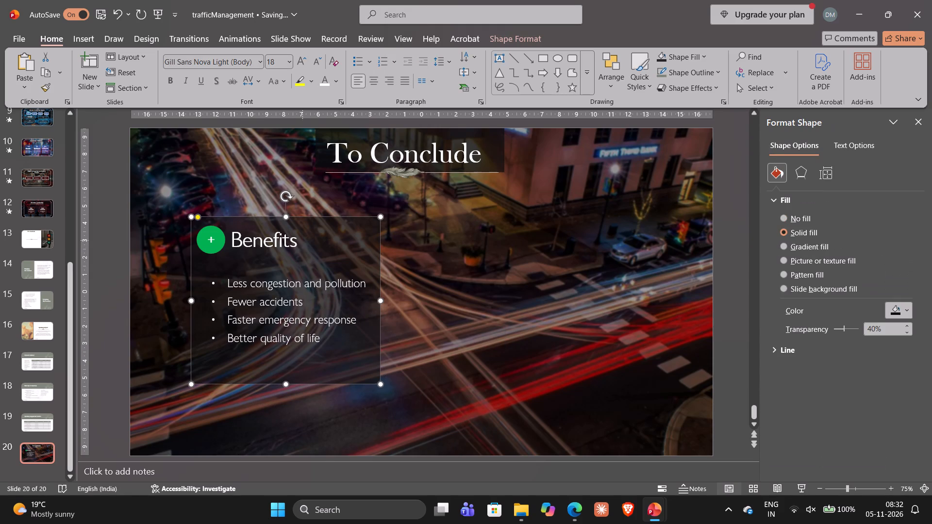
left_click(298, 238, "ctrl")
left_click(216, 242, "ctrl")
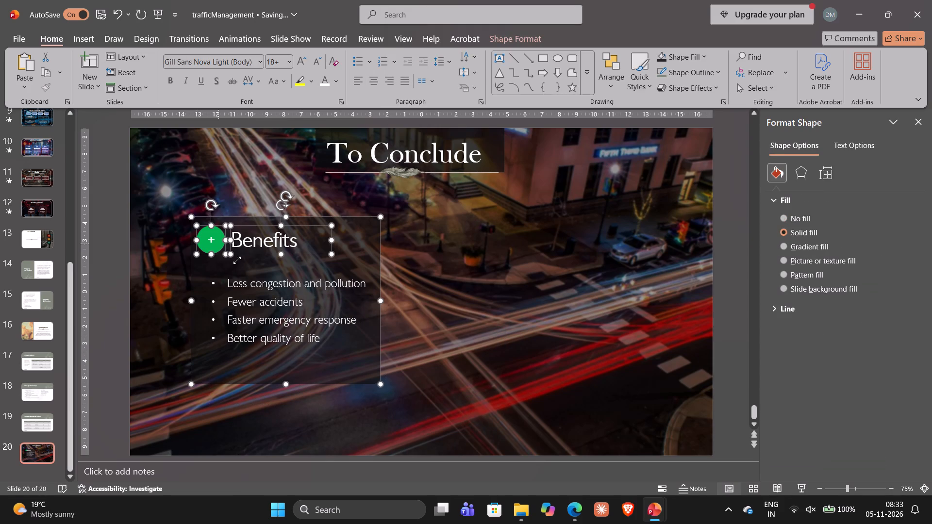
left_click(263, 292, "ctrl")
key("ctrl+c")
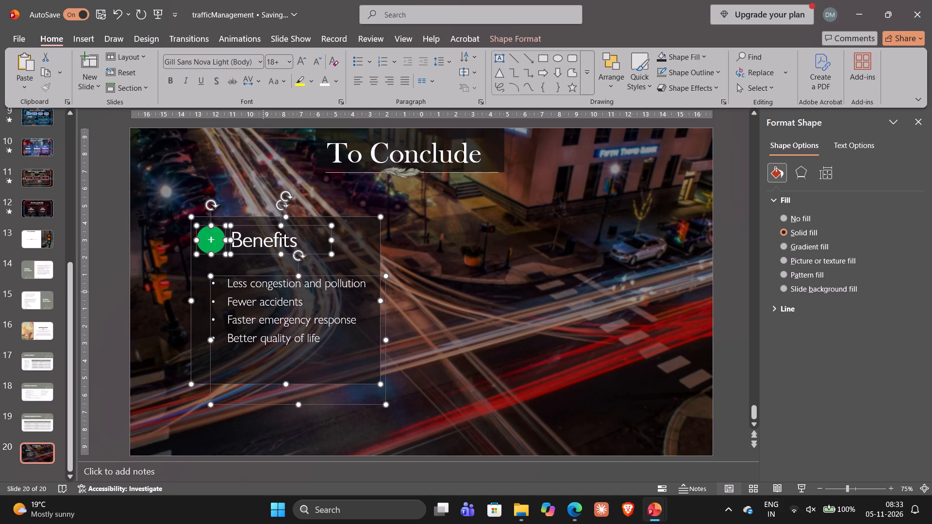
key("ctrl+v")
left_click_drag(365, 249, 379, 250)
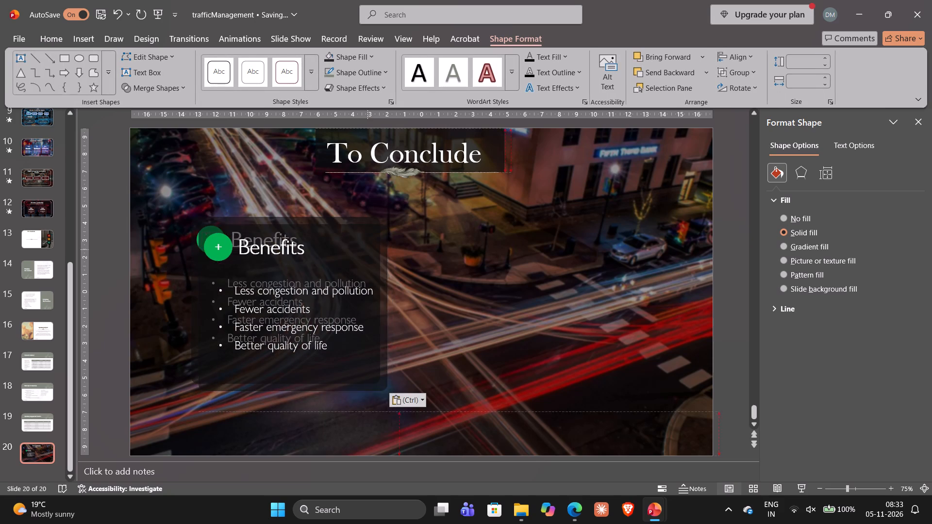
left_click_drag(379, 250, 619, 240)
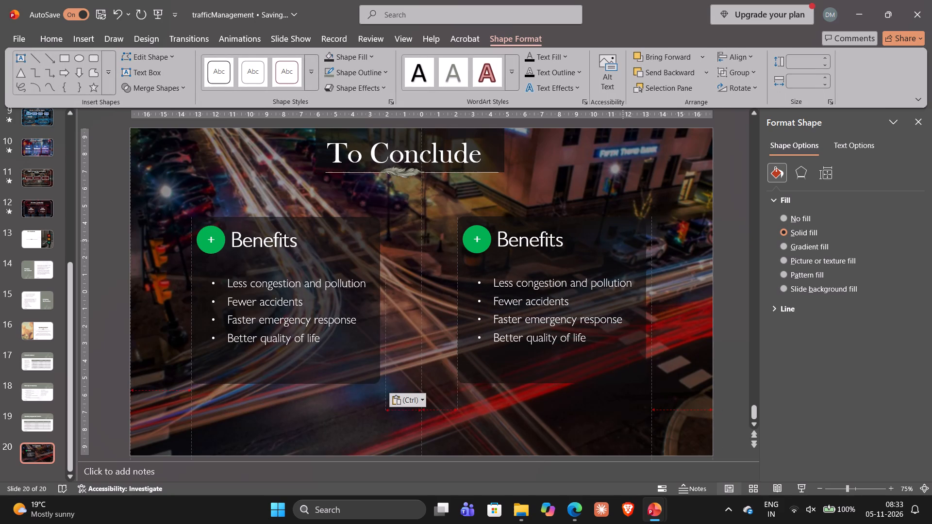
left_click_drag(619, 240, 609, 242)
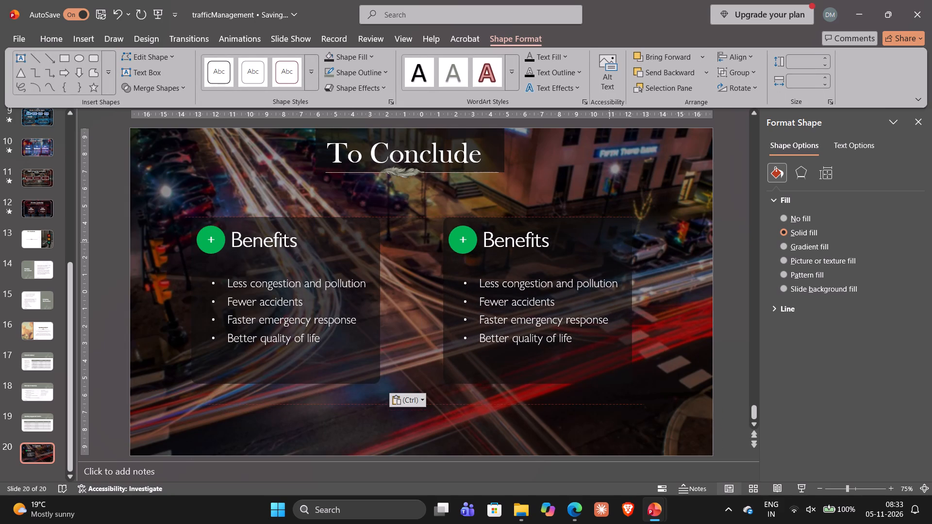
left_click_drag(609, 242, 608, 242)
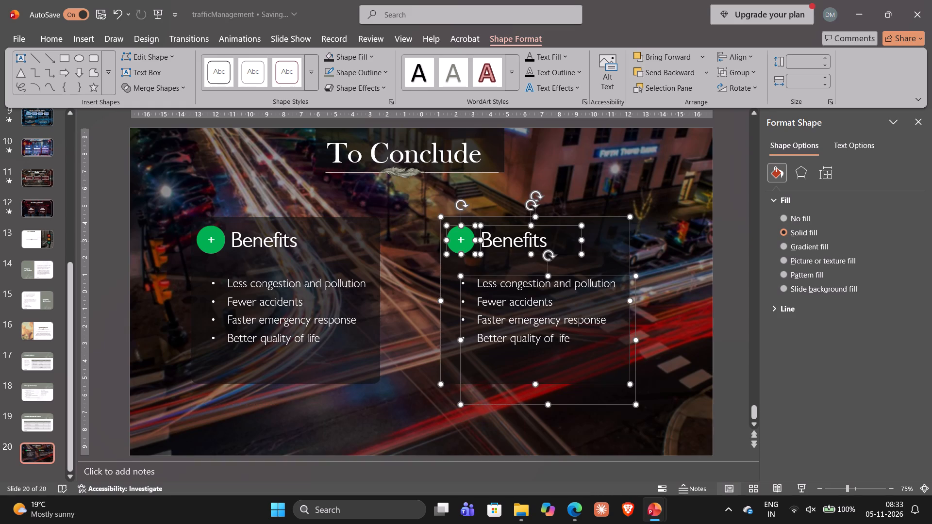
Change the duplicated card's heading to "Challenges".
left_click(552, 242)
key("alt+Tab")
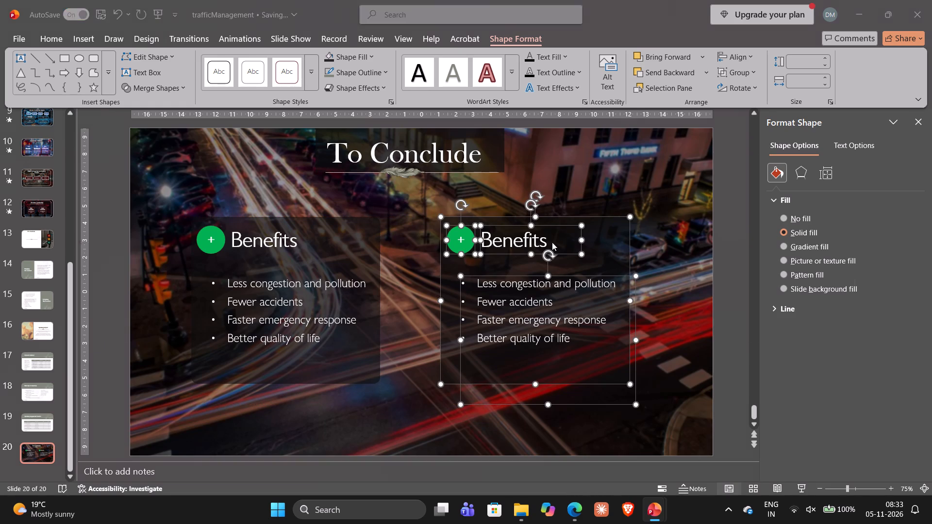
key("alt+Tab")
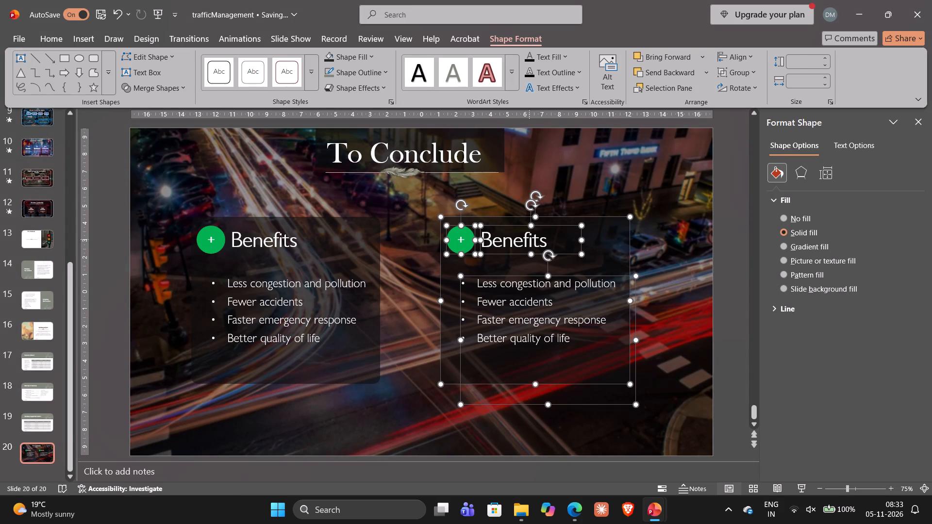
left_click(529, 239)
left_click(542, 240)
key("Right")
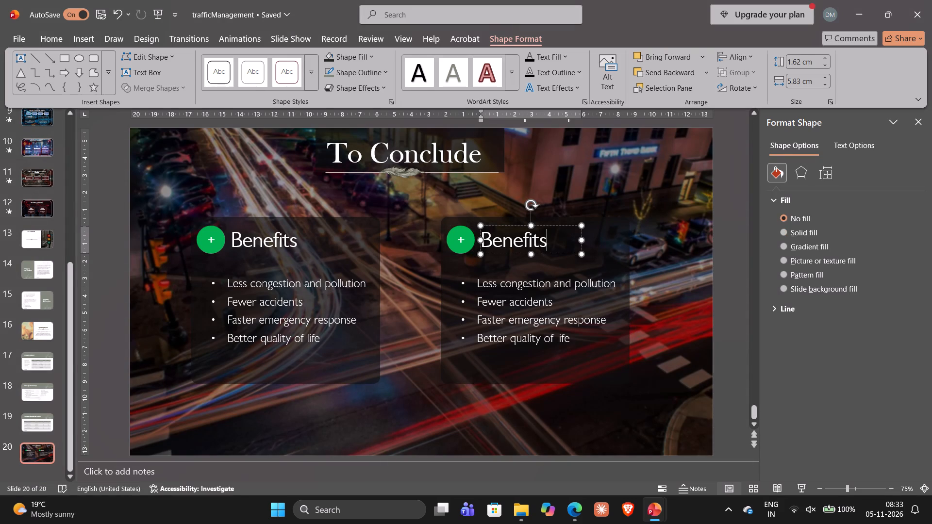
key("Left")
key("BackSpace")
key("BackSpace")
key("BackSpace")
key("BackSpace")
key("BackSpace")
key("BackSpace")
key("BackSpace")
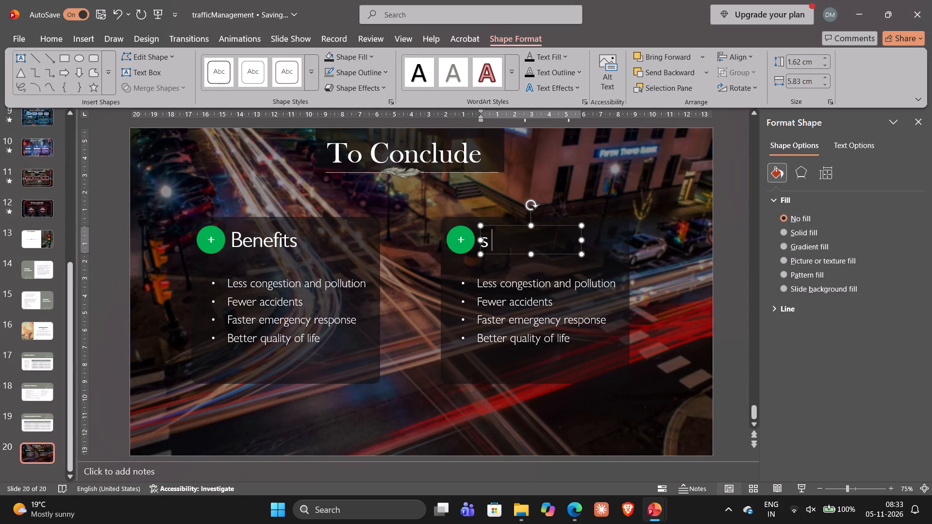
type("Cha")
type("llenge")
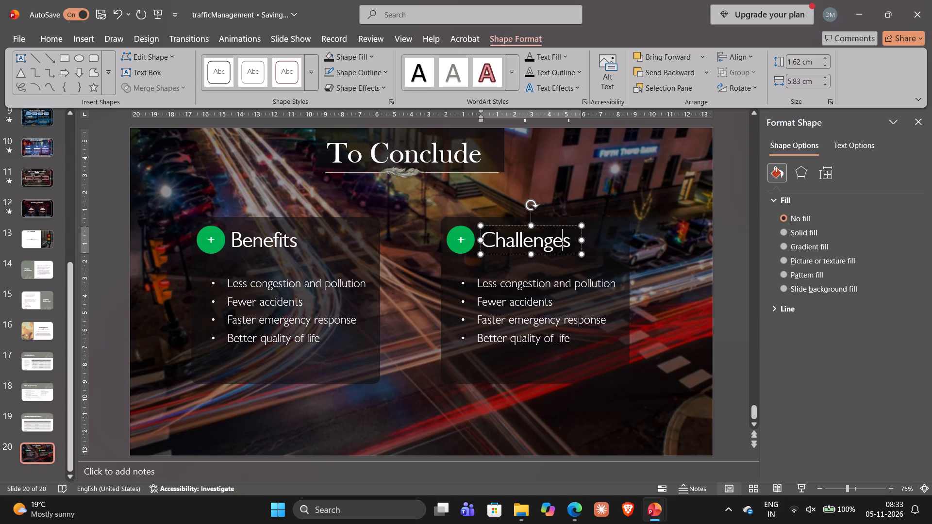
Check the Challenges list in the smart-city-traffic-management deck and replace the Challenges card's first bullet with "High set up cost".
key("alt+Tab")
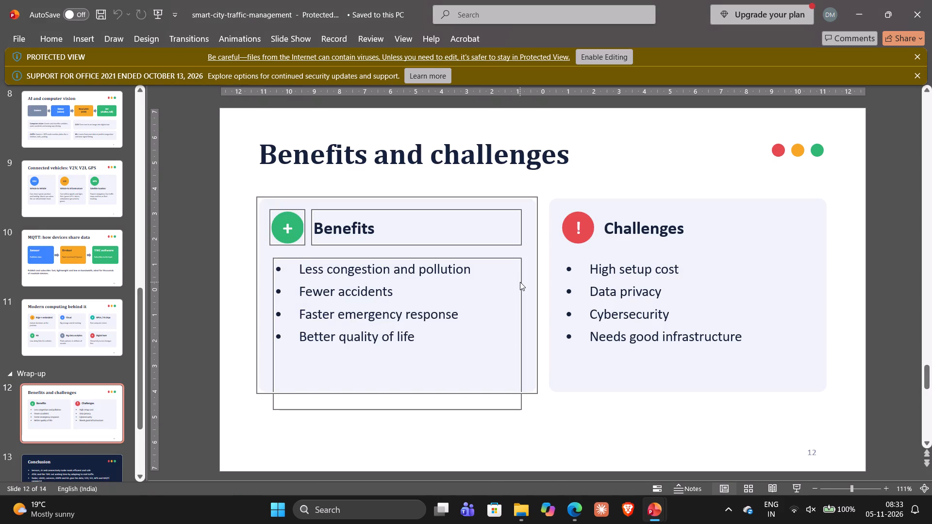
key("alt+Tab")
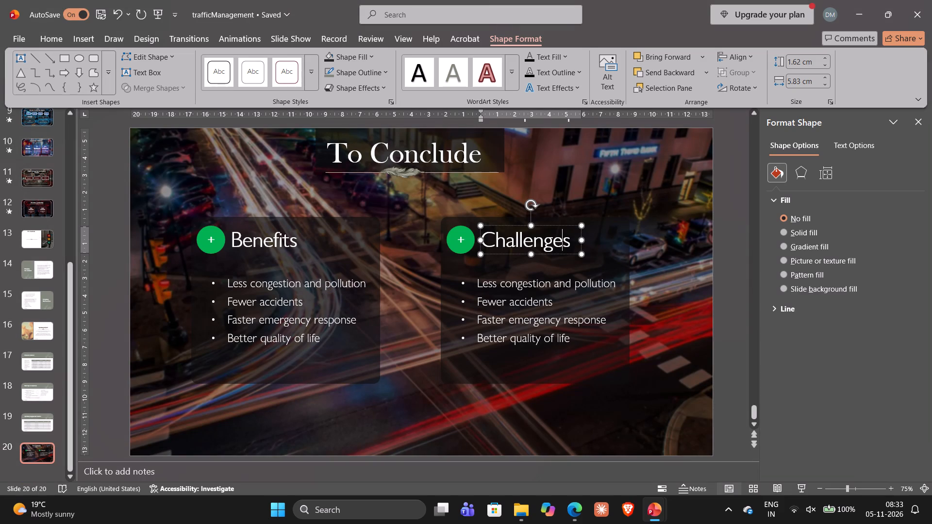
left_click(617, 285)
left_click(615, 278)
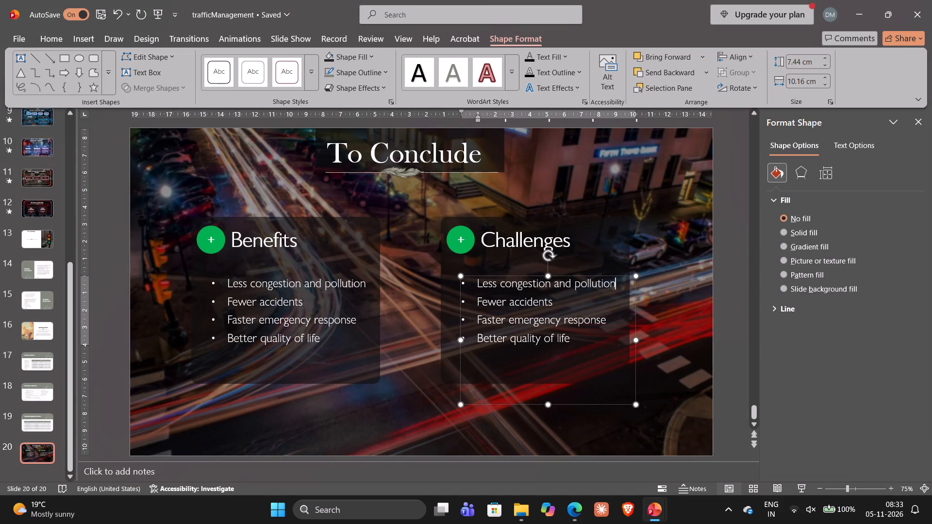
key("BackSpace")
key("BackSpace")
key("BackSpace")
key("BackSpace")
key("BackSpace")
key("BackSpace")
key("BackSpace")
key("BackSpace")
key("BackSpace")
key("BackSpace")
key("BackSpace")
key("BackSpace")
key("BackSpace")
key("BackSpace")
key("BackSpace")
key("BackSpace")
key("BackSpace")
key("BackSpace")
key("BackSpace")
key("BackSpace")
key("BackSpace")
key("BackSpace")
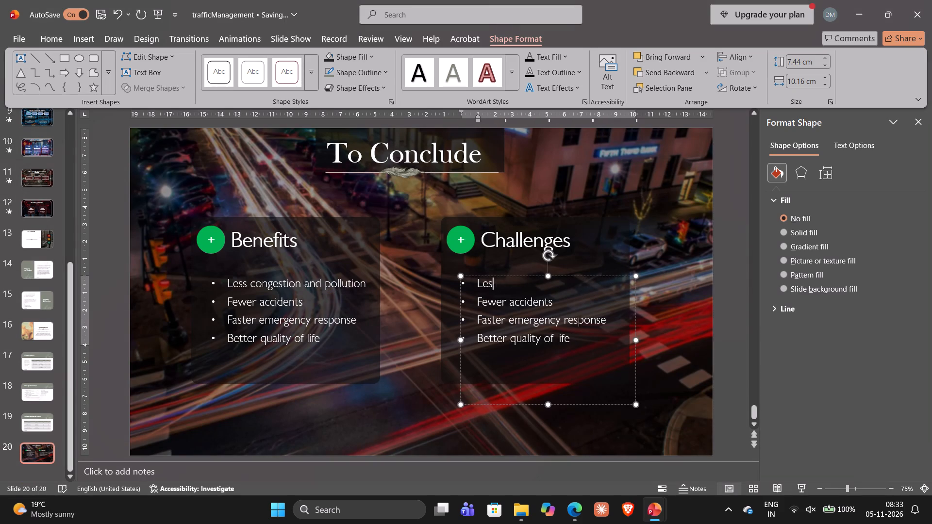
key("BackSpace")
key("BackSpace")
key("BackSpace")
type("High set up cost")
key("period")
key("alt+Tab")
key("alt+Tab")
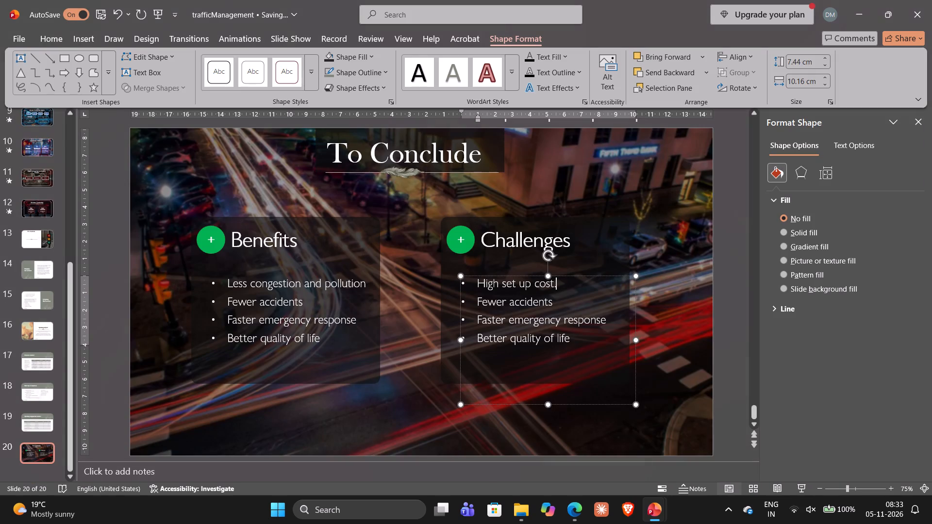
left_click(570, 296)
key("Up")
key("Right")
key("BackSpace")
Replace the Challenges card's second bullet with "Data Privacy".
key("Down")
key("BackSpace")
key("BackSpace")
key("BackSpace")
key("BackSpace")
key("BackSpace")
key("BackSpace")
key("BackSpace")
key("BackSpace")
key("BackSpace")
key("BackSpace")
key("BackSpace")
key("BackSpace")
key("BackSpace")
key("BackSpace")
key("BackSpace")
type("Data Privacy")
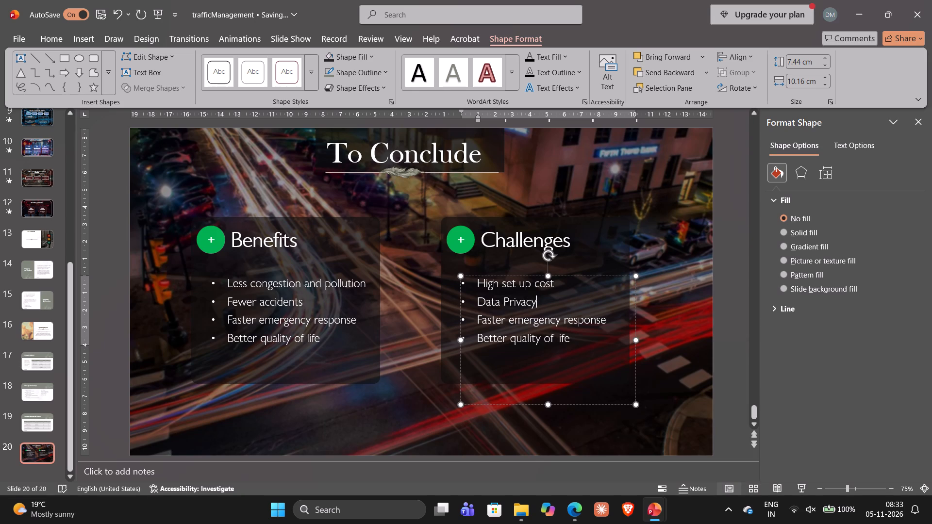
Check the source Challenges list and replace the Challenges card's third bullet with "Cybersecurity".
key("alt+Tab")
key("alt+Tab")
left_click(602, 323)
key("Right")
key("BackSpace")
key("BackSpace")
key("BackSpace")
key("BackSpace")
key("BackSpace")
key("BackSpace")
key("BackSpace")
key("BackSpace")
key("BackSpace")
key("BackSpace")
key("BackSpace")
key("BackSpace")
key("BackSpace")
key("BackSpace")
key("BackSpace")
key("BackSpace")
key("BackSpace")
key("BackSpace")
key("BackSpace")
key("BackSpace")
key("BackSpace")
key("BackSpace")
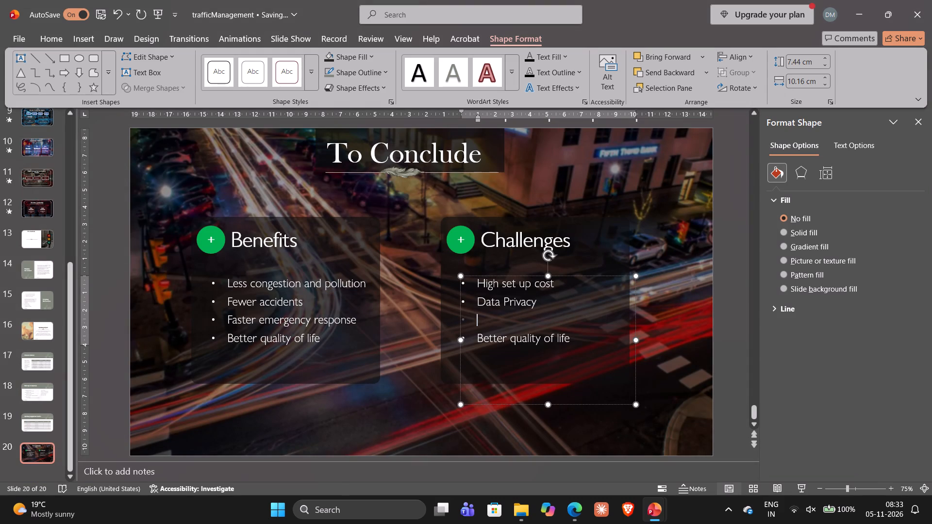
type("Cybw")
key("BackSpace")
type("ersecurity")
Replace the Challenges card's fourth bullet with "Needs good infrastructure", checking the wording against the source list.
key("Down")
key("Right")
key("Right")
key("Right")
key("Right")
key("Right")
key("Right")
key("Right")
key("Right")
key("Right")
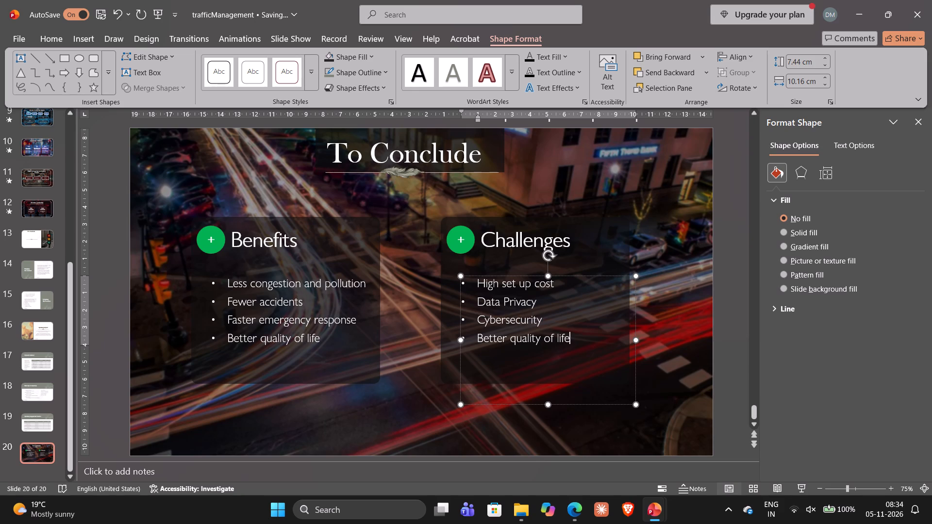
key("BackSpace")
key("BackSpace")
key("BackSpace")
key("BackSpace")
key("BackSpace")
key("BackSpace")
key("BackSpace")
key("BackSpace")
key("BackSpace")
key("BackSpace")
key("BackSpace")
key("BackSpace")
key("BackSpace")
key("BackSpace")
key("BackSpace")
key("BackSpace")
key("BackSpace")
key("BackSpace")
key("BackSpace")
key("BackSpace")
key("BackSpace")
key("alt+Tab")
key("alt+Tab")
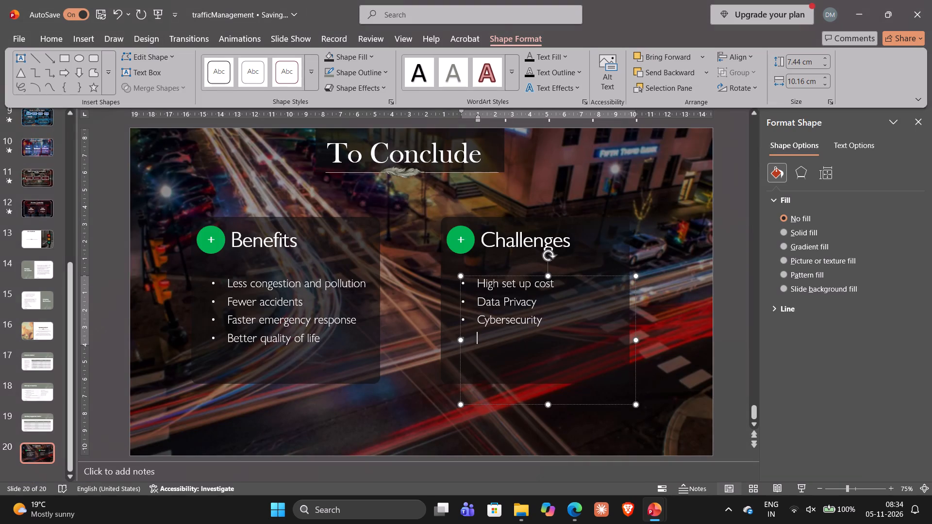
type("Needs")
key("space")
key("shift+g")
key("BackSpace")
key("h")
key("BackSpace")
type("good infrastructure")
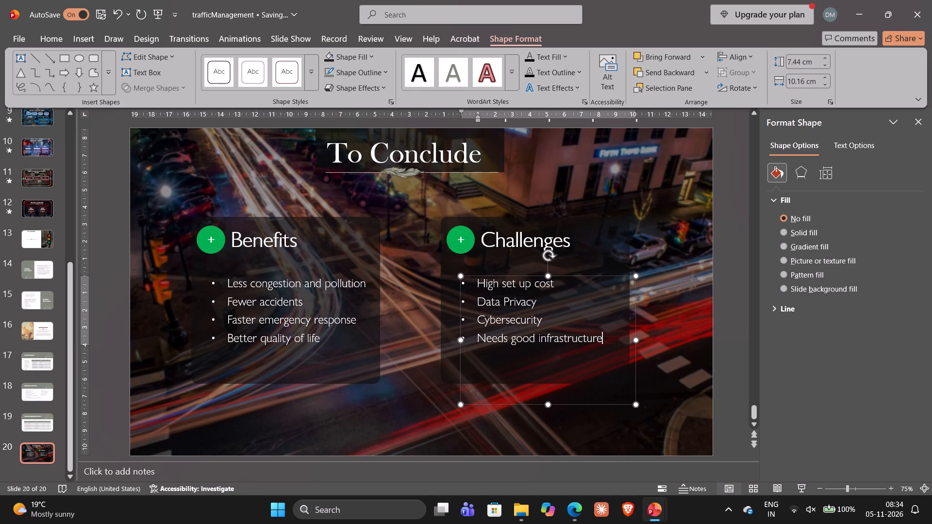
Fill the circle beside the Challenges heading with the standard dark red.
left_click(469, 238)
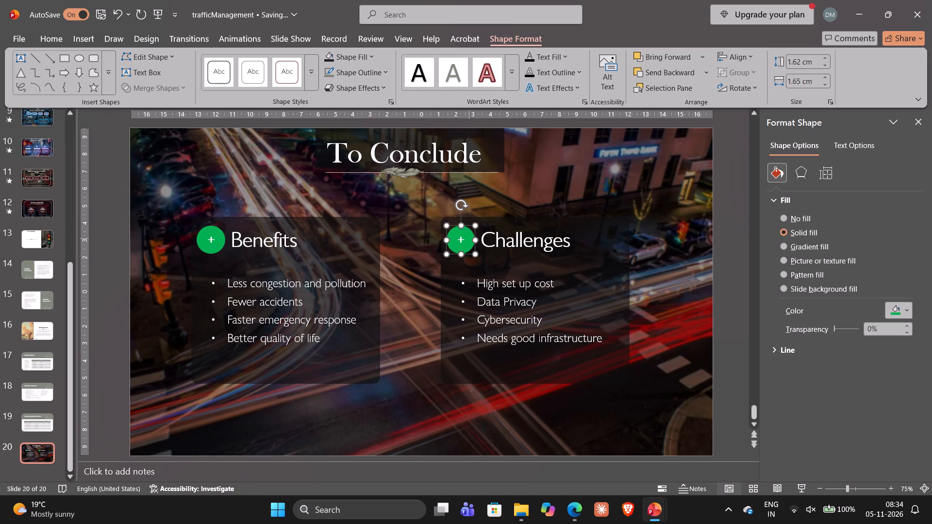
left_click(903, 311)
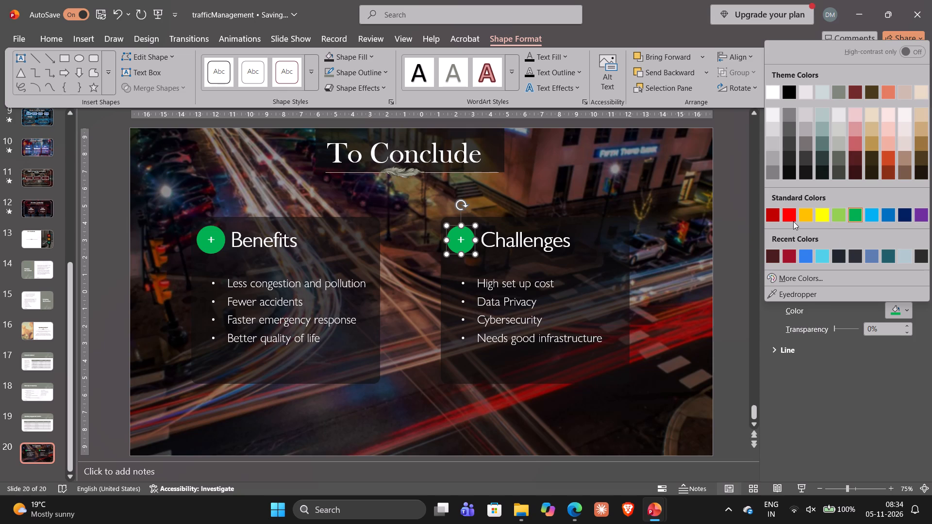
left_click(769, 216)
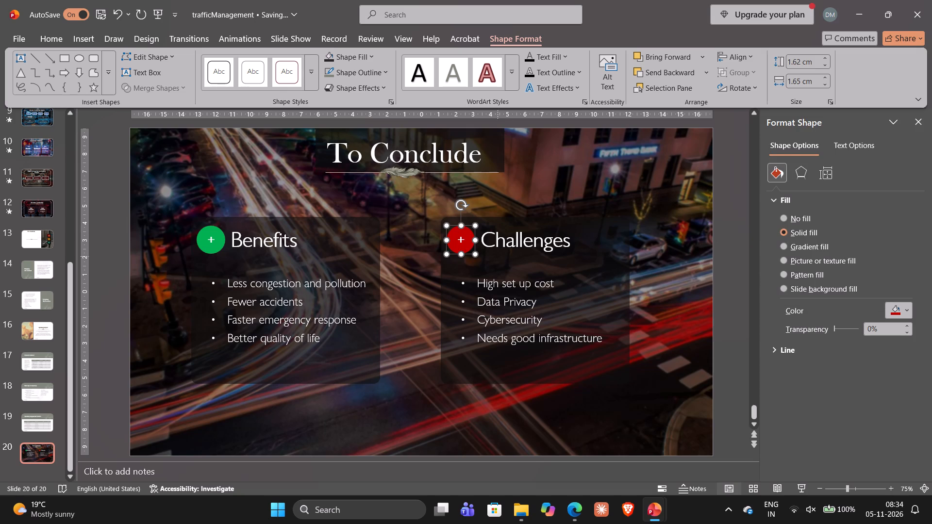
Replace the plus sign in the Challenges circle with "!" and close the formatting pane.
left_click(464, 238)
key("BackSpace")
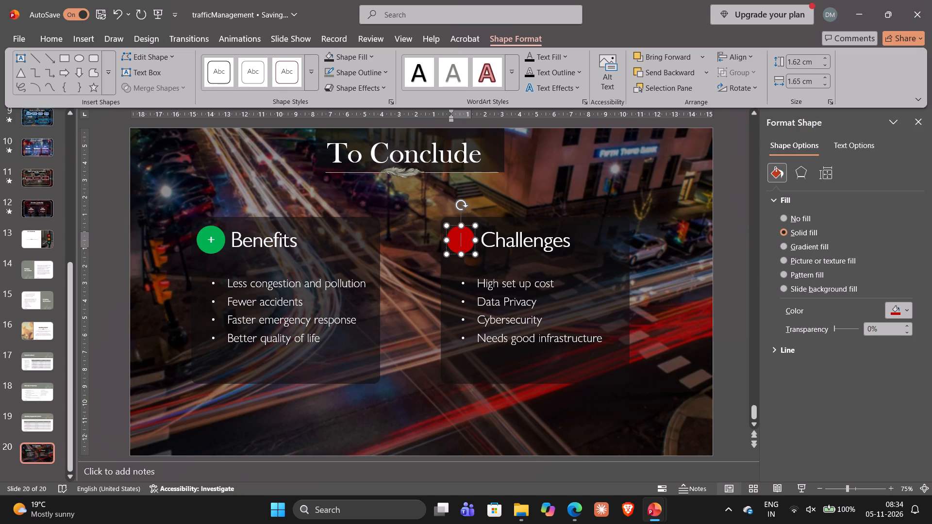
key("shift+exclam")
left_click(116, 202)
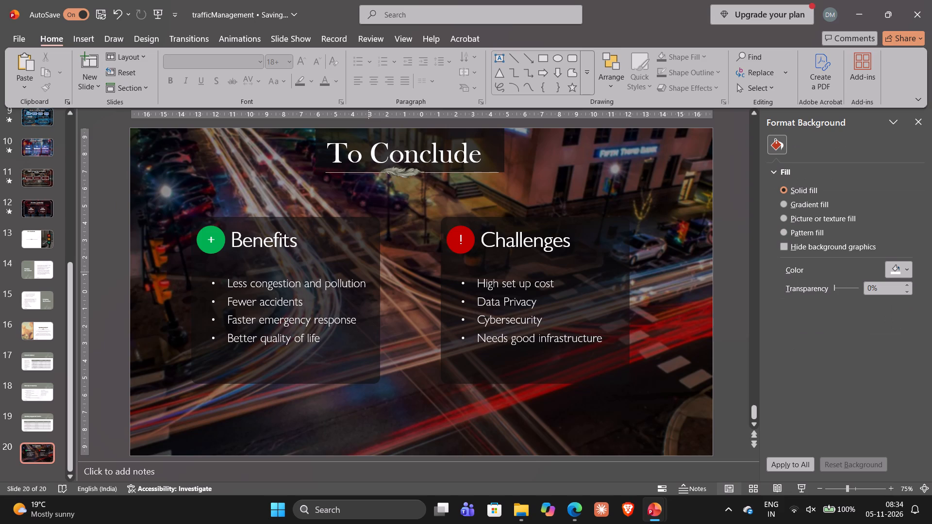
left_click(918, 124)
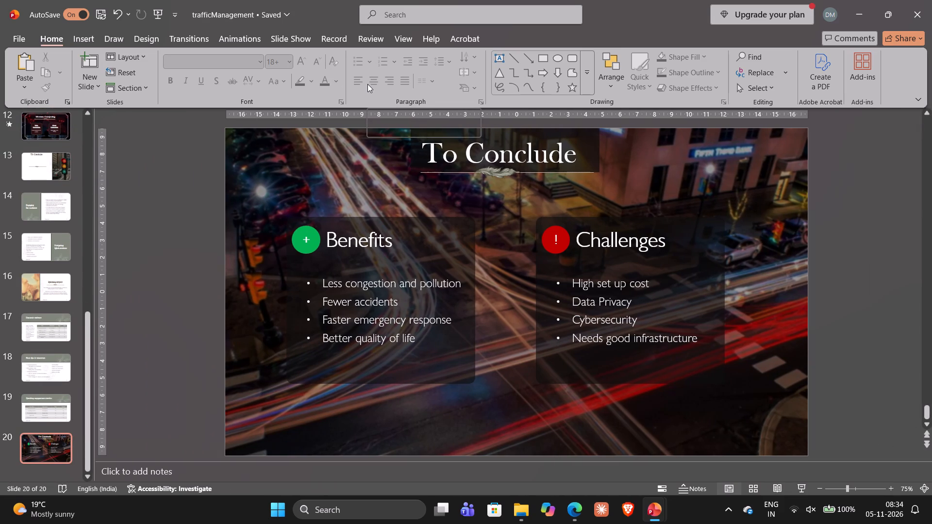
Apply a Fade entrance lasting 1 second to the "To Conclude" title box, its underline and the ornament together.
left_click(506, 175, "alt")
left_click_drag(506, 175, 512, 174)
left_click(463, 171, "alt")
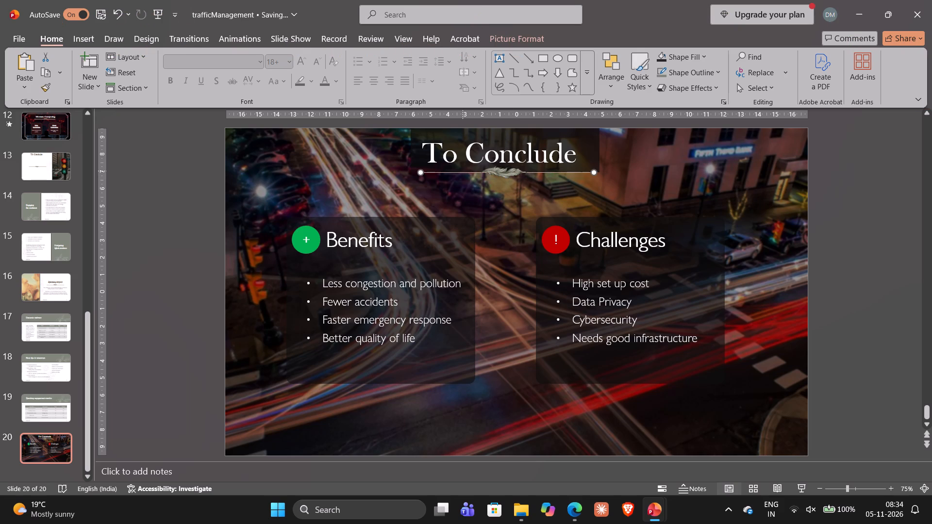
left_click(462, 165, "alt")
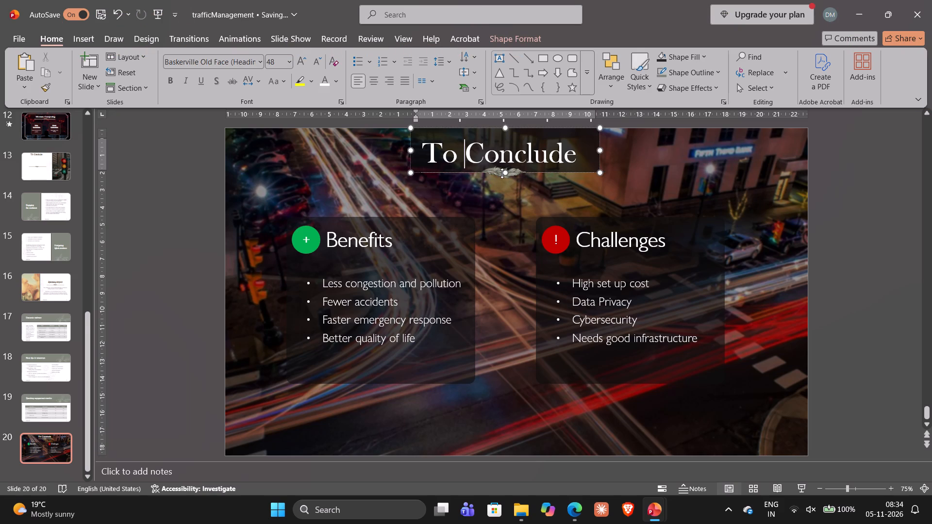
left_click(884, 135)
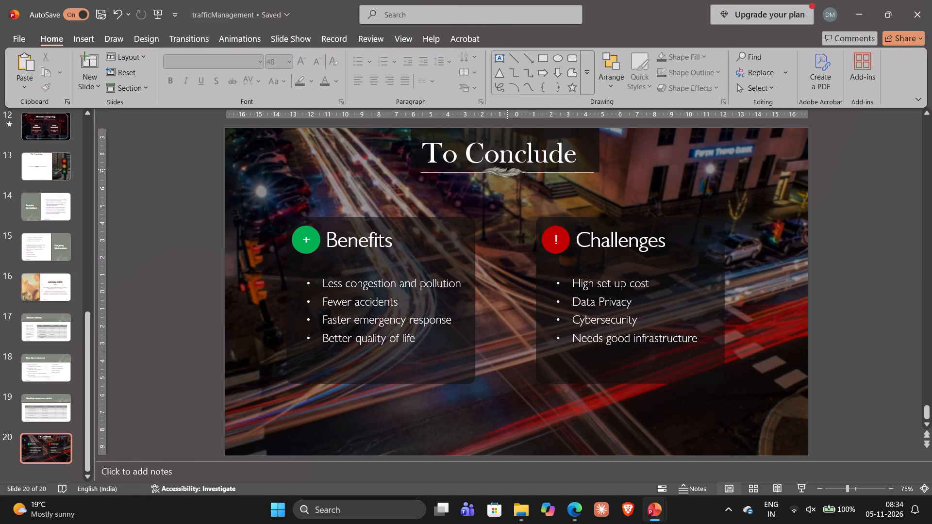
left_click(507, 169, "ctrl")
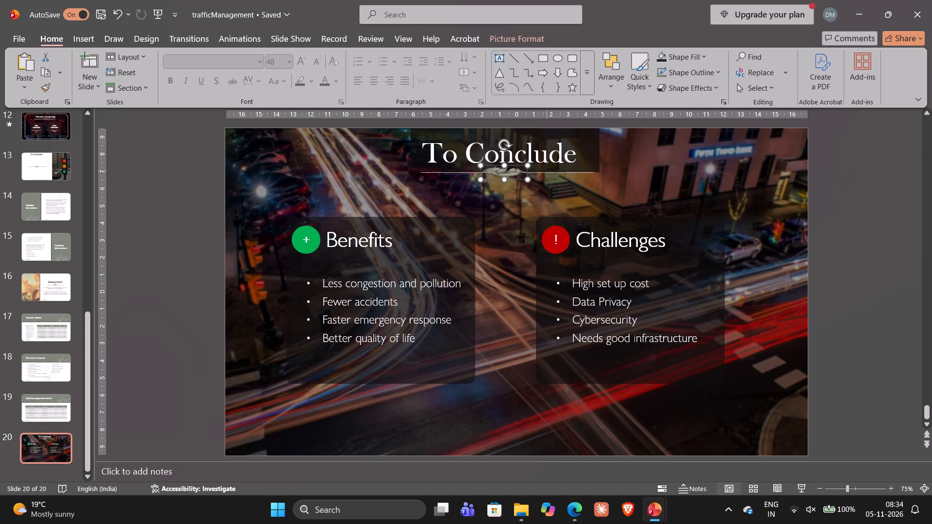
left_click(547, 171, "ctrl")
left_click(594, 146, "ctrl")
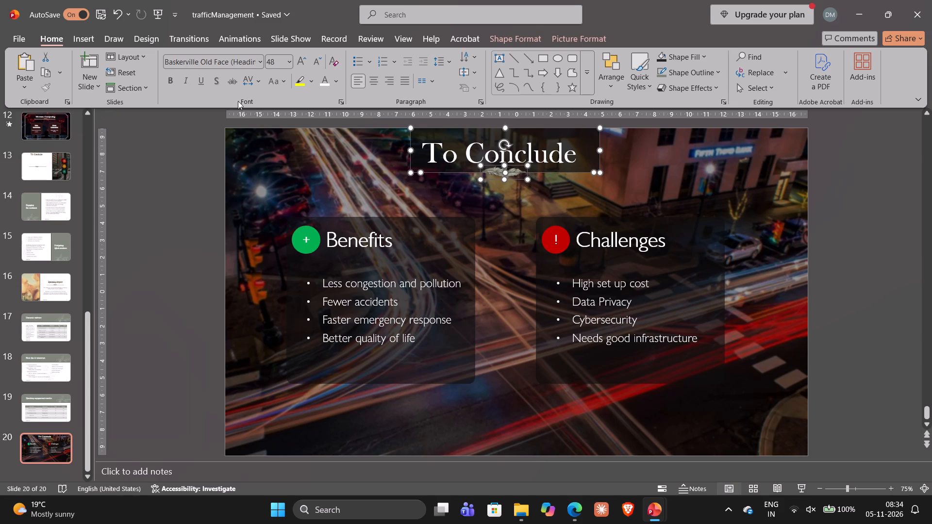
left_click(218, 36)
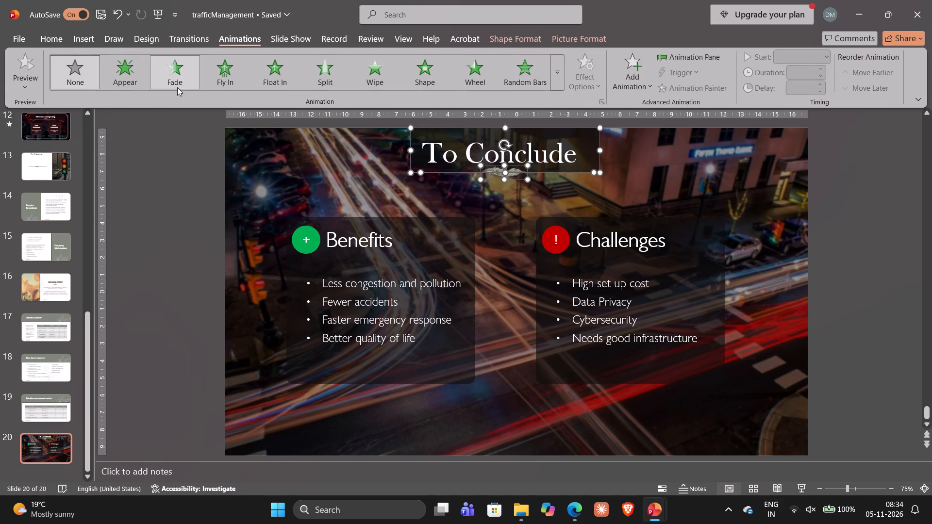
left_click(177, 88)
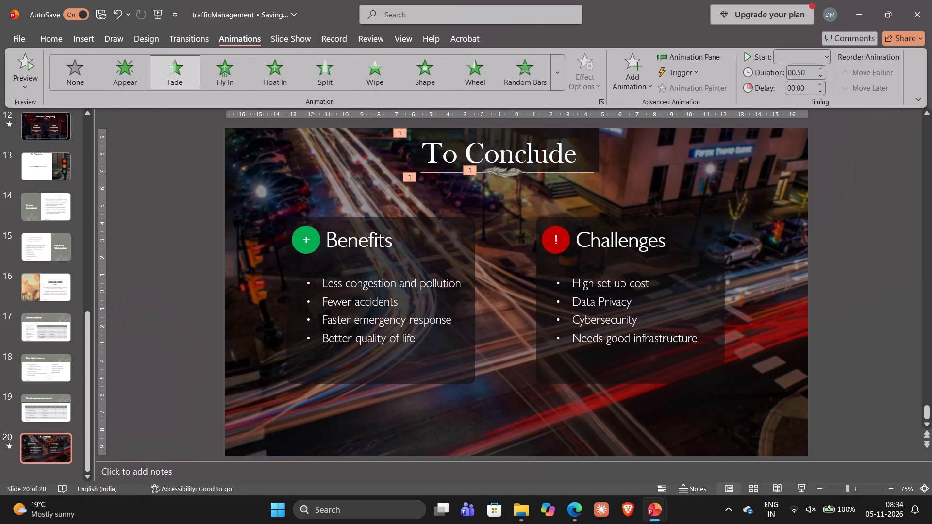
left_click(821, 70)
left_click(821, 70)
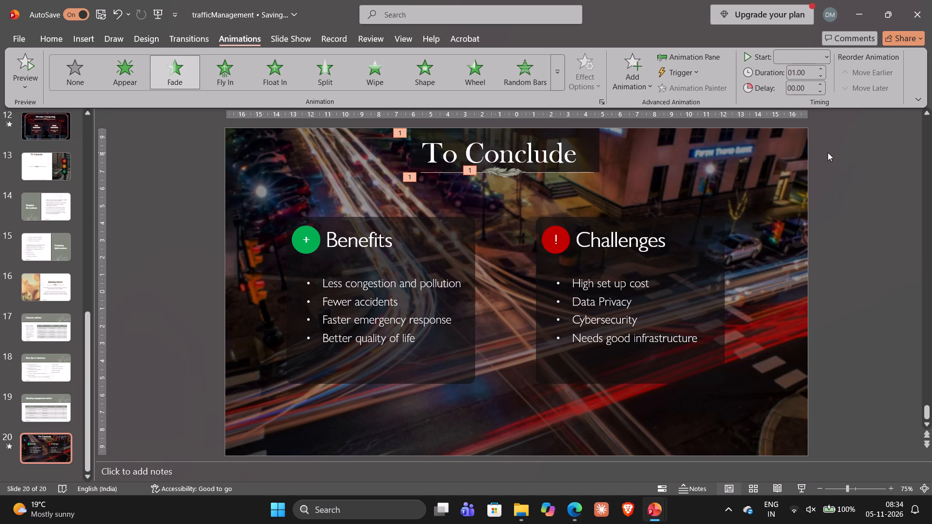
left_click(828, 152)
Apply an Appear animation with a 0.75-second duration to the Benefits card's rectangle, circle, heading and bullets together.
left_click(429, 222, "ctrl")
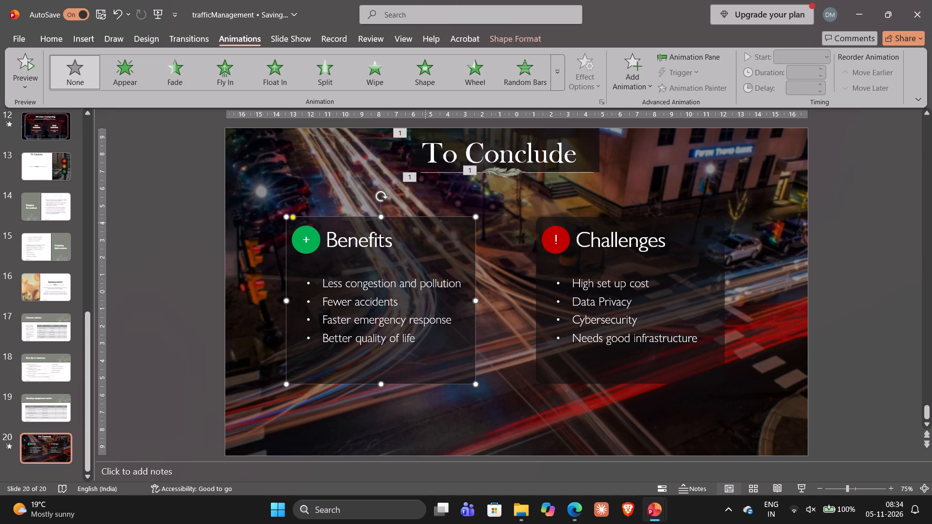
left_click_drag(360, 241, 305, 244, "ctrl")
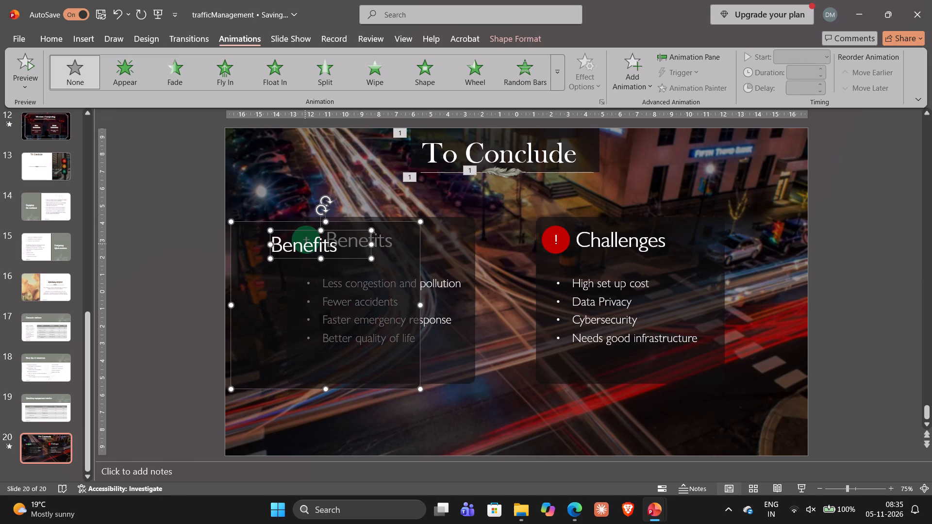
key("ctrl+z")
double_click(305, 244, "ctrl")
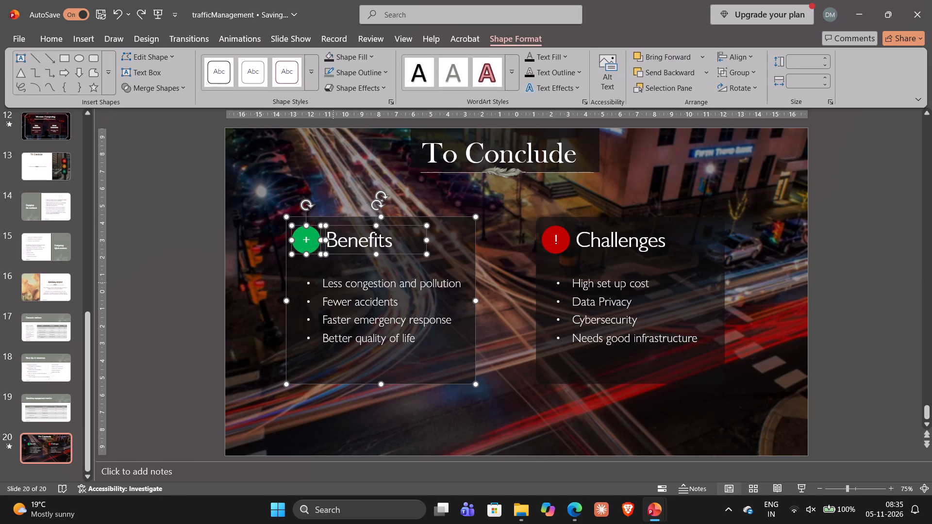
left_click(333, 284, "ctrl")
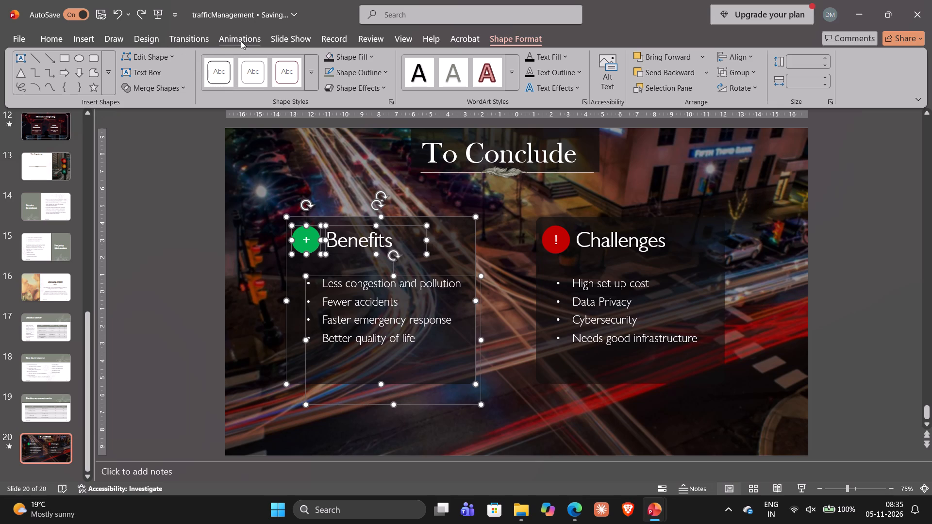
left_click(241, 41)
left_click(143, 73)
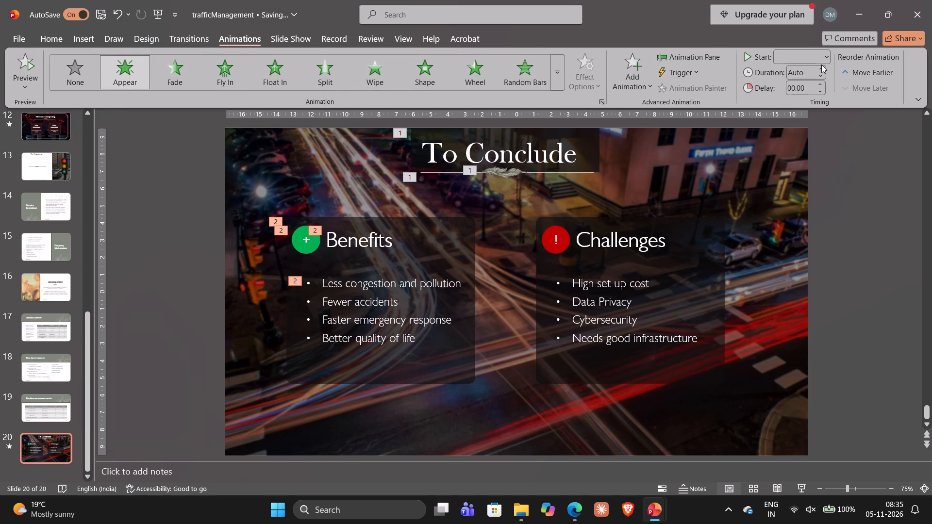
triple_click(822, 66)
left_click(822, 66)
left_click(844, 165)
Apply an Appear animation to the Challenges card's rectangle, circle, heading and bullets together, matching the Benefits card's duration.
left_click(693, 240, "ctrl")
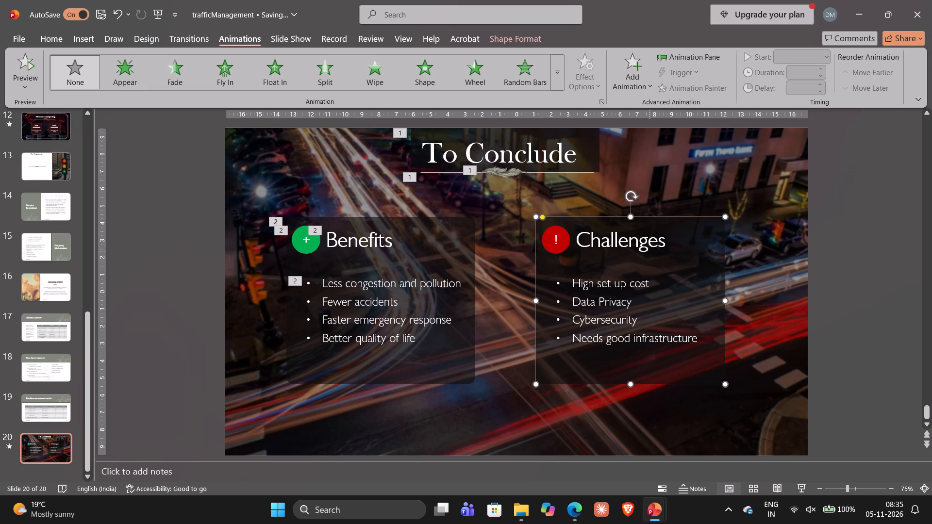
left_click_drag(647, 250, 557, 241, "ctrl")
key("ctrl+z")
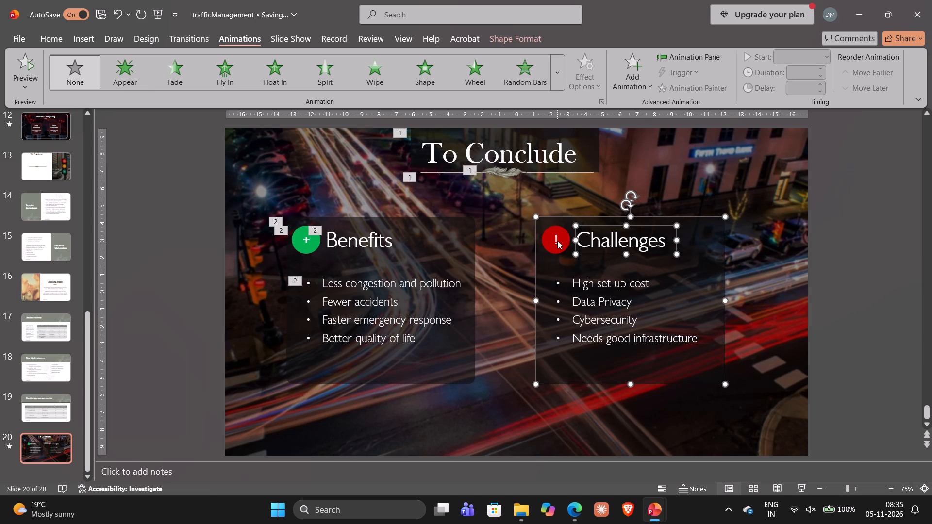
left_click(557, 241, "ctrl")
left_click(598, 299, "ctrl")
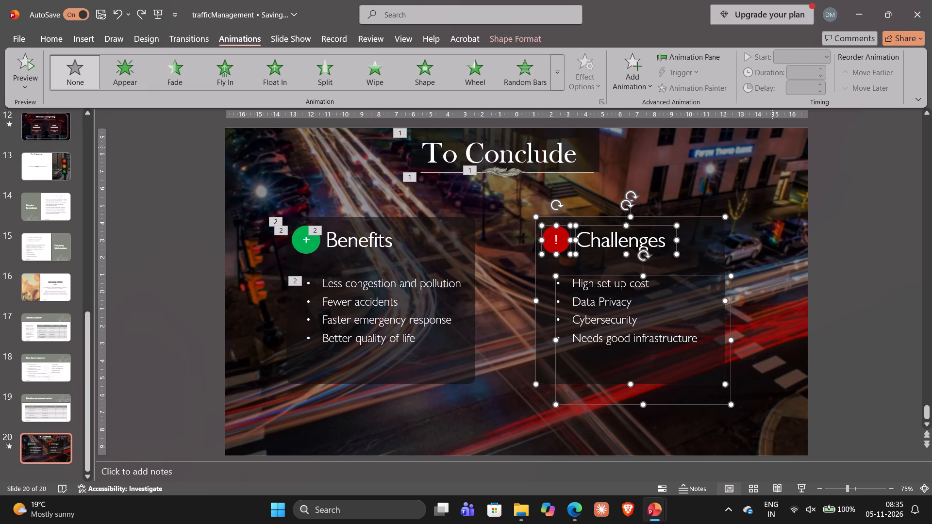
left_click(146, 82)
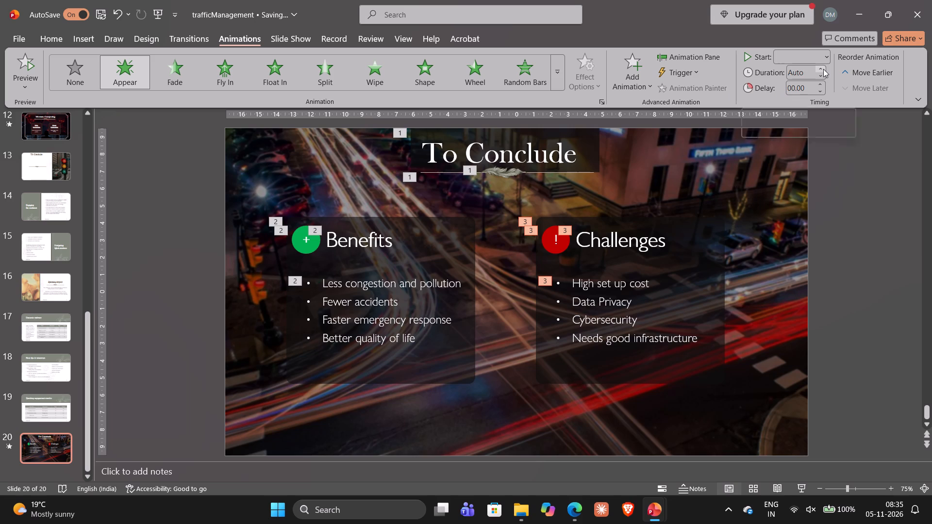
double_click(823, 69)
left_click(823, 69)
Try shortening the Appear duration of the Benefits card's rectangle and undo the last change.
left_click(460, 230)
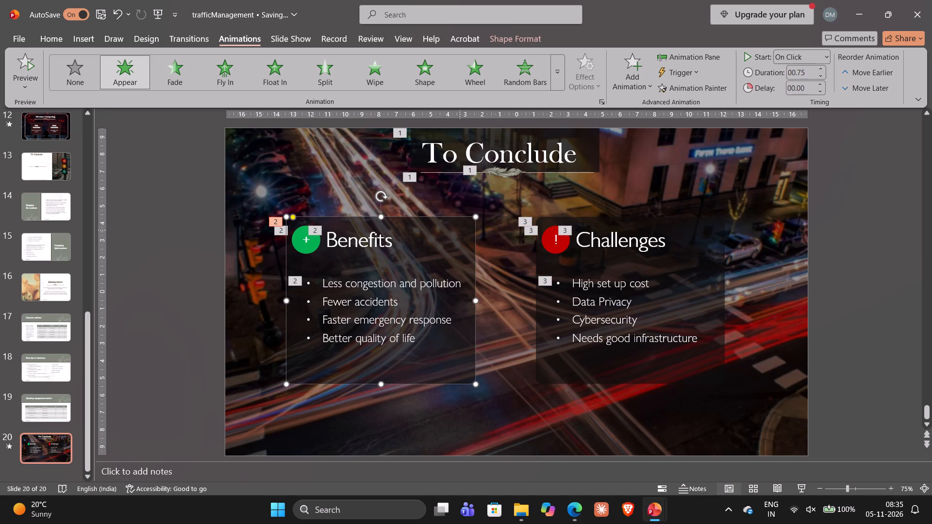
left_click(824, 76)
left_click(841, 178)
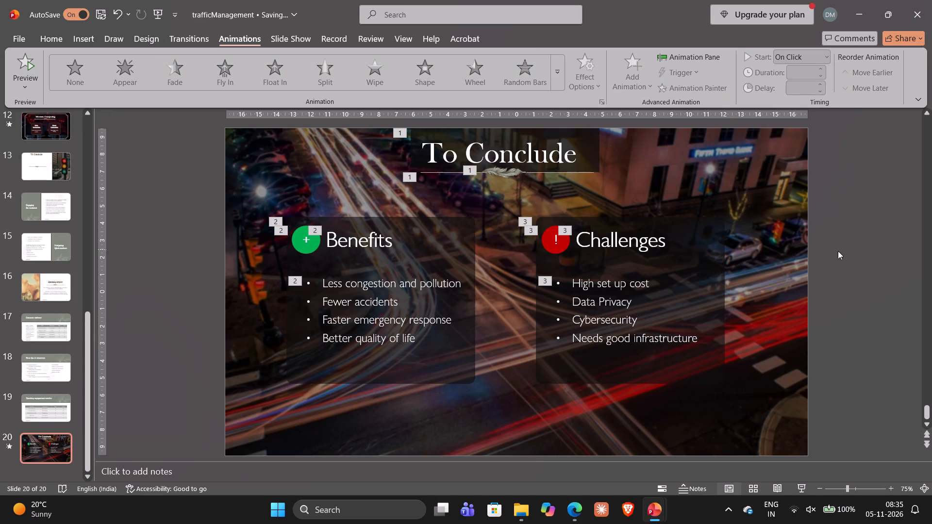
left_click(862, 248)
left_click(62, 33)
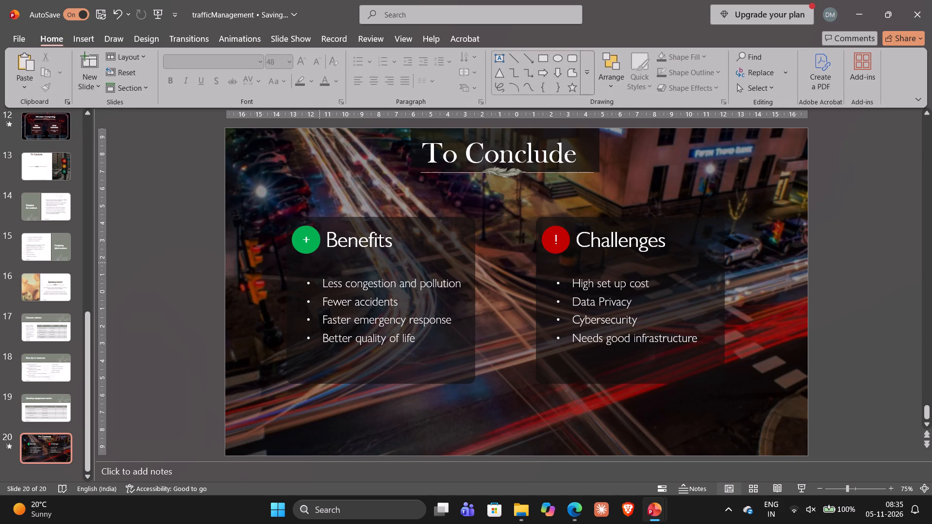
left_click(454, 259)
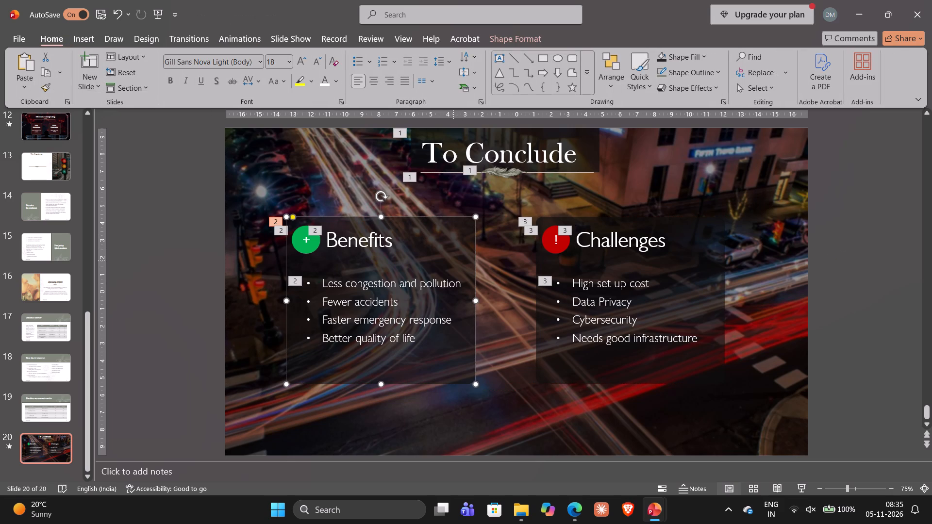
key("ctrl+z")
Move the Benefits card's rectangle, circle, heading and bullets together slightly lower on the slide.
left_click(453, 261, "ctrl")
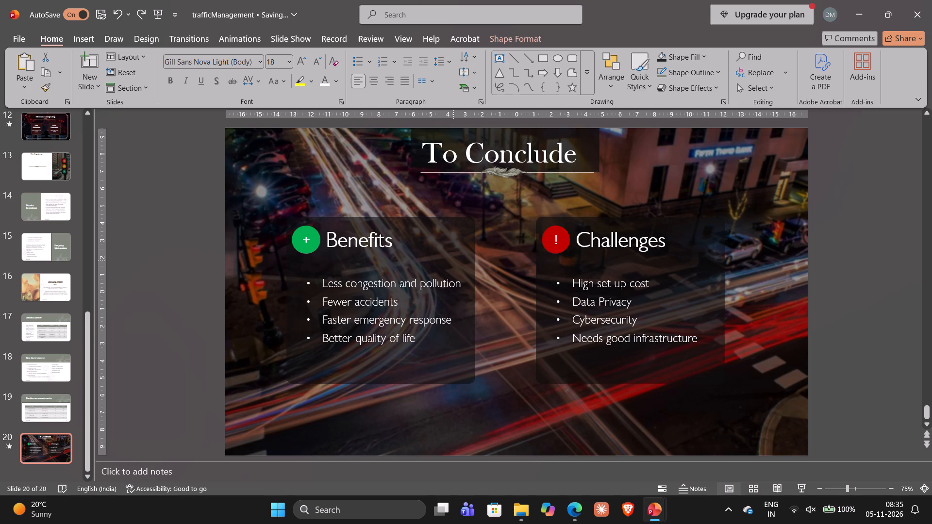
left_click(460, 246, "ctrl")
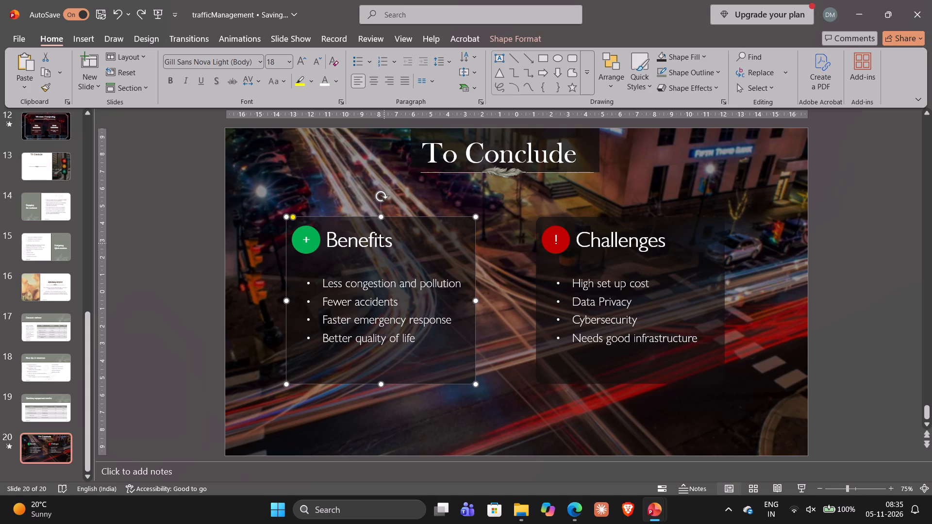
left_click(384, 243, "ctrl")
left_click(314, 249, "ctrl")
left_click(349, 299, "ctrl")
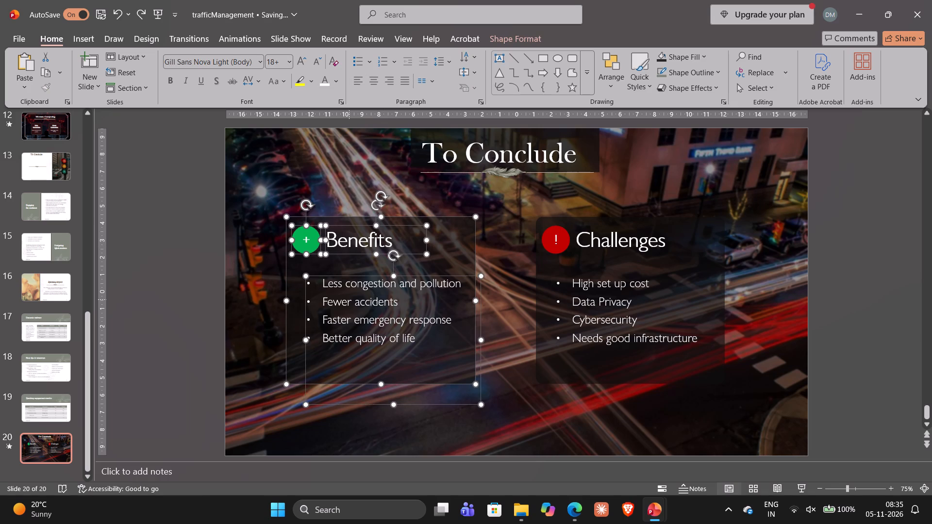
left_click(451, 249)
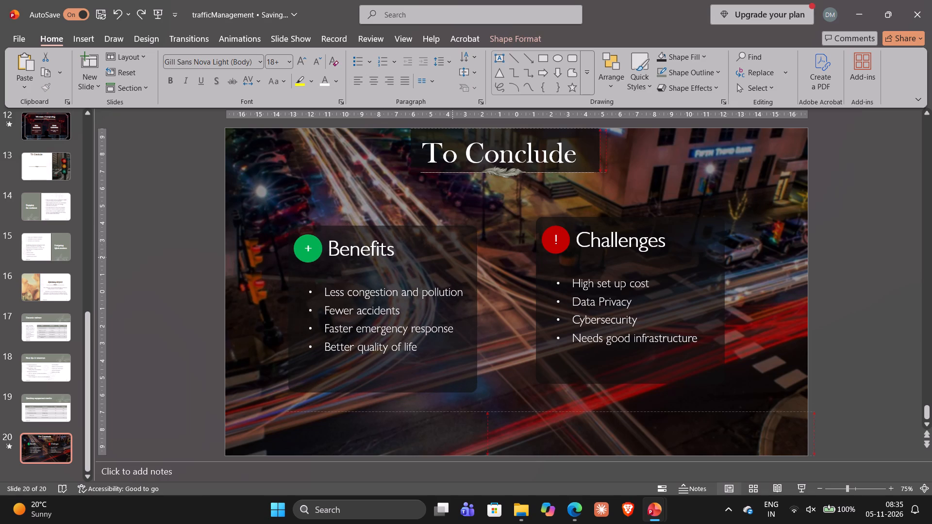
left_click(821, 228)
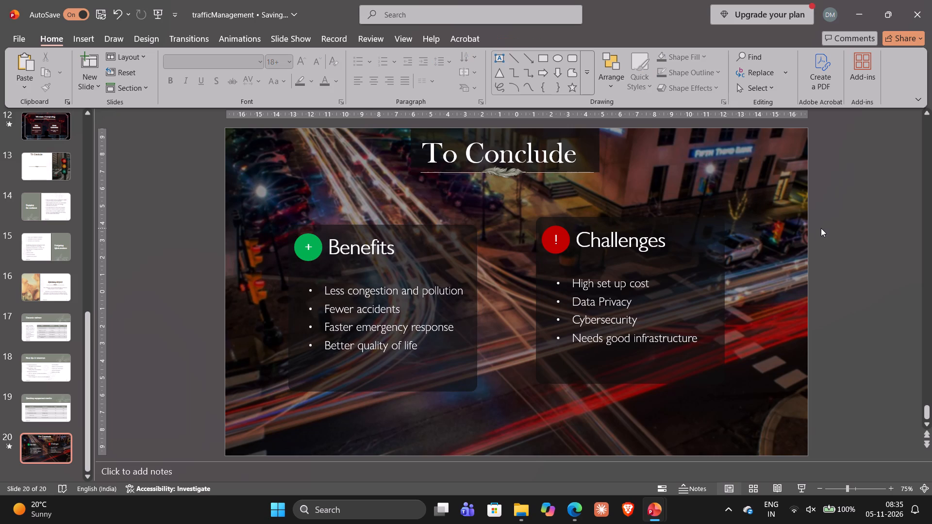
Move the Challenges card's rectangle, circle, heading and bullets together slightly lower, level with the Benefits card.
left_click(700, 271, "ctrl")
left_click_drag(605, 246, 553, 238, "ctrl")
key("ctrl+z")
left_click(553, 238, "ctrl")
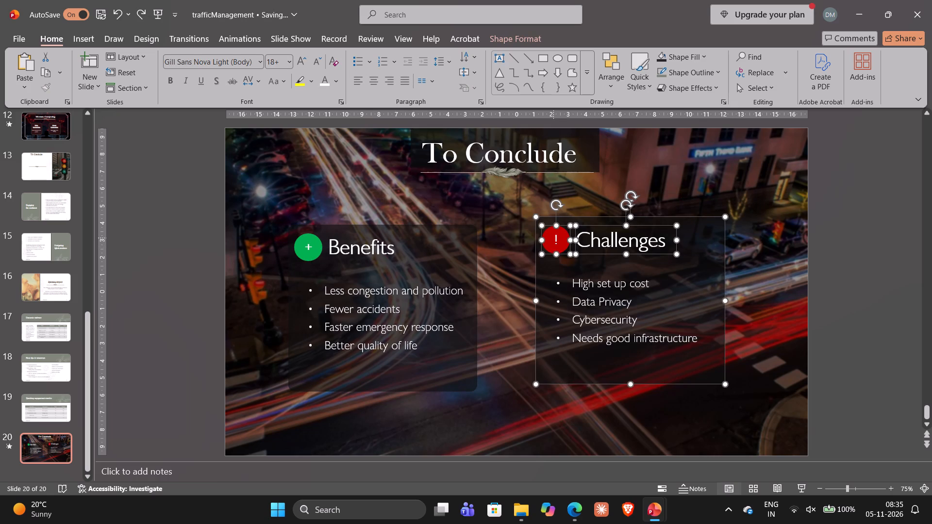
left_click(580, 287, "ctrl")
left_click_drag(682, 257, 684, 262)
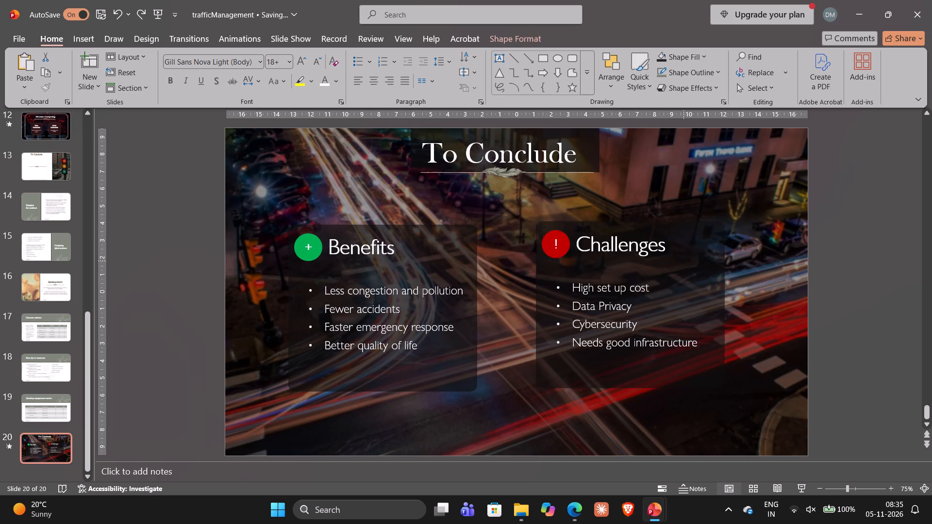
left_click_drag(684, 262, 685, 266)
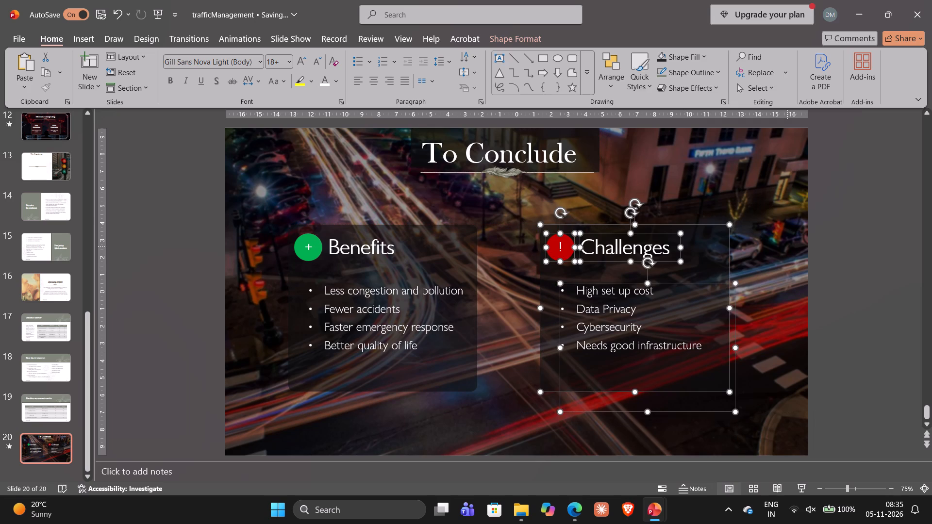
left_click(837, 234)
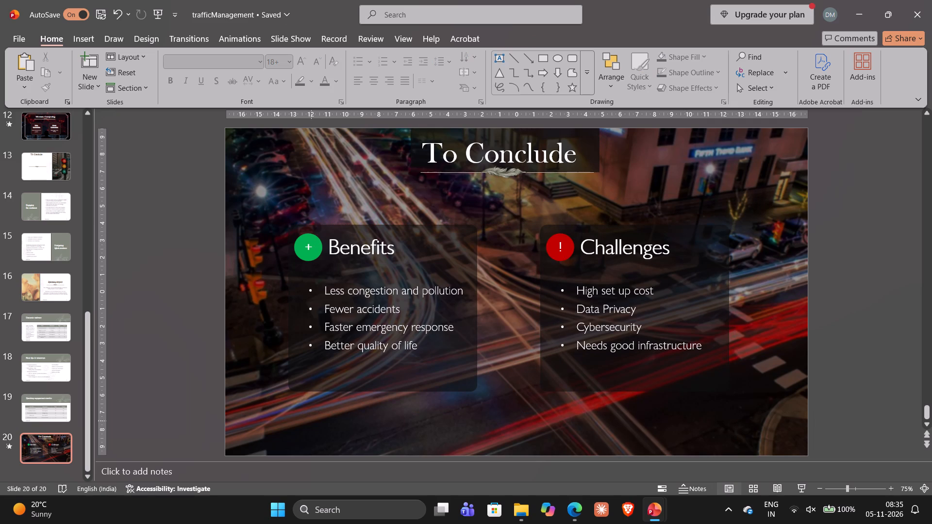
Reorder the finished "To Conclude" slide to position 13, ahead of the old white "To Conclude" slide.
left_click_drag(33, 442, 41, 177)
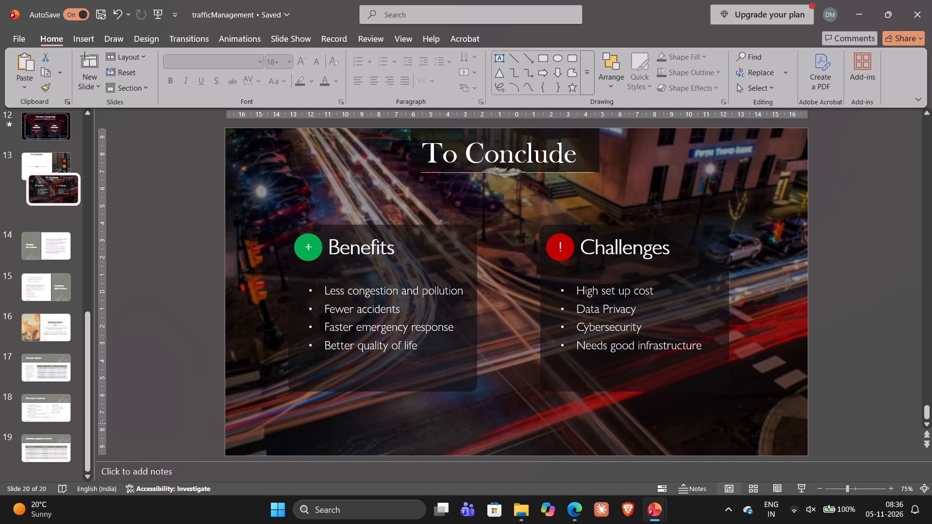
left_click_drag(41, 177, 37, 149)
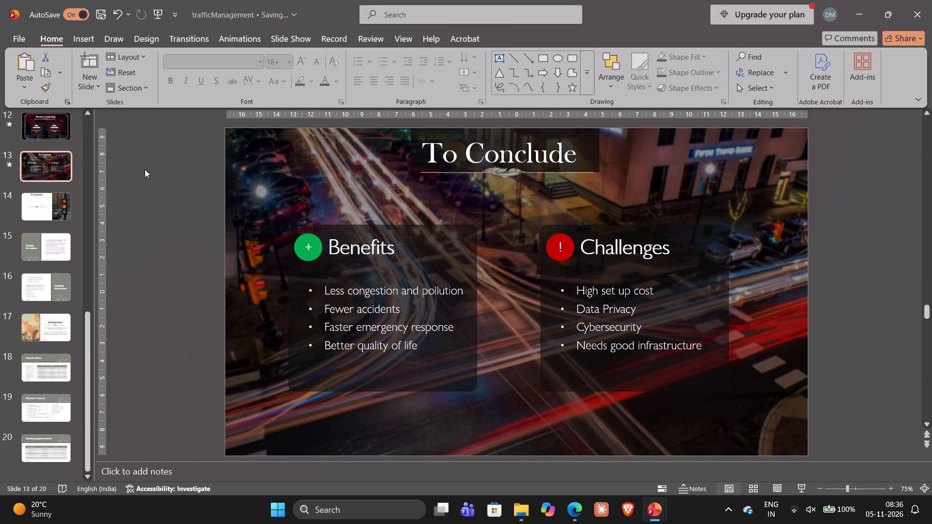
left_click(170, 182)
Delete the six leftover template slides from "Engaging the audience" through "Speaking engagement metrics".
left_click(52, 239)
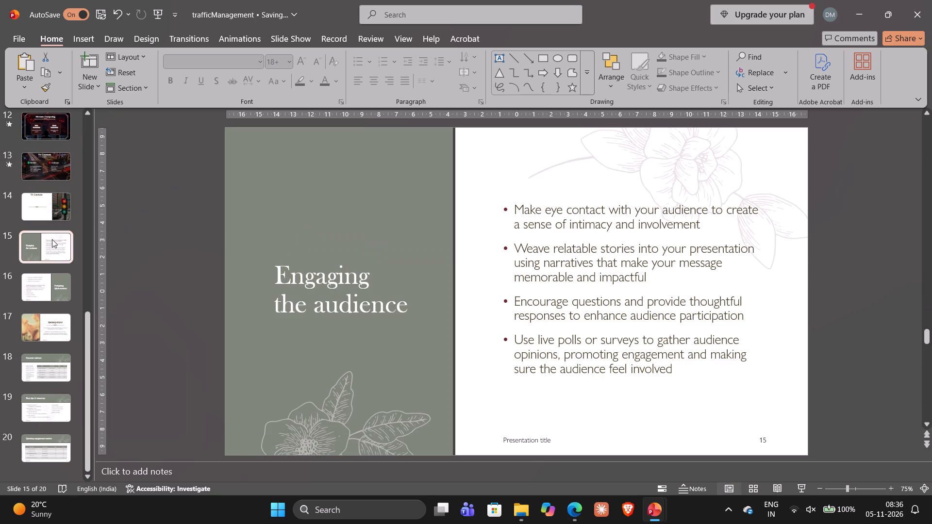
key("Delete")
left_click(56, 342)
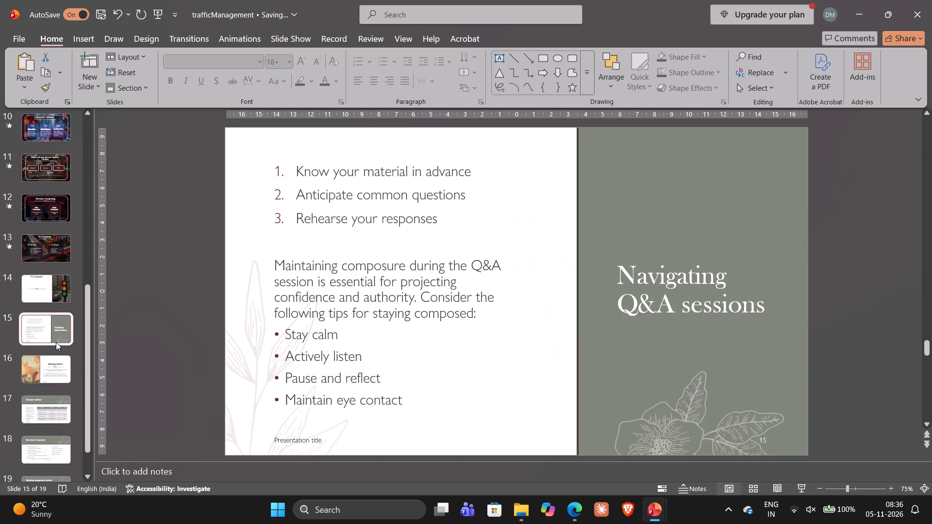
key("Delete")
left_click(50, 445)
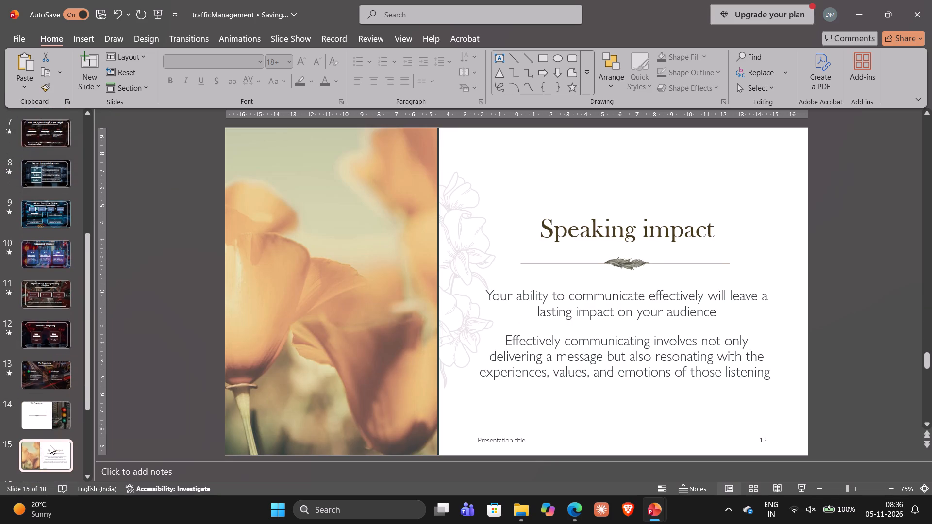
key("Delete")
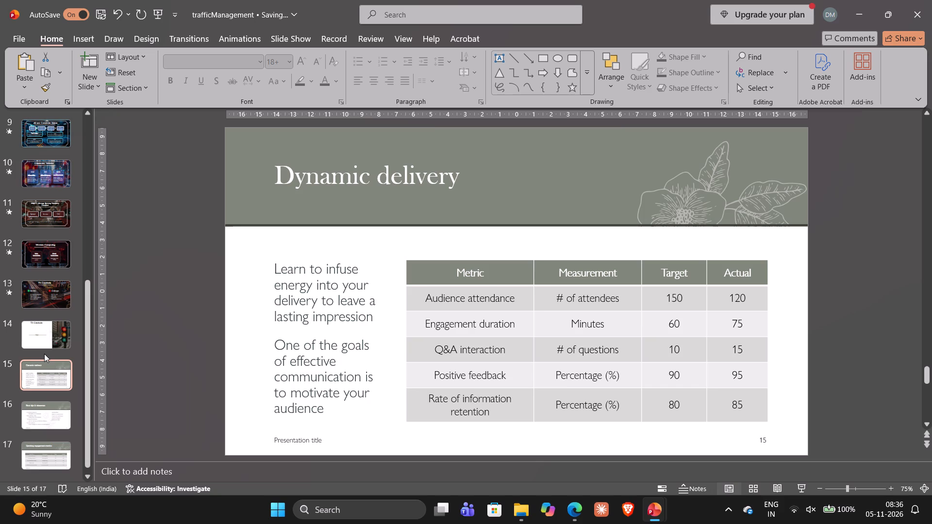
key("Delete")
left_click(54, 402)
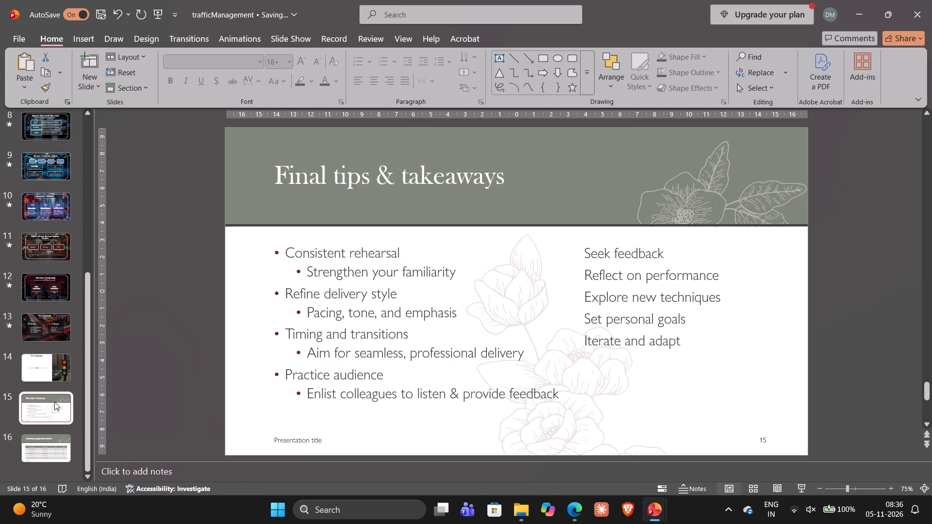
key("Delete")
left_click(51, 442)
key("Delete")
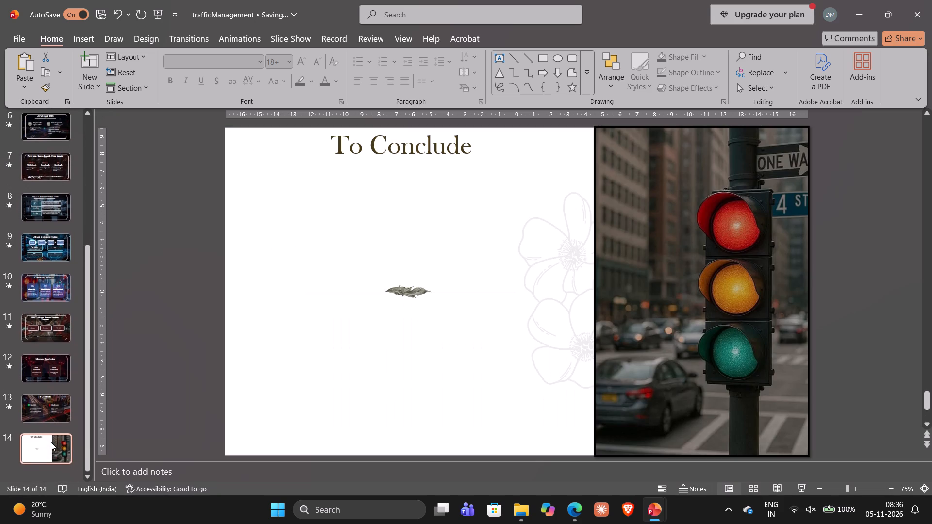
Save the presentation.
scroll(57, 330, "up", 9)
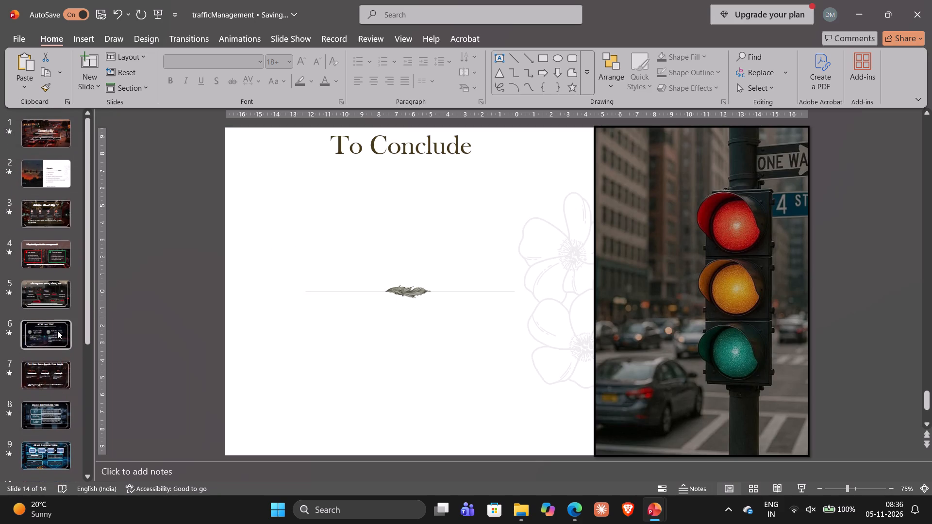
scroll(57, 330, "up", 1)
key("ctrl+s")
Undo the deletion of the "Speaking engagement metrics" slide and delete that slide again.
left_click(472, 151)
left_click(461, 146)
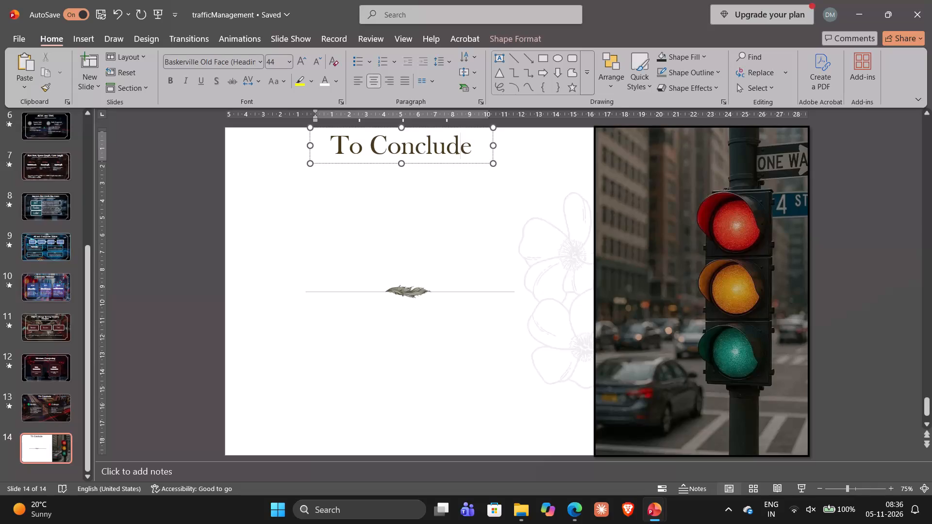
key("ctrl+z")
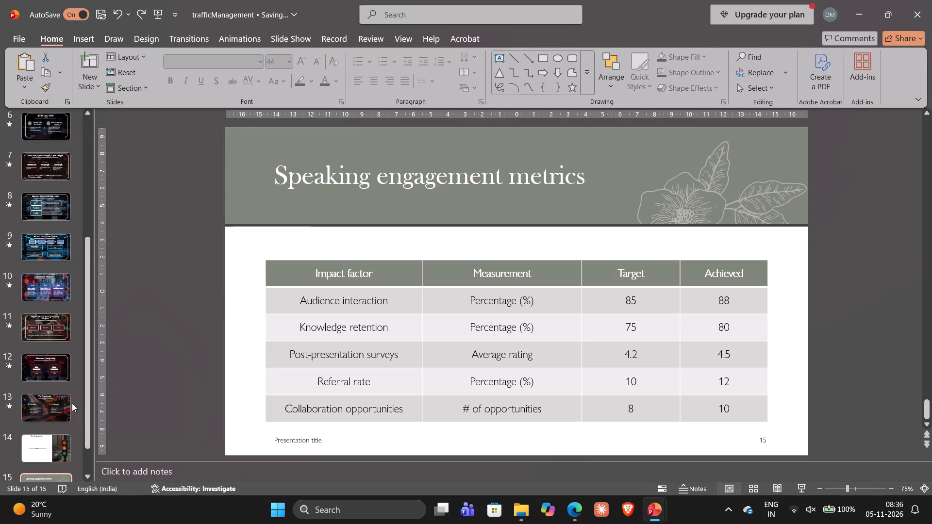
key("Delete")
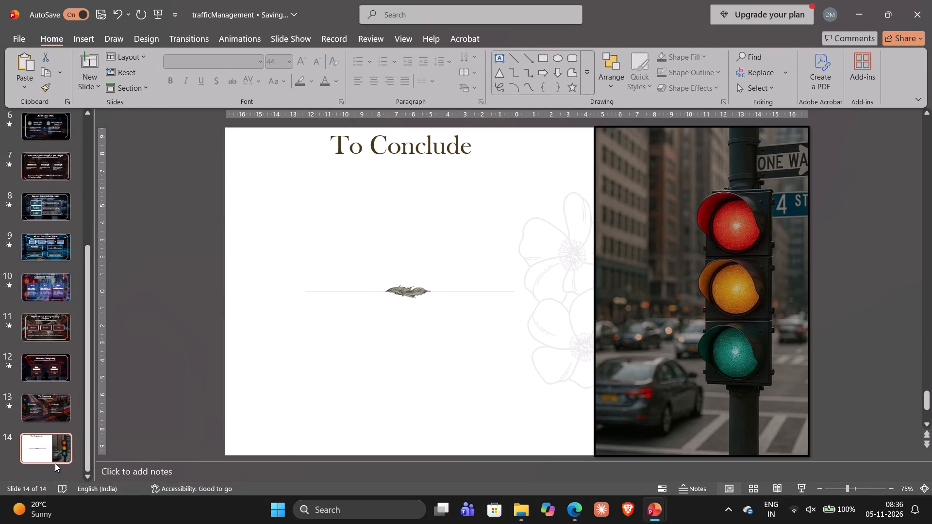
Move slide 14's "To Conclude" title box down to sit directly above the ornament line.
left_click(470, 148)
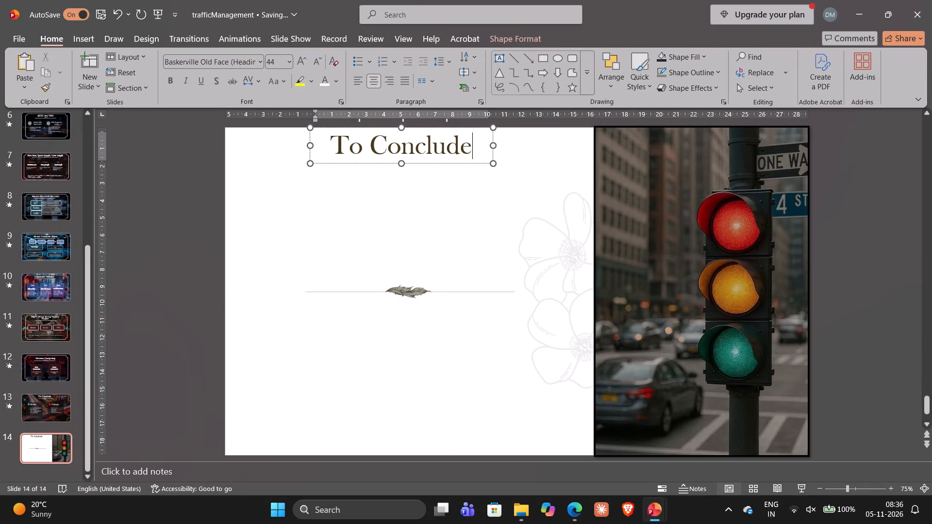
left_click_drag(433, 164, 445, 277)
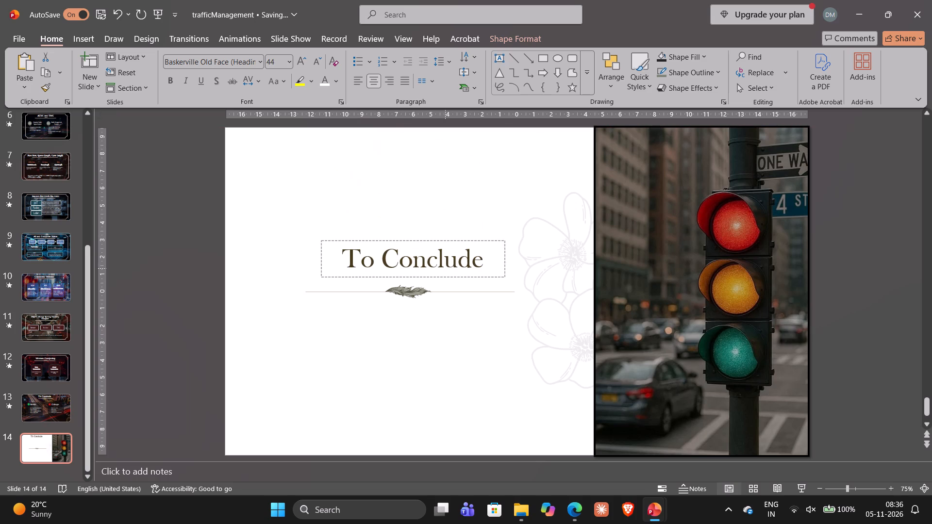
left_click_drag(445, 277, 451, 292)
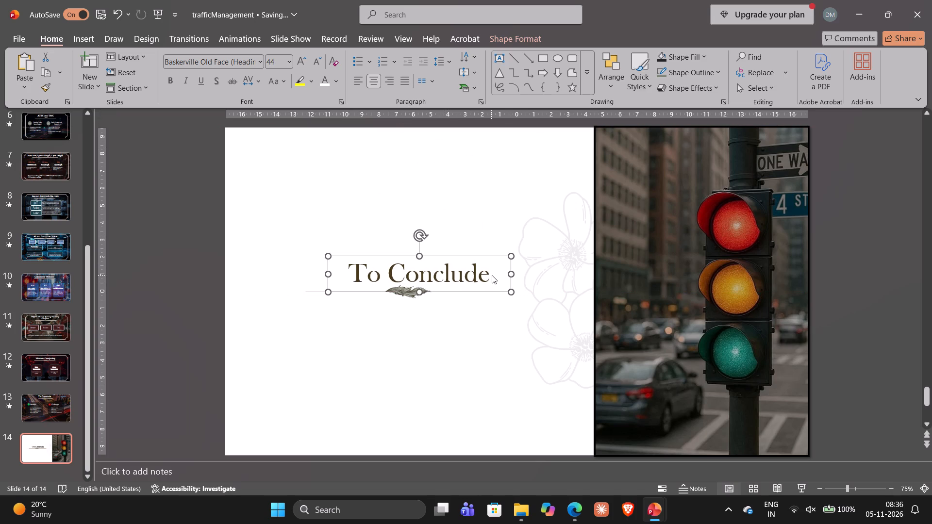
Replace the title text on slide 14 with "Thankyou".
left_click(492, 275)
left_click(487, 275)
key("BackSpace")
key("BackSpace")
key("BackSpace")
key("BackSpace")
key("BackSpace")
key("BackSpace")
key("BackSpace")
key("BackSpace")
key("BackSpace")
key("BackSpace")
key("BackSpace")
key("BackSpace")
key("BackSpace")
key("BackSpace")
key("BackSpace")
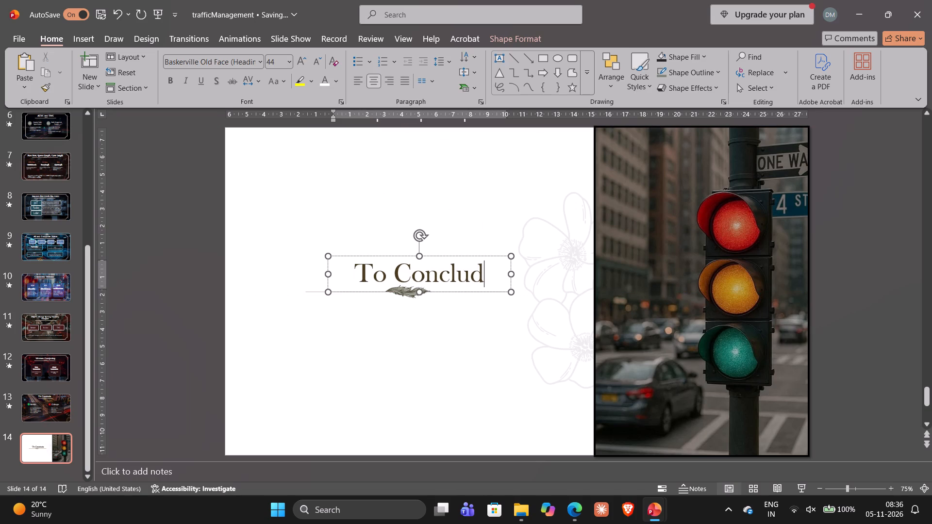
type("Thankyou")
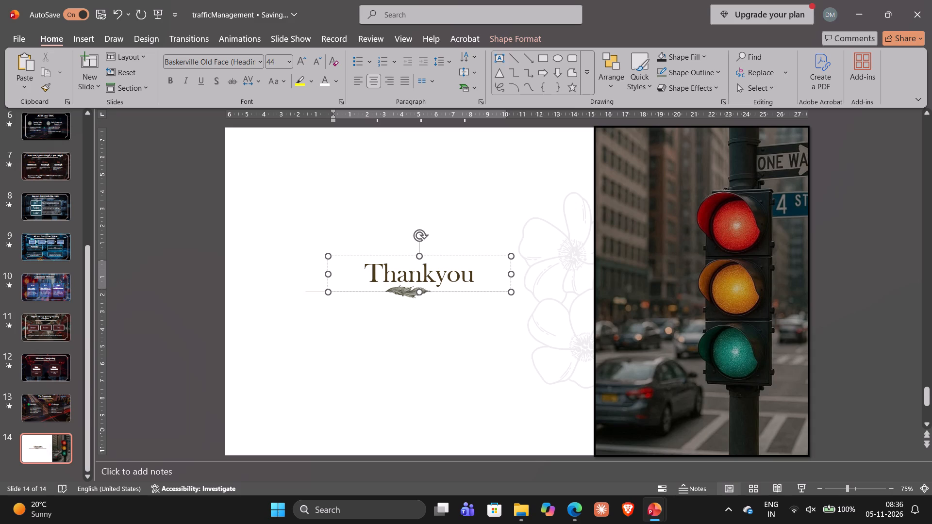
Deselect the "Thankyou" title and save the trafficManagement presentation.
left_click(151, 248)
scroll(49, 352, "up", 5)
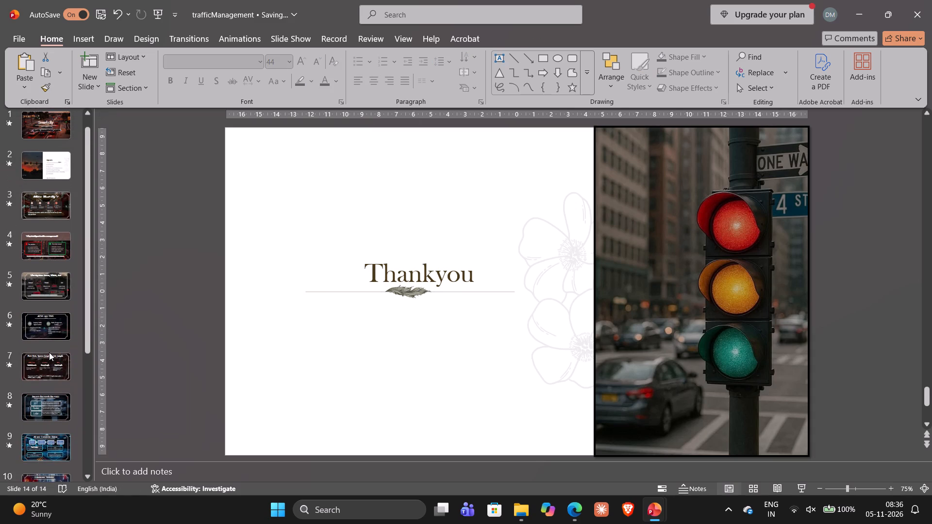
scroll(49, 352, "up", 2)
left_click(240, 206)
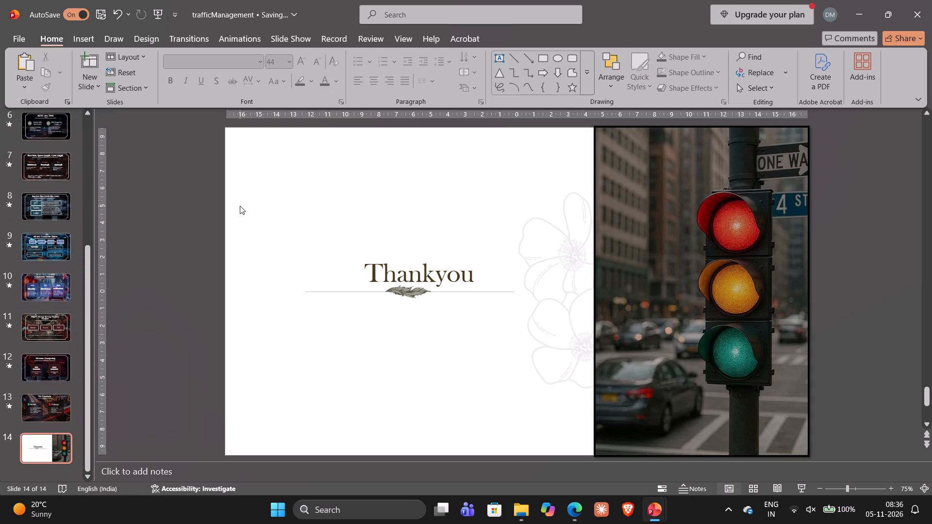
key("ctrl+s")
key("ctrl+s")
Close all open windows: the trafficManagement and smart-city-traffic-management presentations, the Edge browser and the Downloads folder.
left_click(931, 0)
double_click(928, 12)
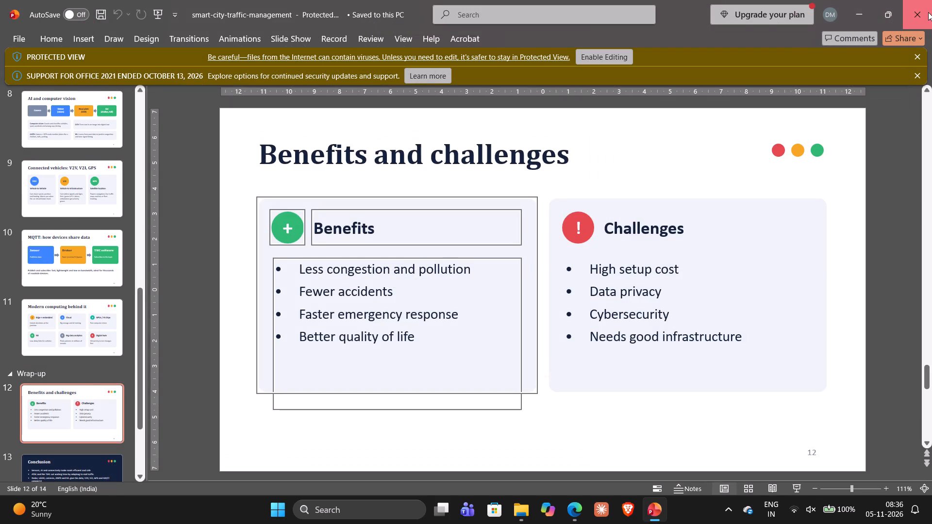
left_click(928, 12)
left_click(928, 12)
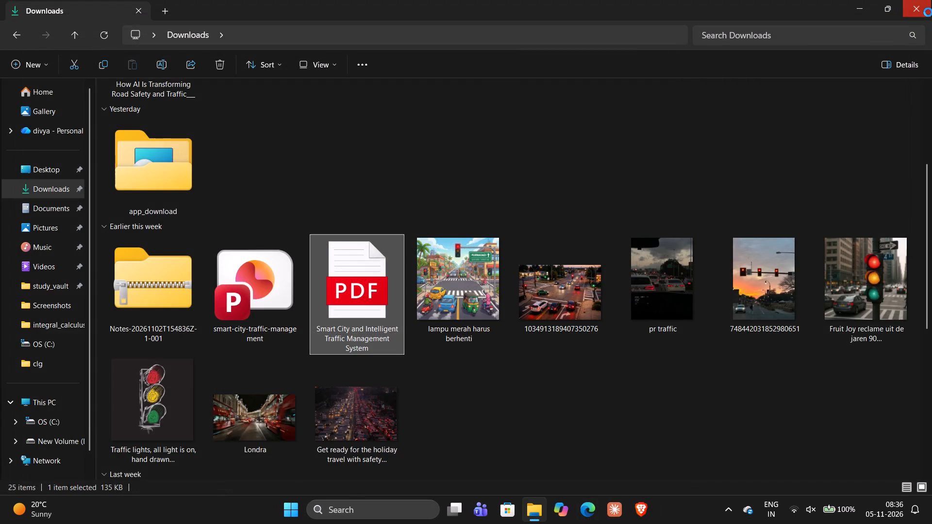
Refresh the Windows desktop.
right_click(928, 12)
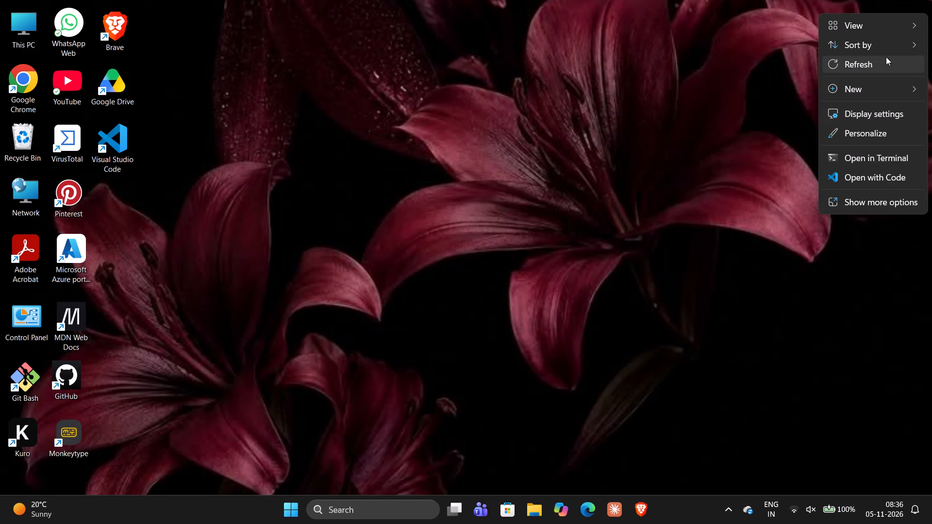
left_click(886, 57)
Turn off the computer's Wi-Fi.
key("super+a")
key("Return")
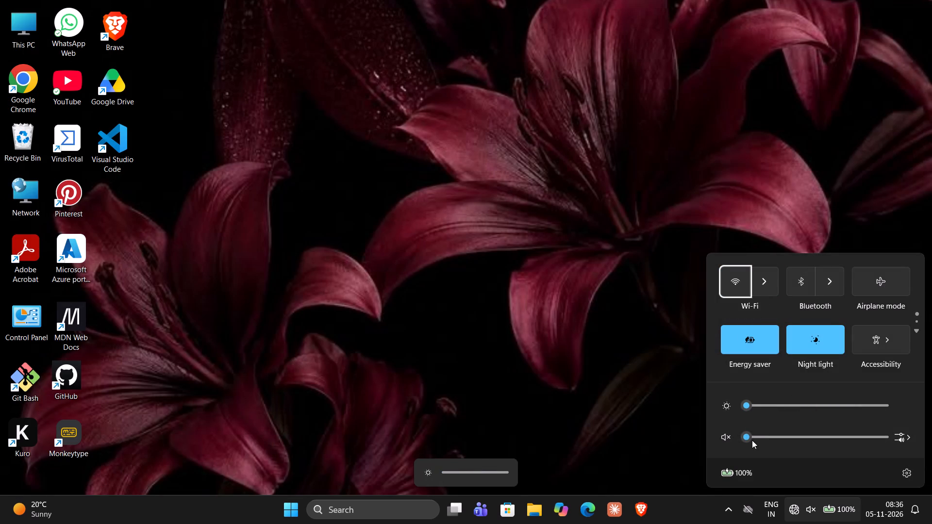
Look at the Power & battery page in the Windows Settings app and close it.
left_click(739, 477)
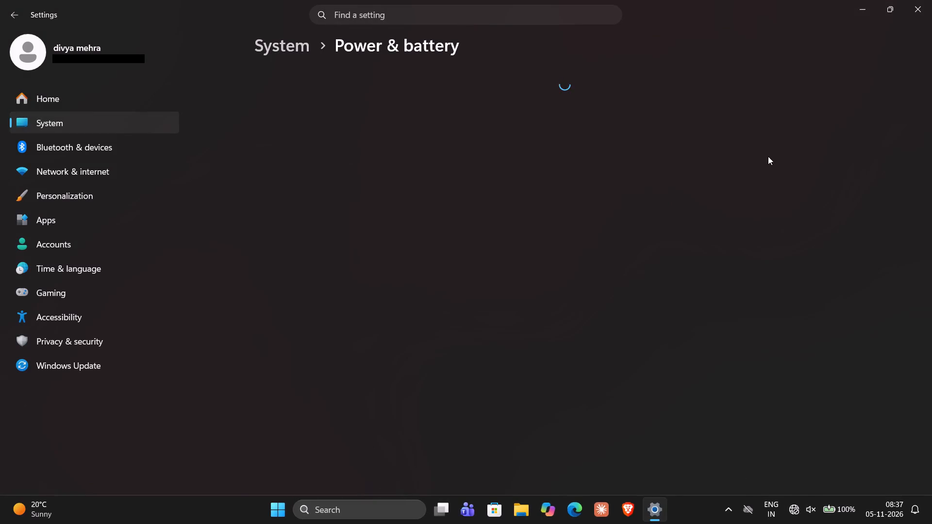
left_click(762, 143)
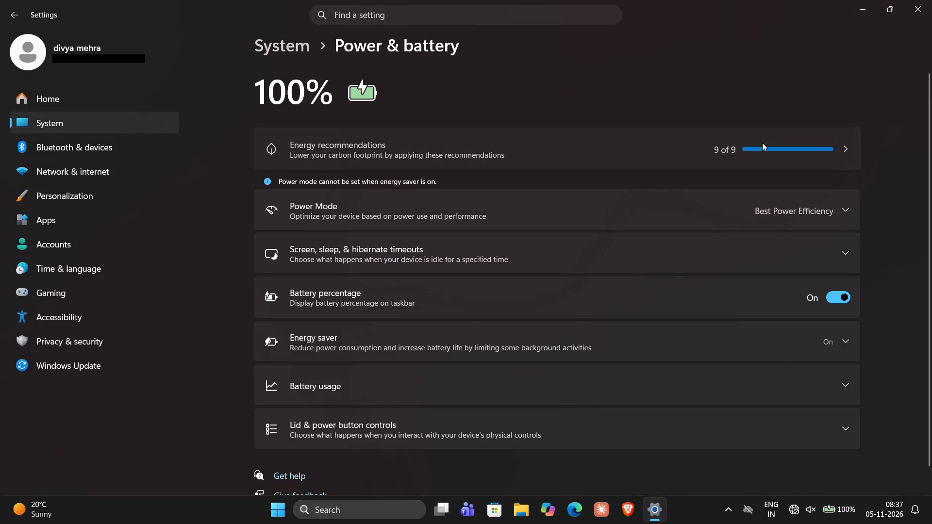
left_click(919, 8)
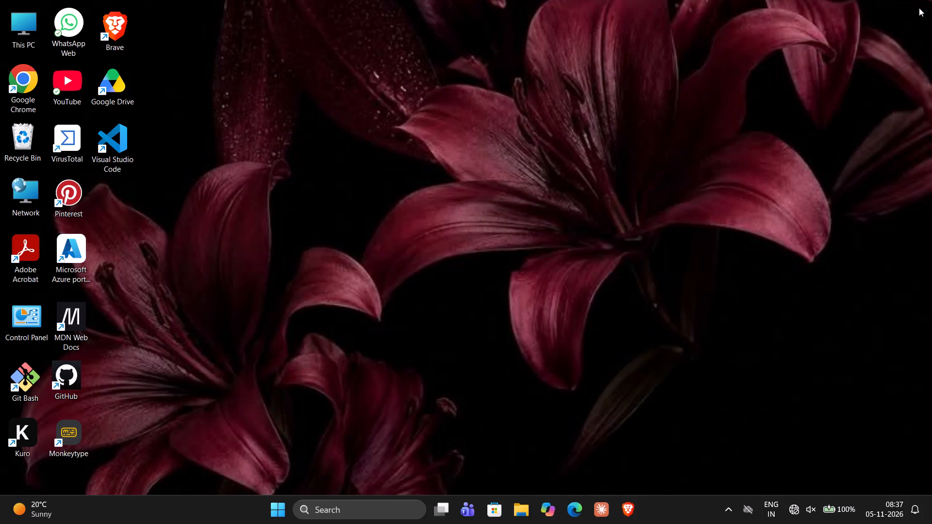
Shut down the computer from the desktop.
key("alt+F4")
key("Return")
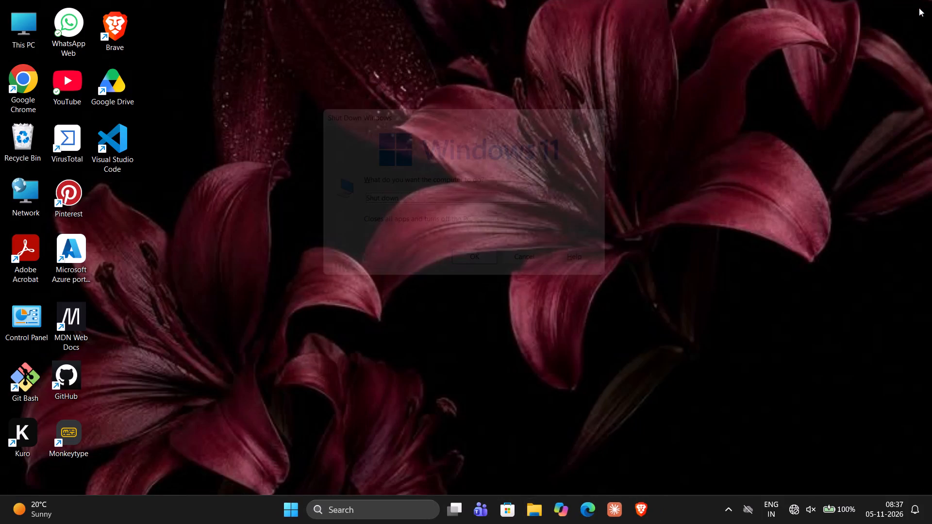